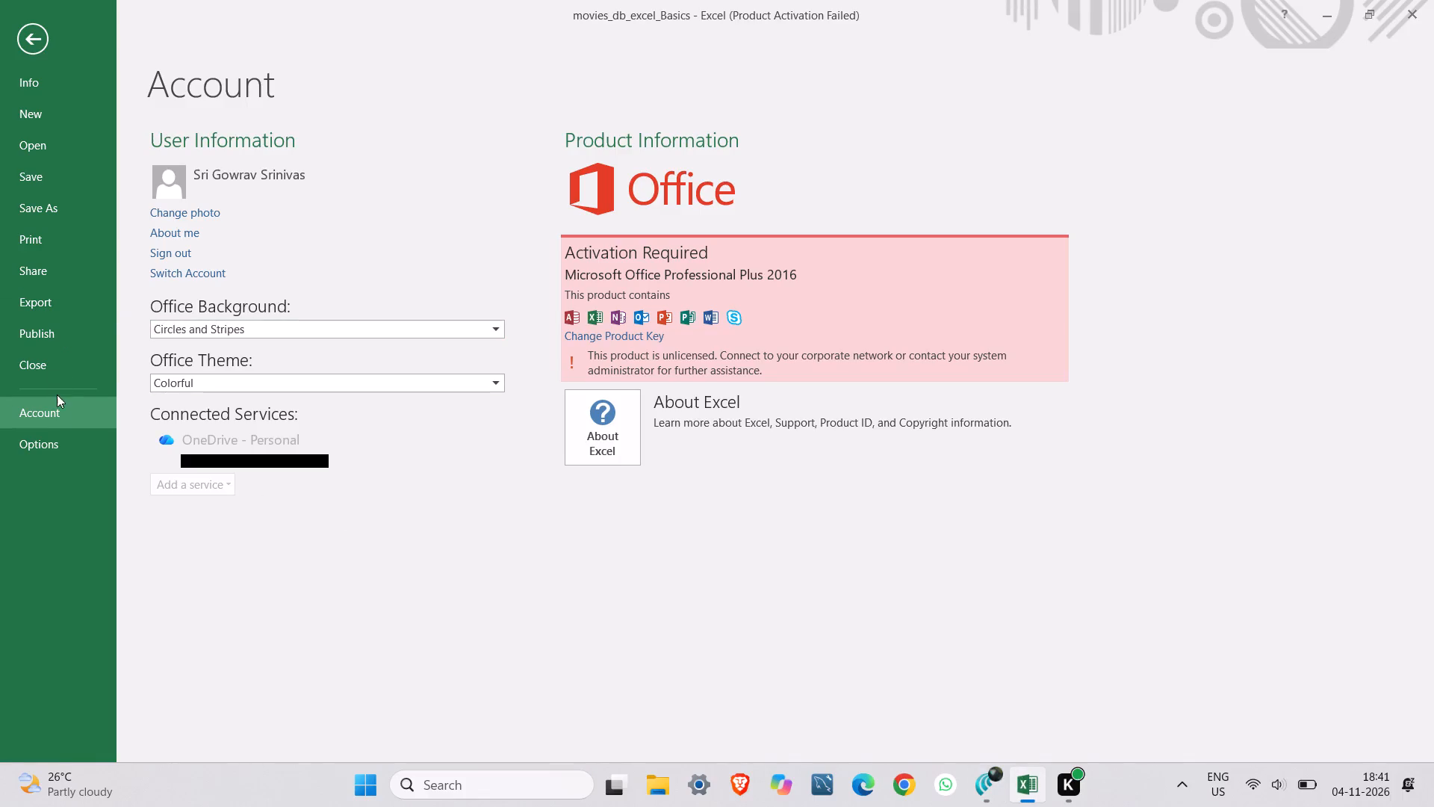
# Look over the General page of Excel Options for an update setting, and close the dialog.
pyautogui.click(40, 439)
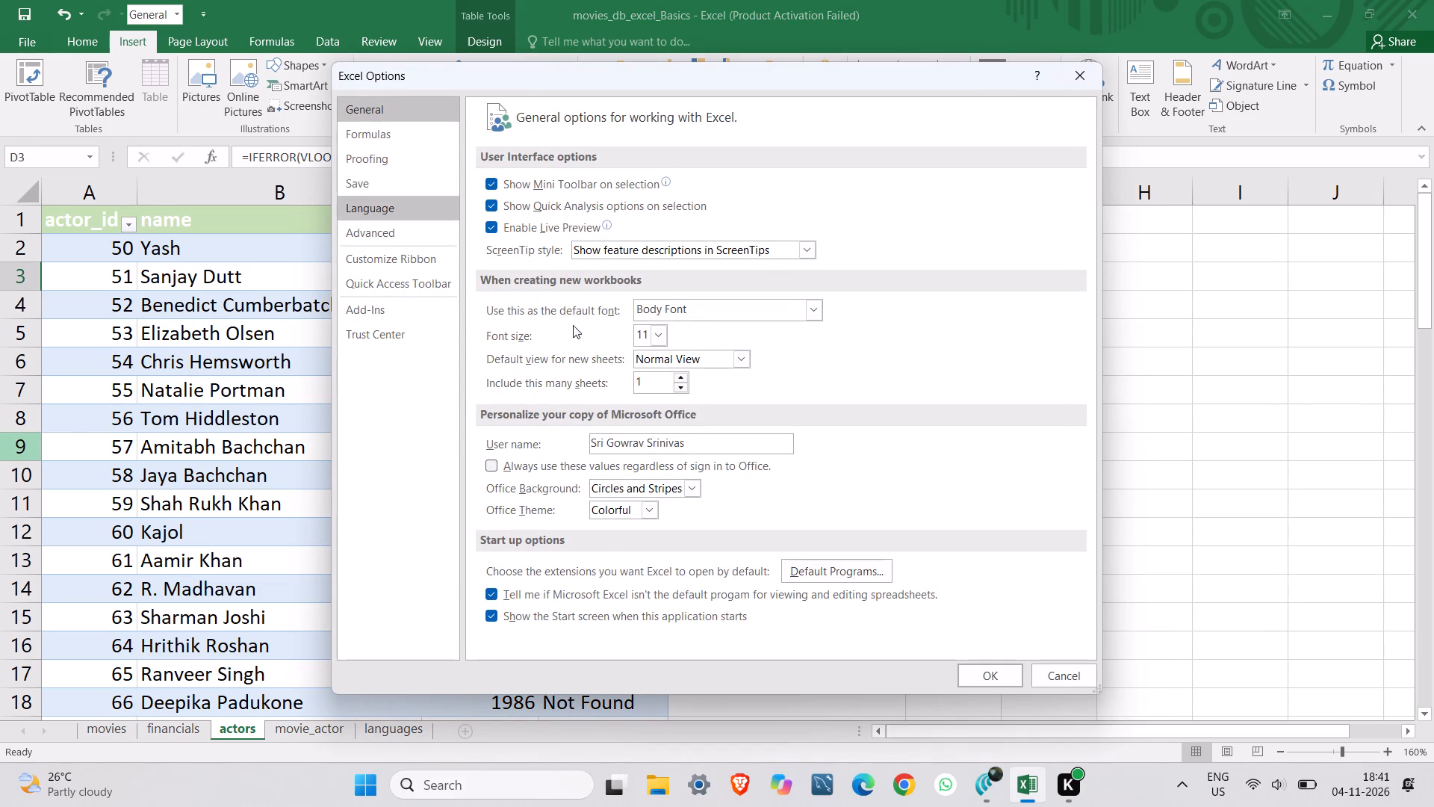
pyautogui.scroll(-1, 710, 437)
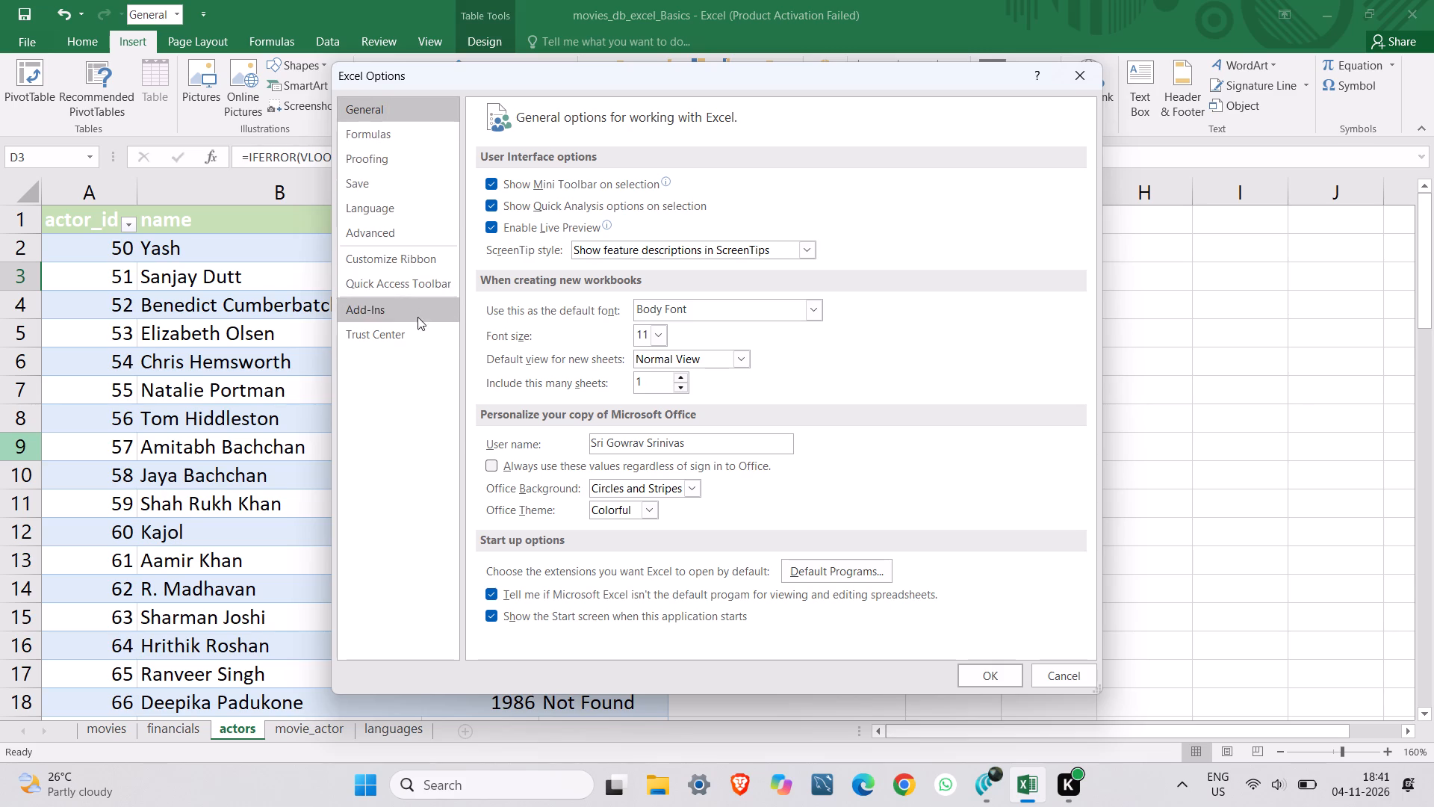
pyautogui.scroll(-1, 612, 449)
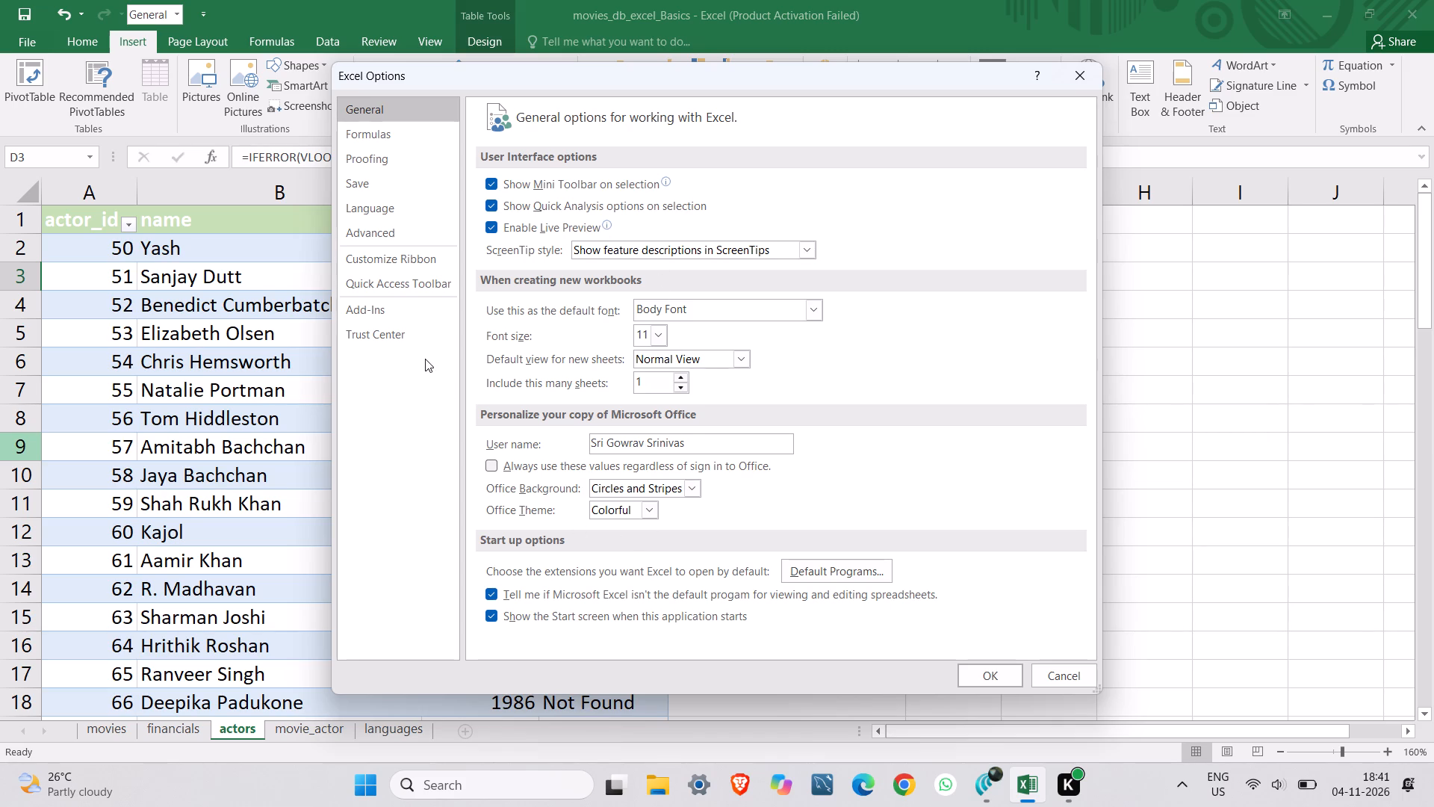
pyautogui.click(188, 249)
pyautogui.click(978, 682)
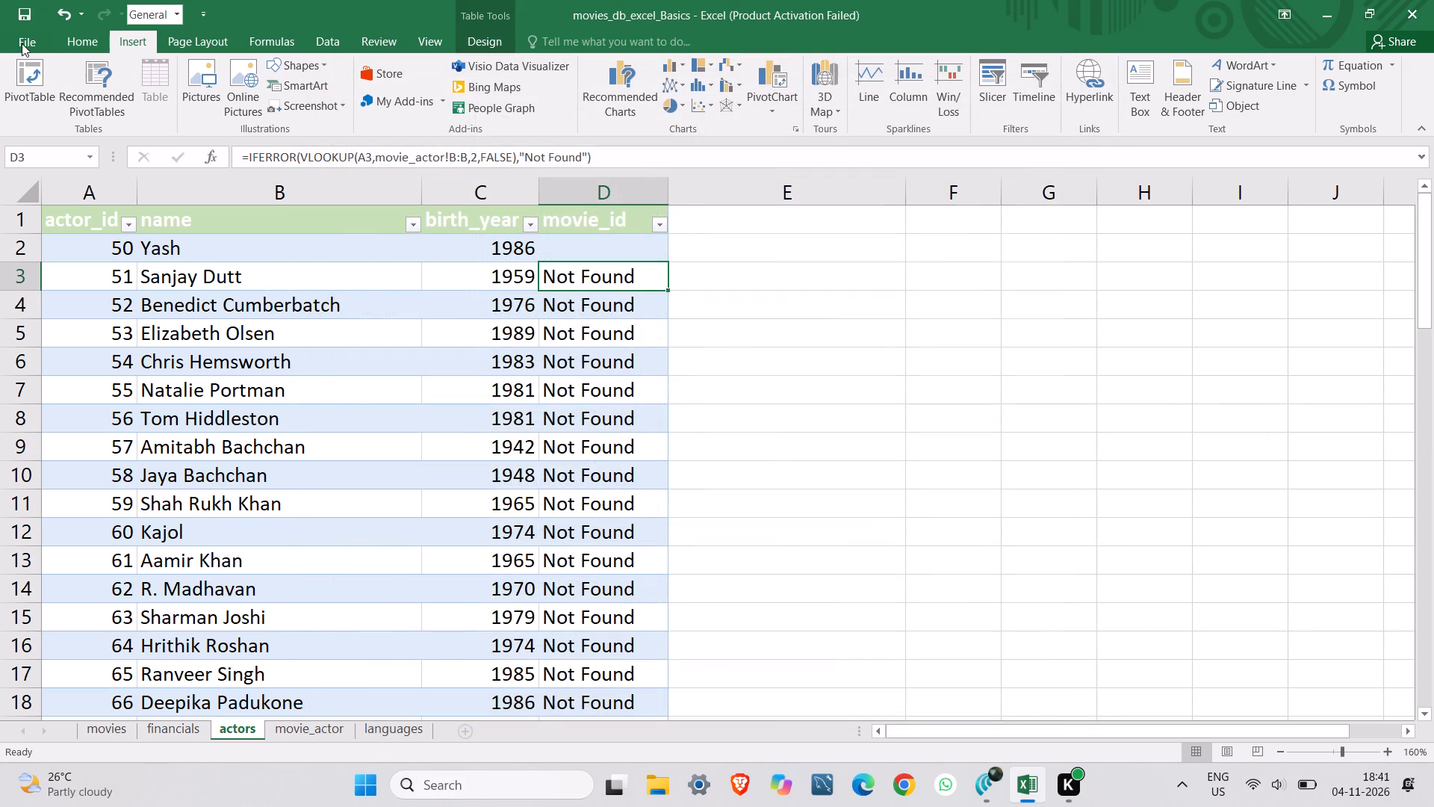
# Reopen Excel's Account page to review the product information for update options.
pyautogui.click(16, 26)
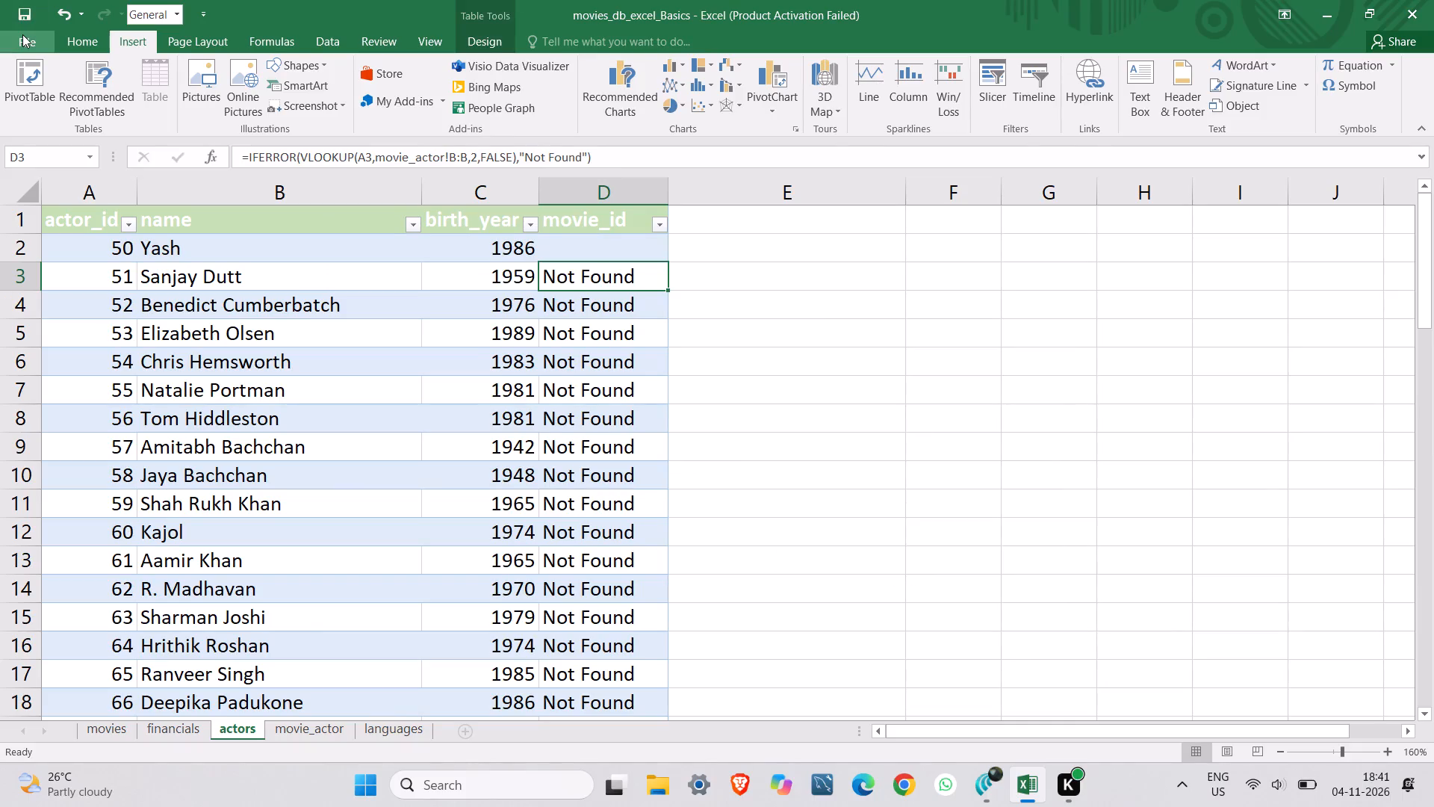
pyautogui.click(25, 39)
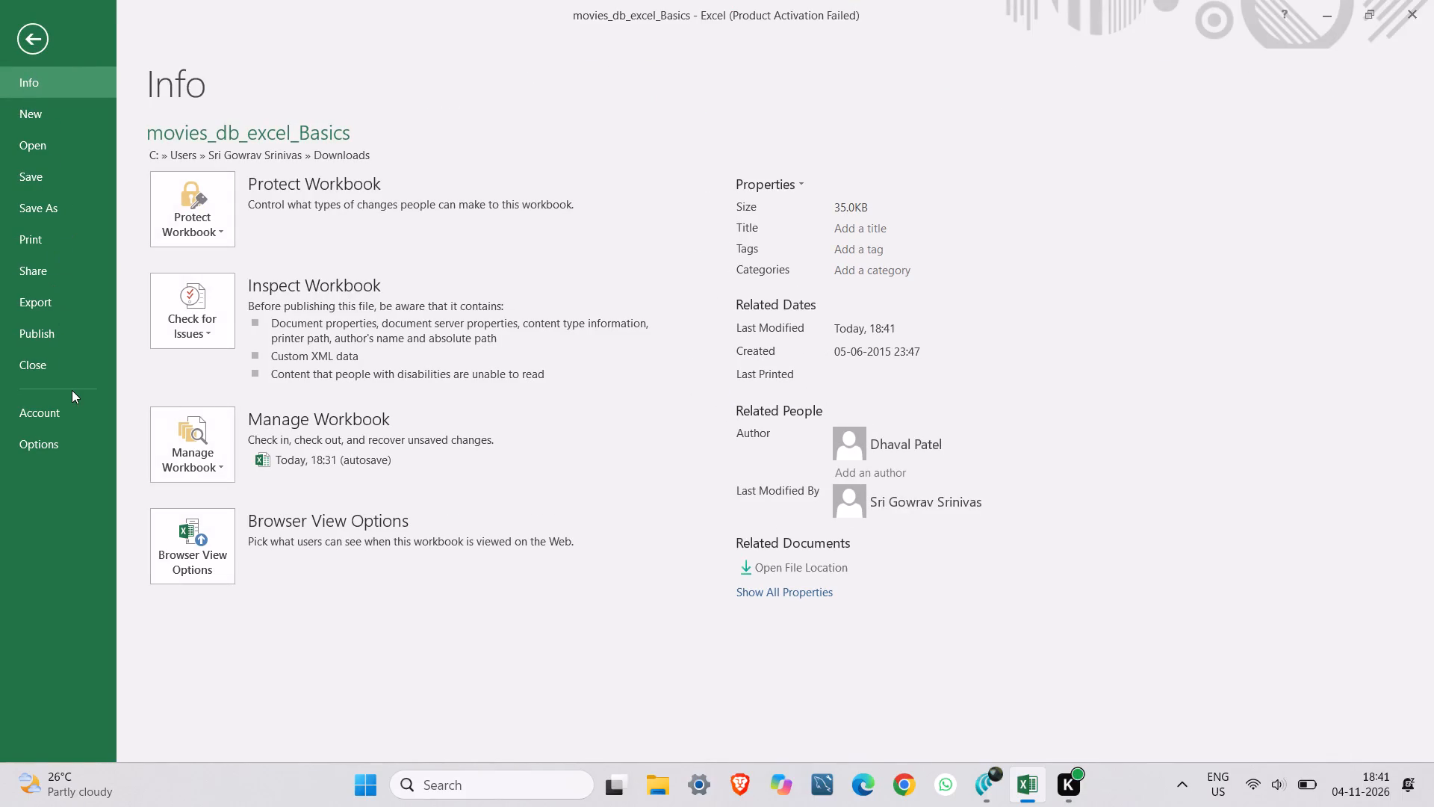
pyautogui.click(66, 414)
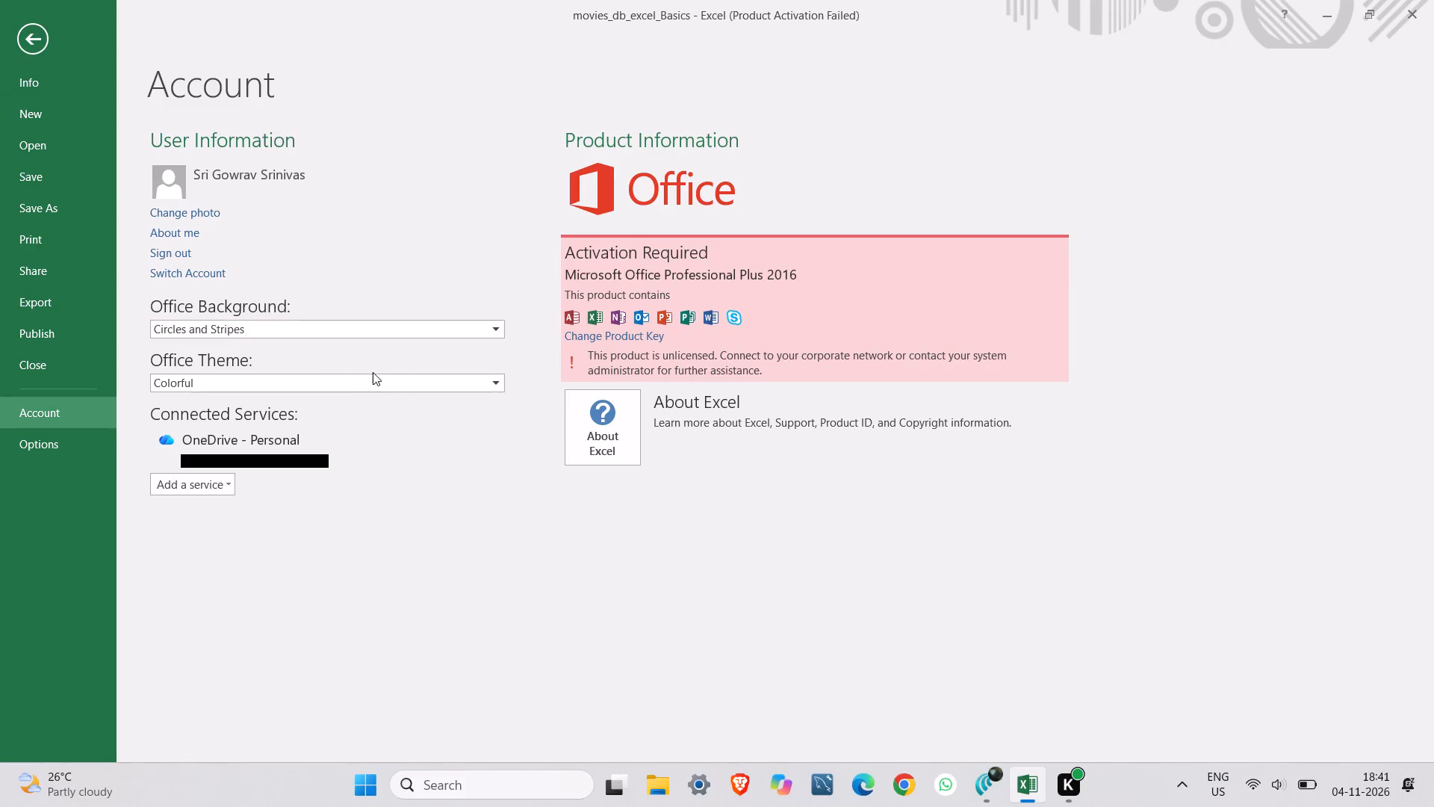
# Open Excel Options and examine the Trust Center and Add-ins pages for an update setting.
pyautogui.click(88, 439)
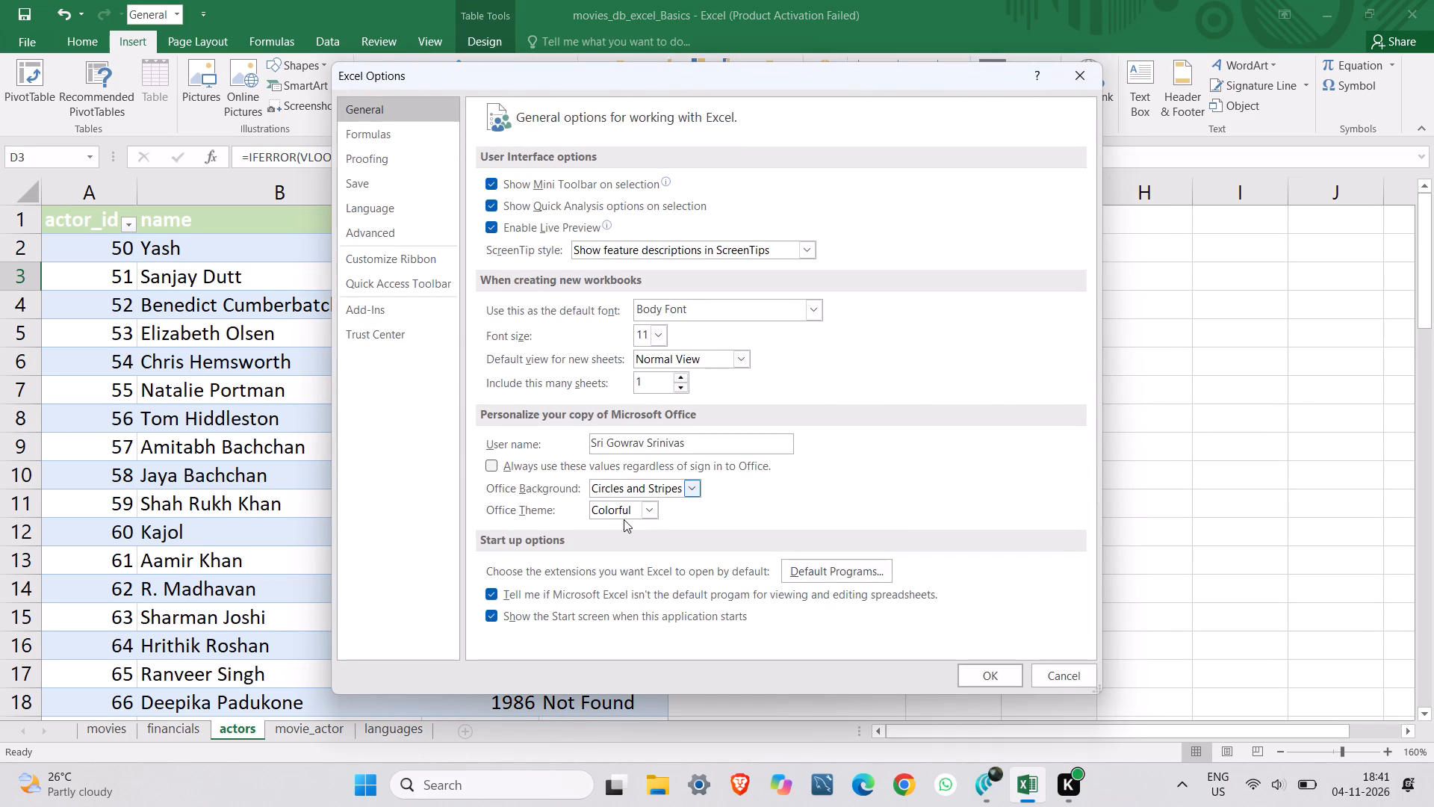
pyautogui.scroll(-1, 624, 519)
pyautogui.click(384, 338)
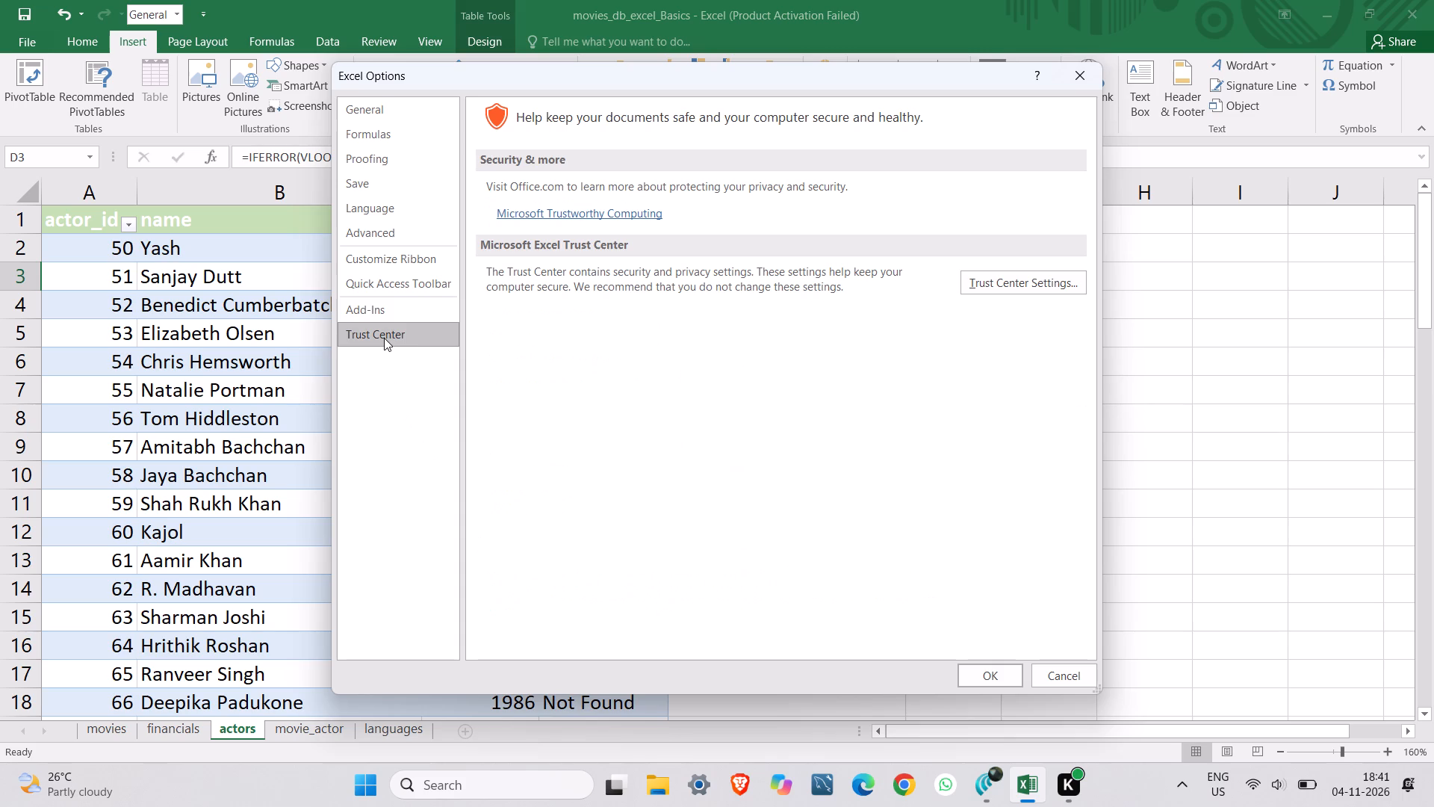
pyautogui.click(409, 314)
pyautogui.click(409, 314)
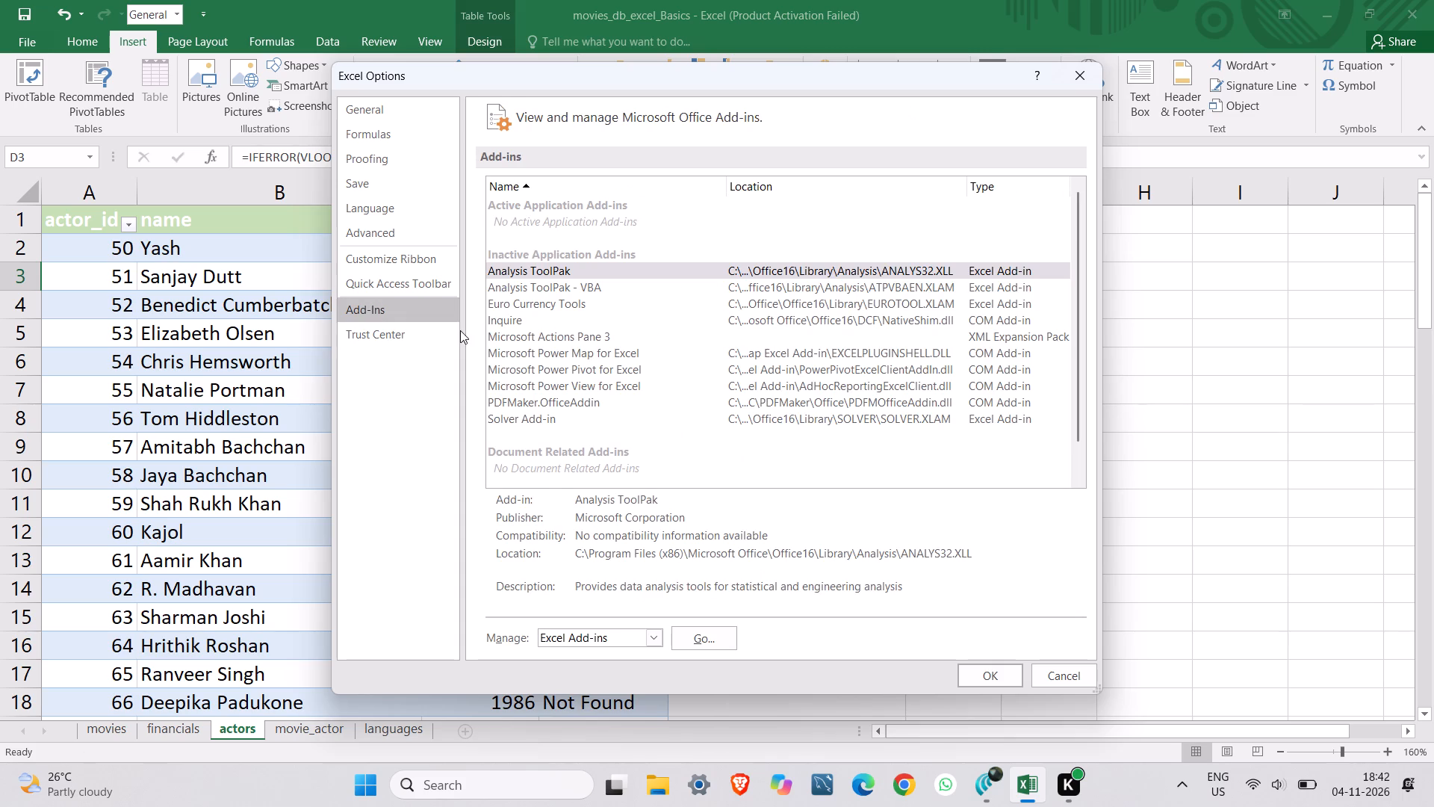
pyautogui.scroll(-1, 577, 387)
pyautogui.scroll(2, 559, 422)
# Look through the remaining Excel Options pages, from Quick Access Toolbar back to General, for an update setting, and cancel the dialog.
pyautogui.click(394, 277)
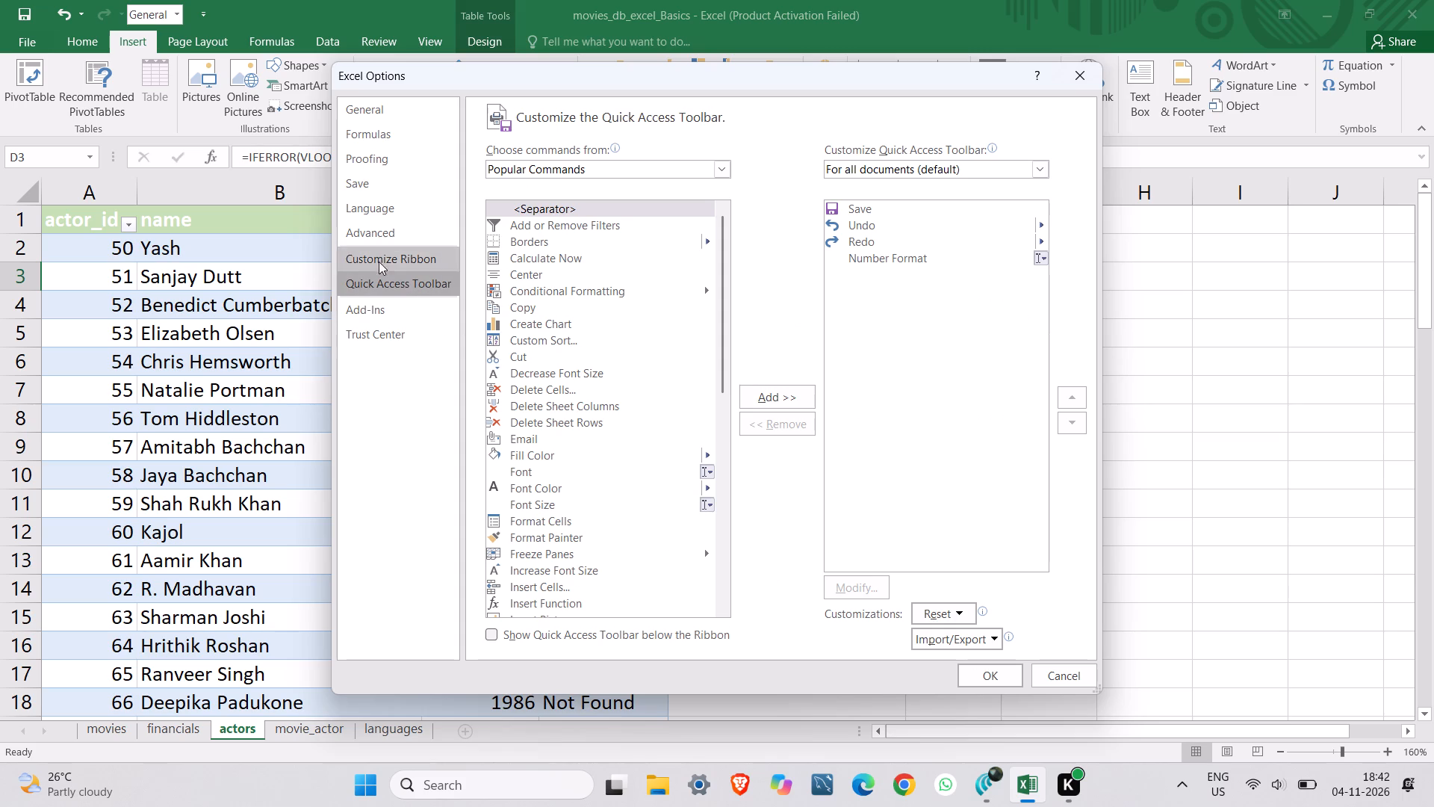
pyautogui.click(370, 260)
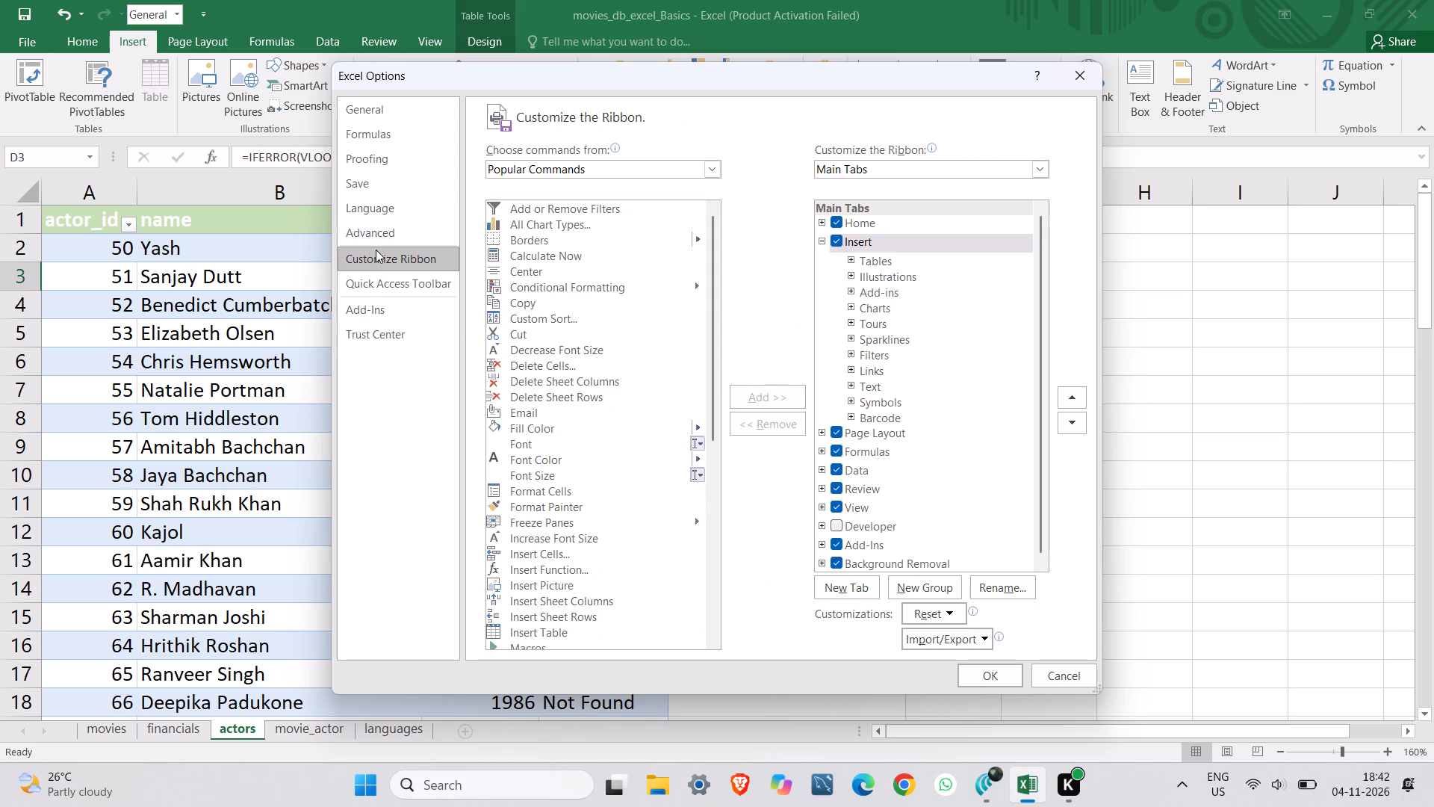
pyautogui.click(379, 241)
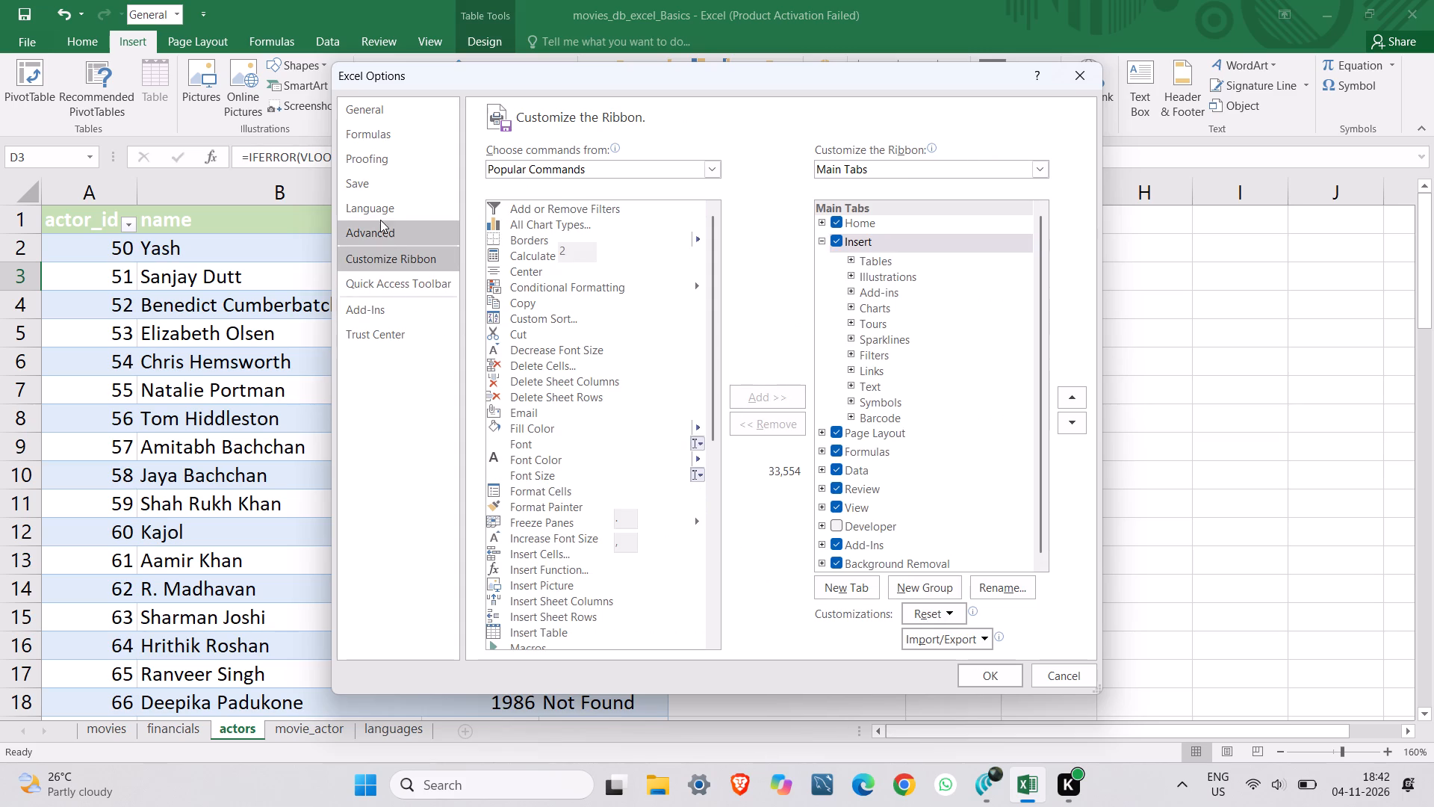
pyautogui.click(379, 219)
pyautogui.click(379, 191)
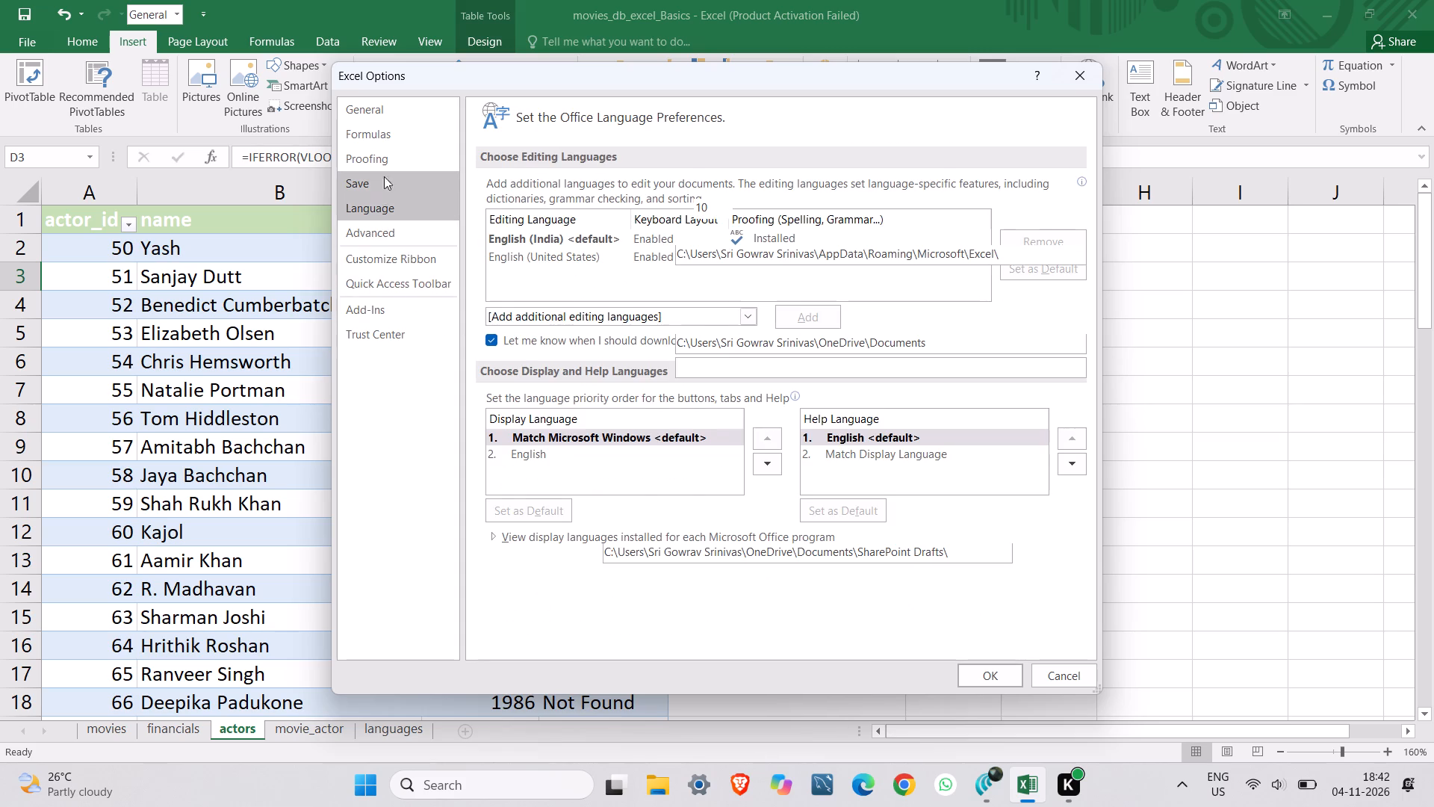
pyautogui.click(390, 163)
pyautogui.click(397, 140)
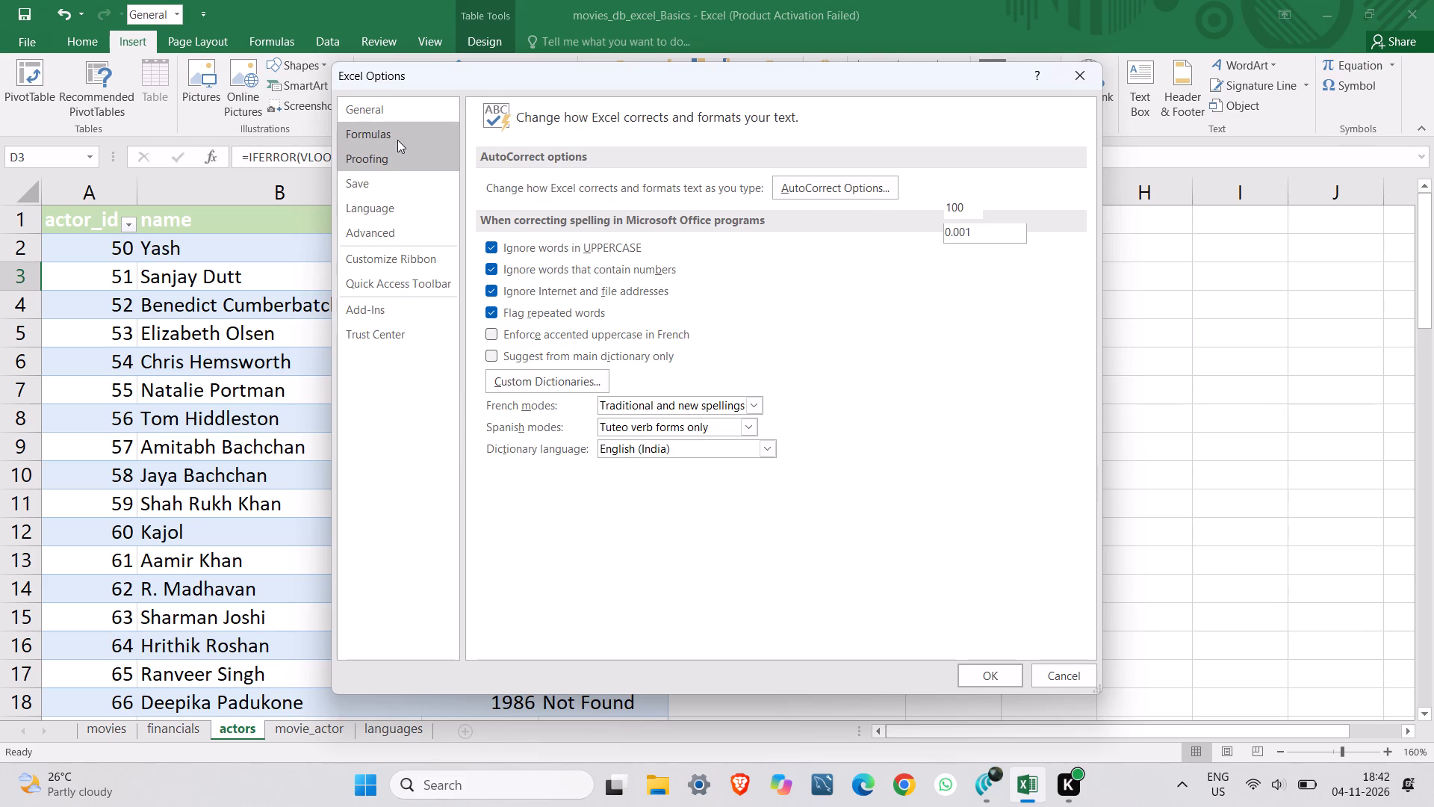
pyautogui.click(406, 96)
pyautogui.click(397, 124)
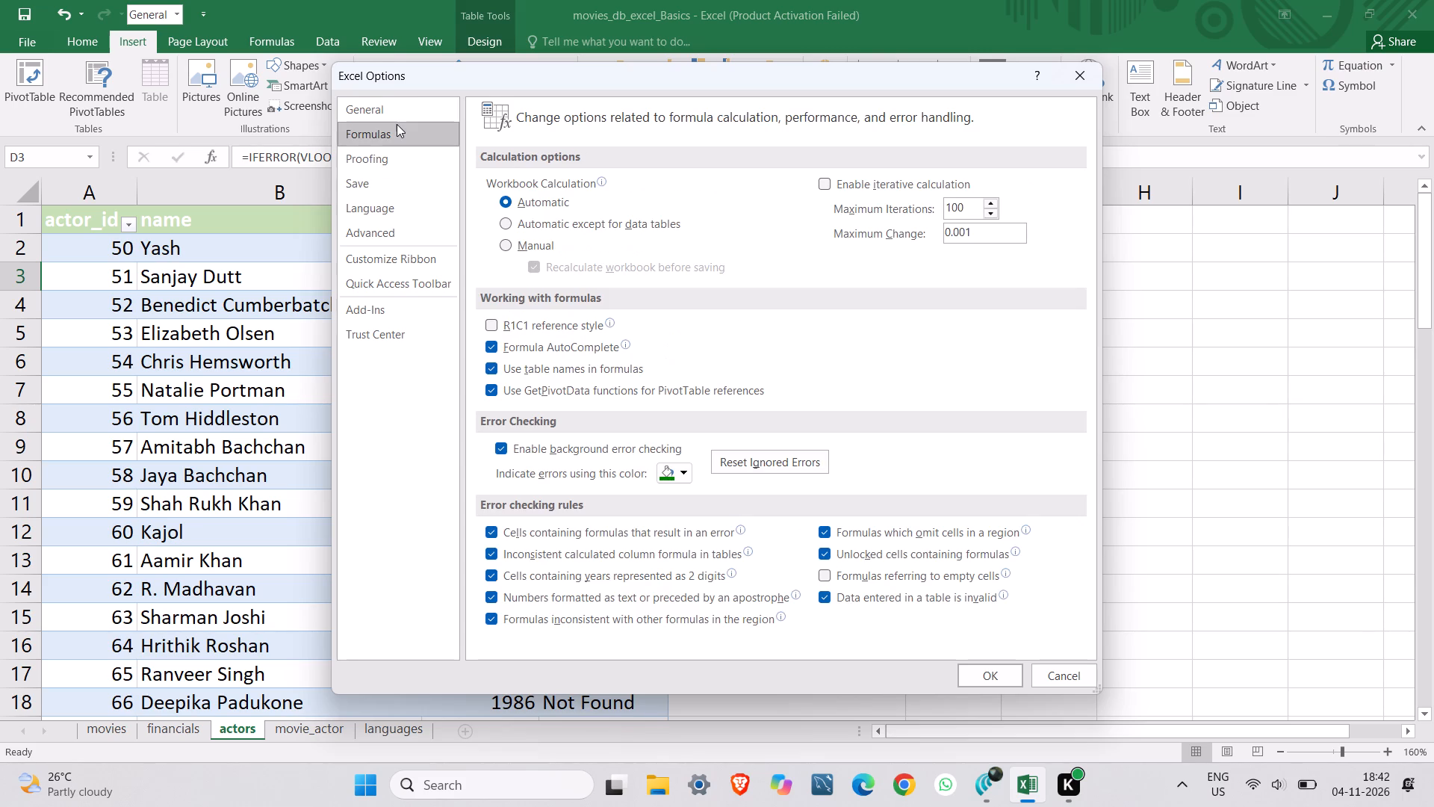
pyautogui.click(393, 109)
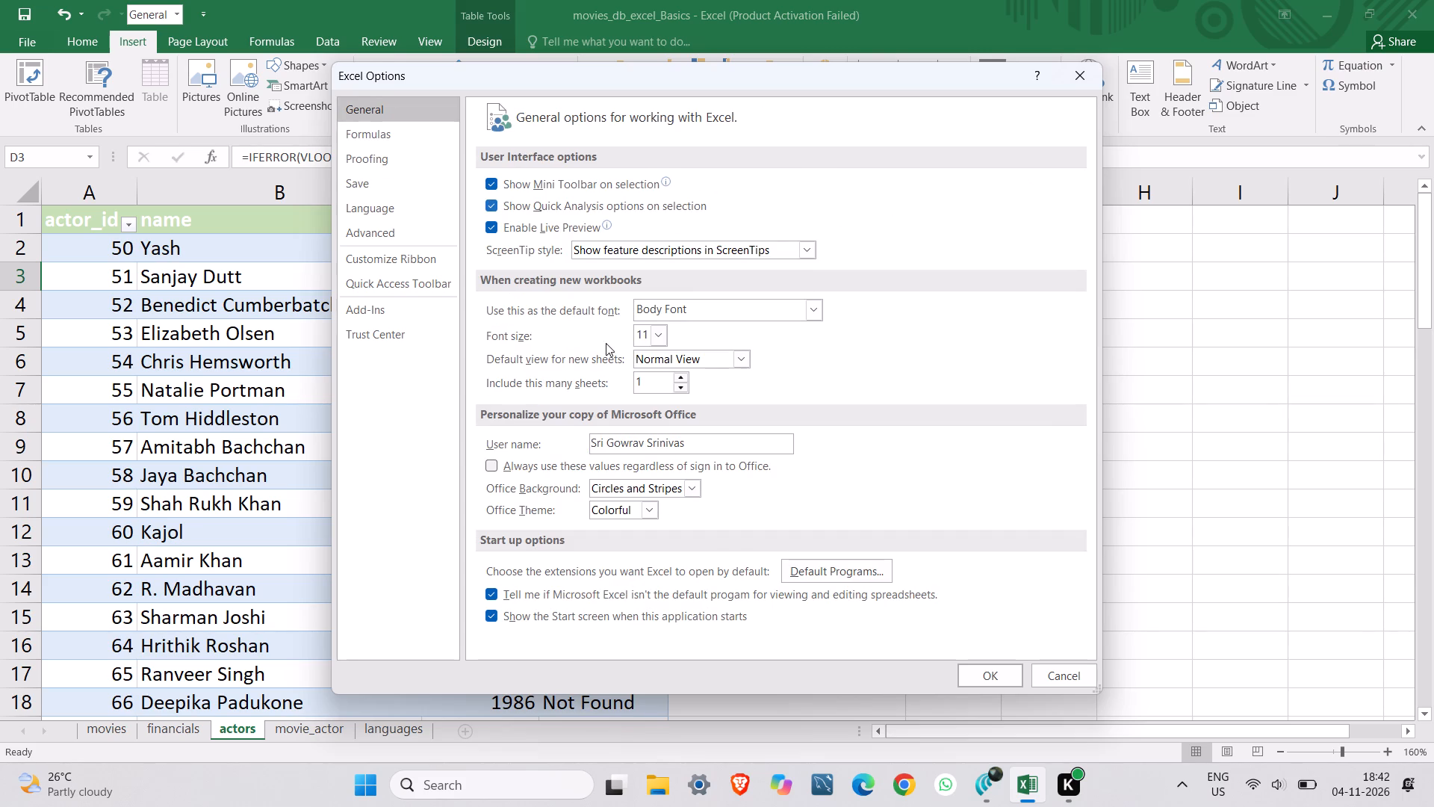
pyautogui.click(1046, 678)
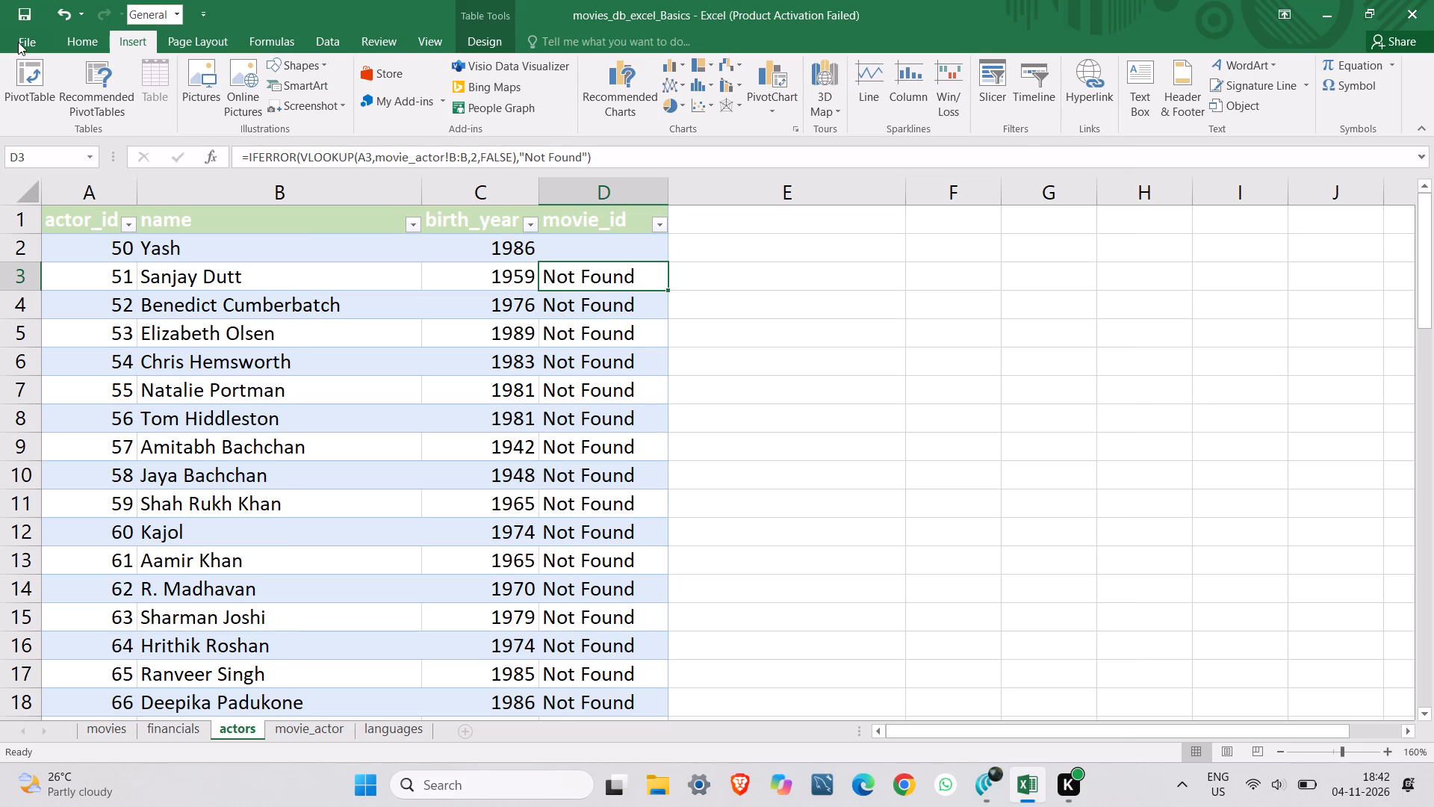
pyautogui.click(16, 40)
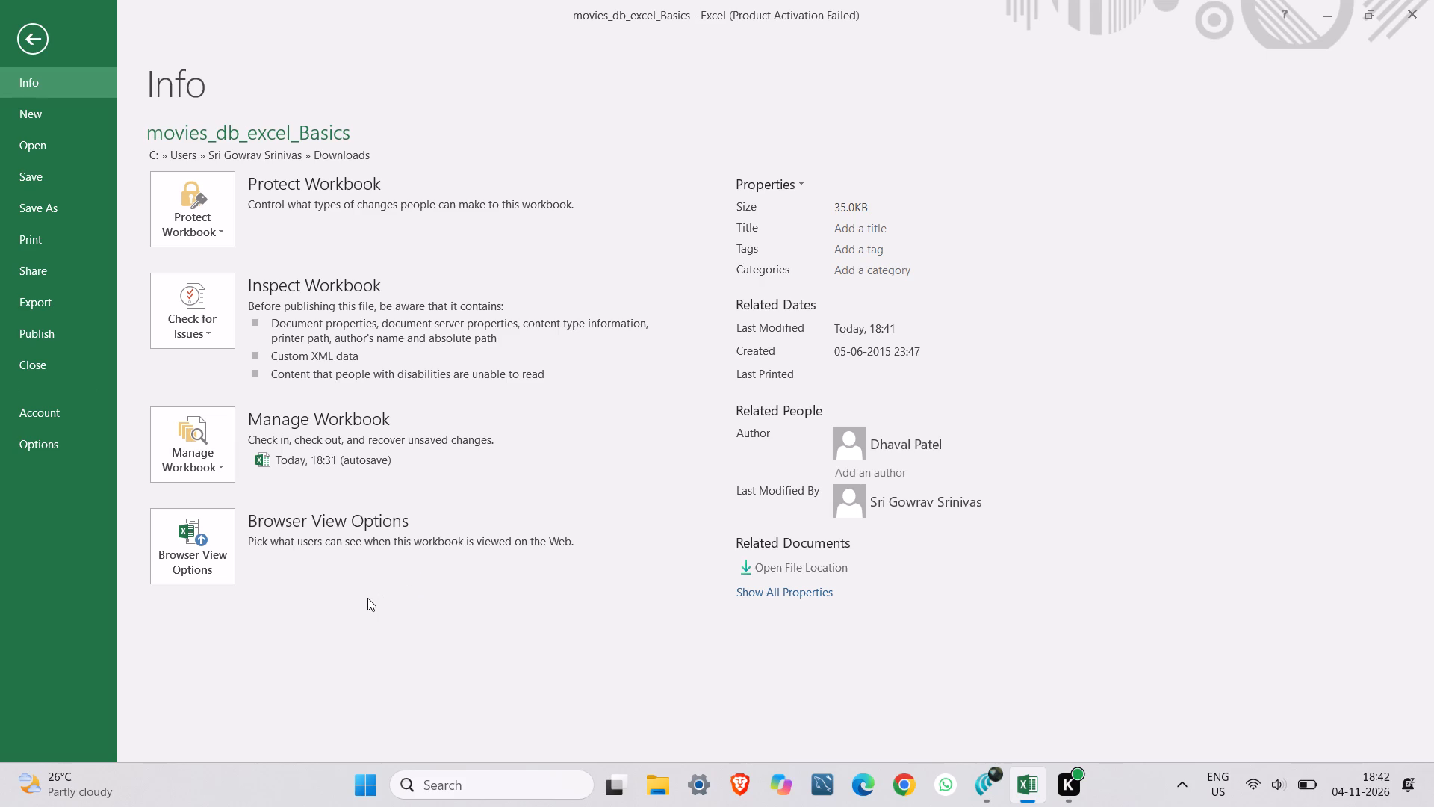
pyautogui.press('shift+super+s')
pyautogui.moveTo(0, 0); pyautogui.dragTo(1194, 740)
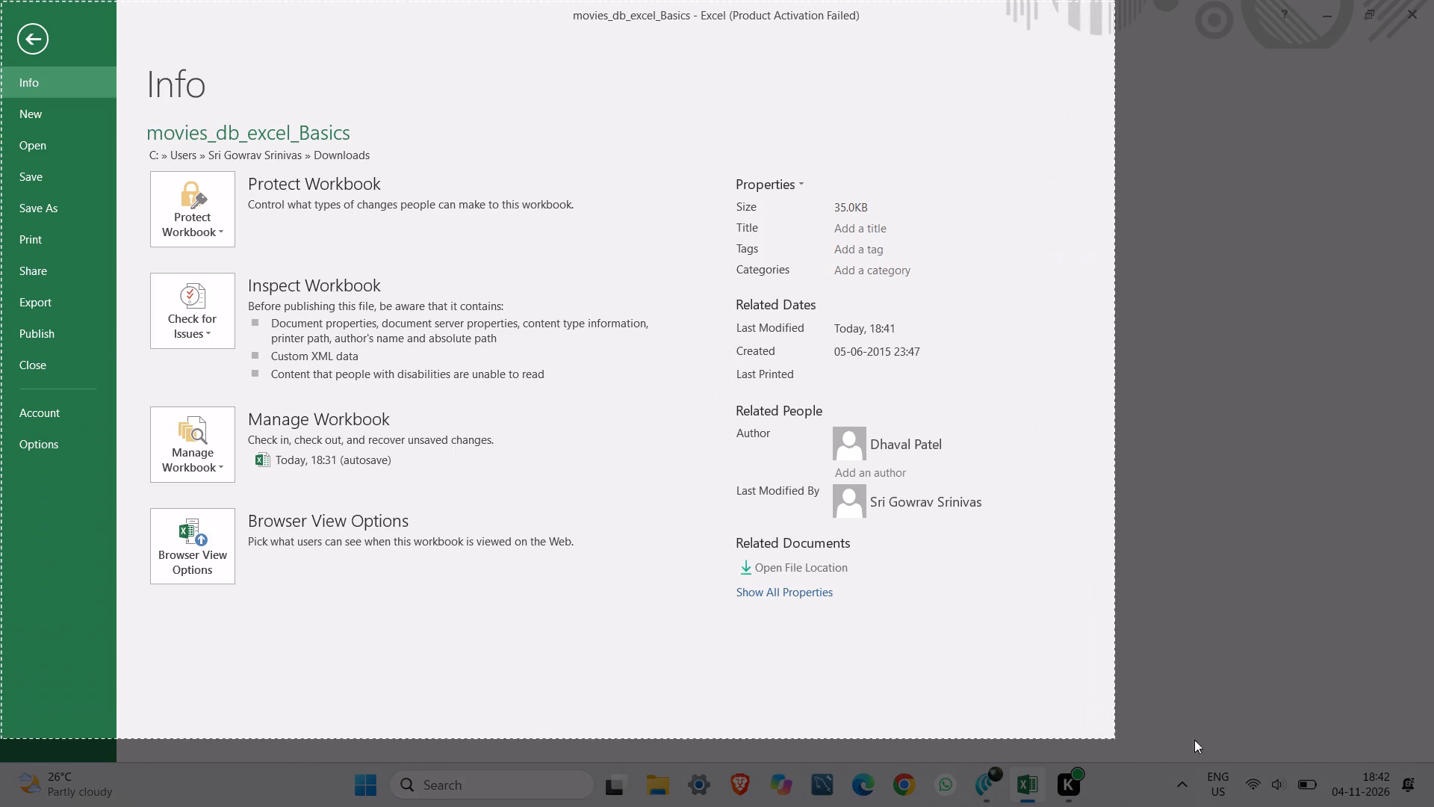
pyautogui.moveTo(1194, 740); pyautogui.dragTo(1262, 745)
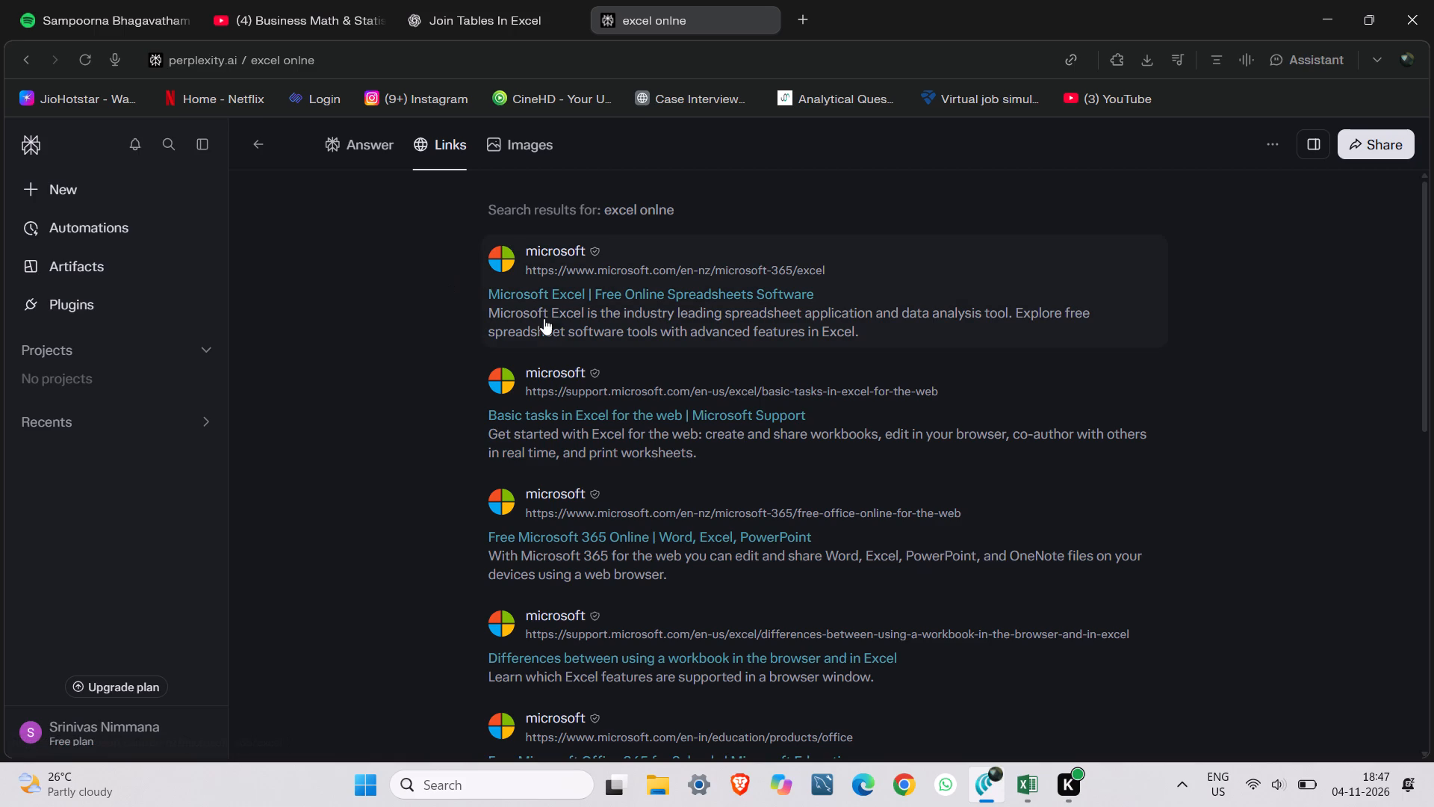
pyautogui.click(573, 282)
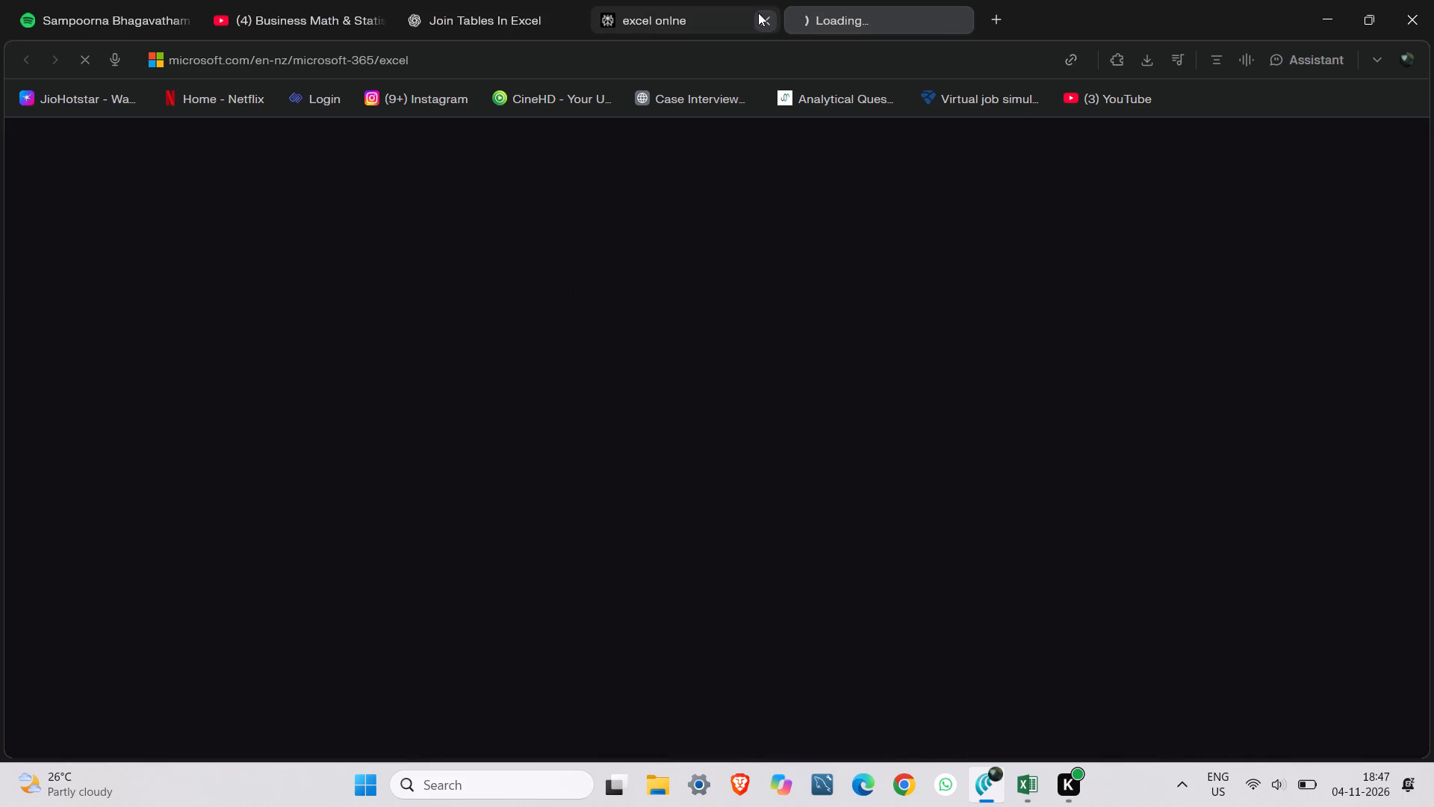
pyautogui.click(761, 19)
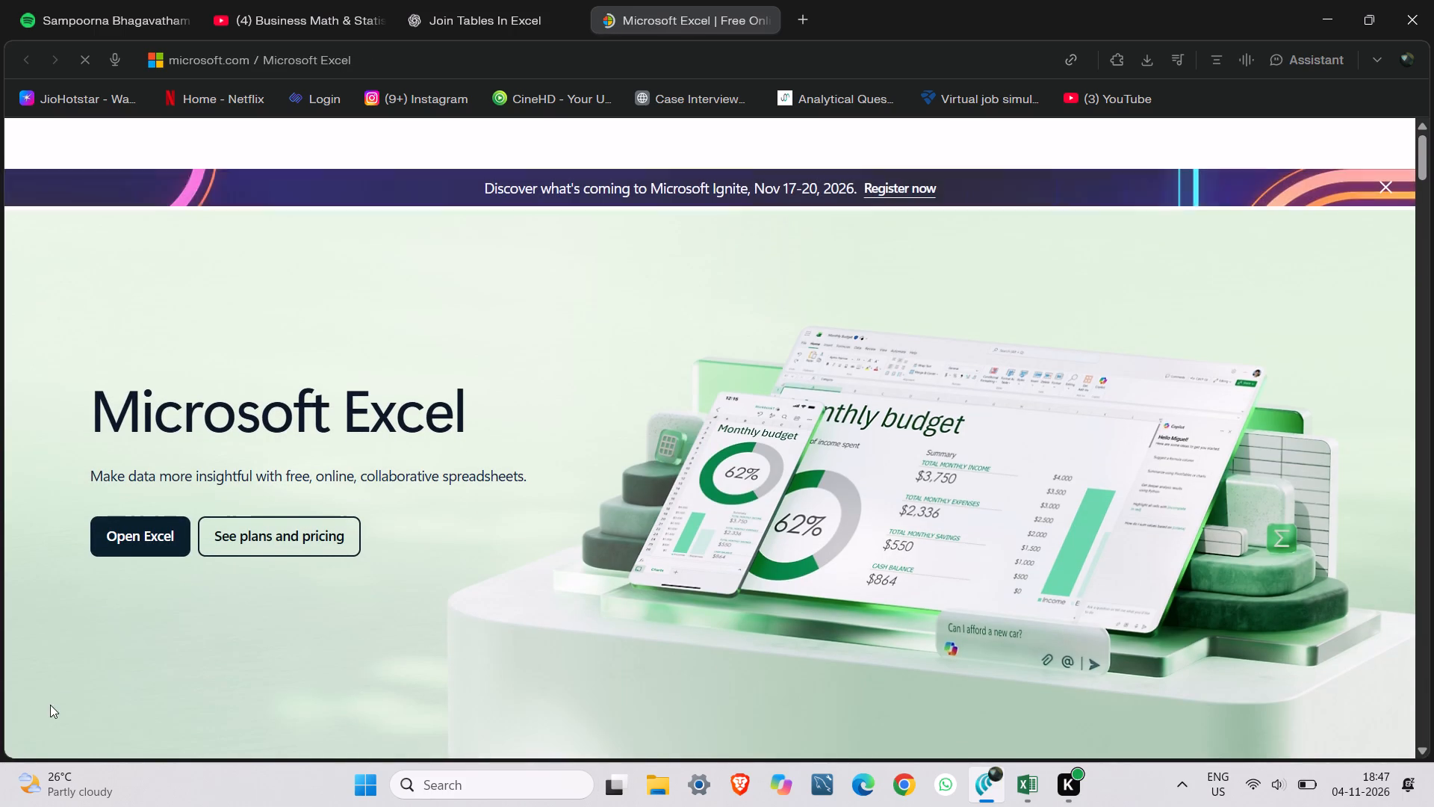
# Open Excel for the web from the Microsoft Excel product page, waiting for the page to respond.
pyautogui.click(132, 542)
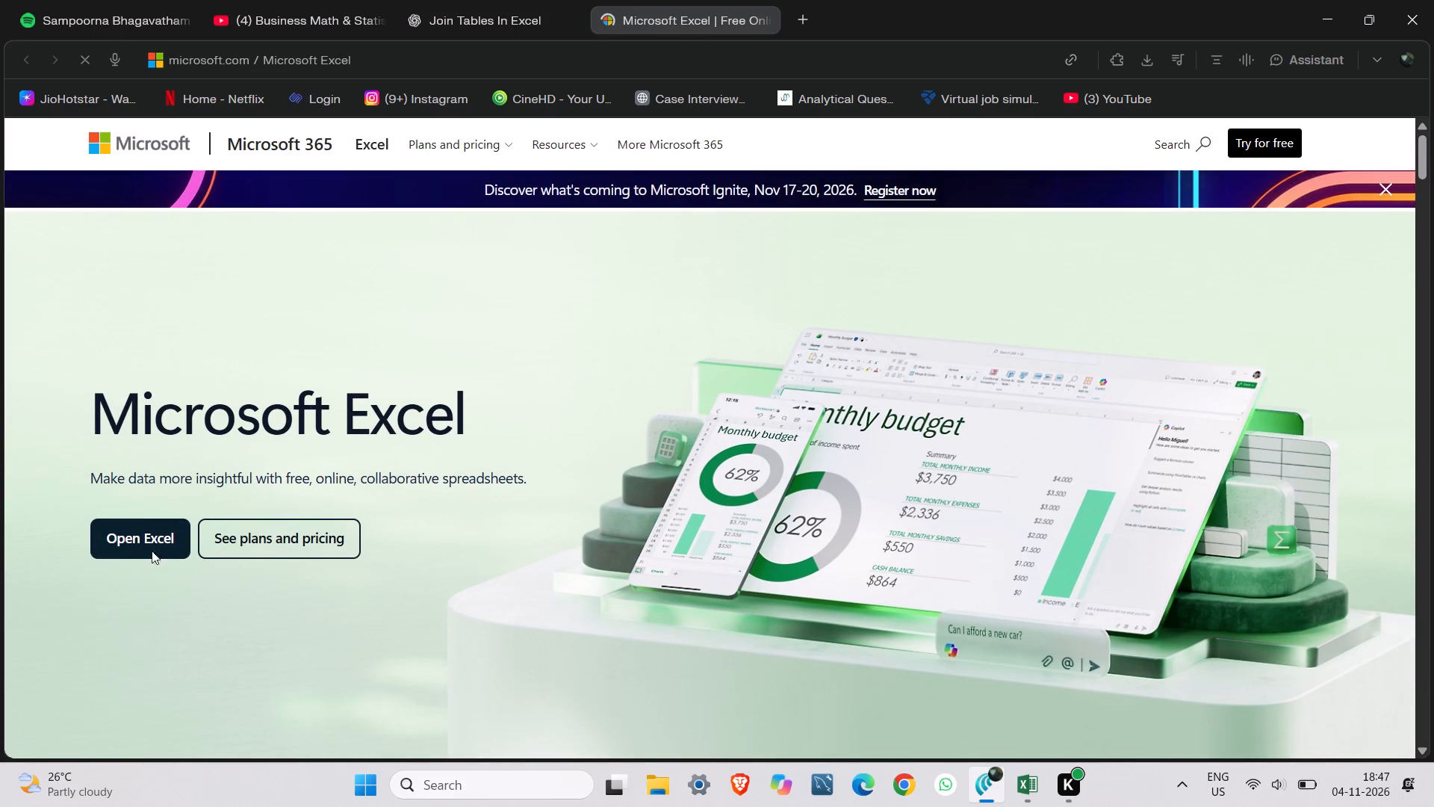
pyautogui.click(158, 542)
pyautogui.click(1263, 140)
pyautogui.scroll(-1, 961, 424)
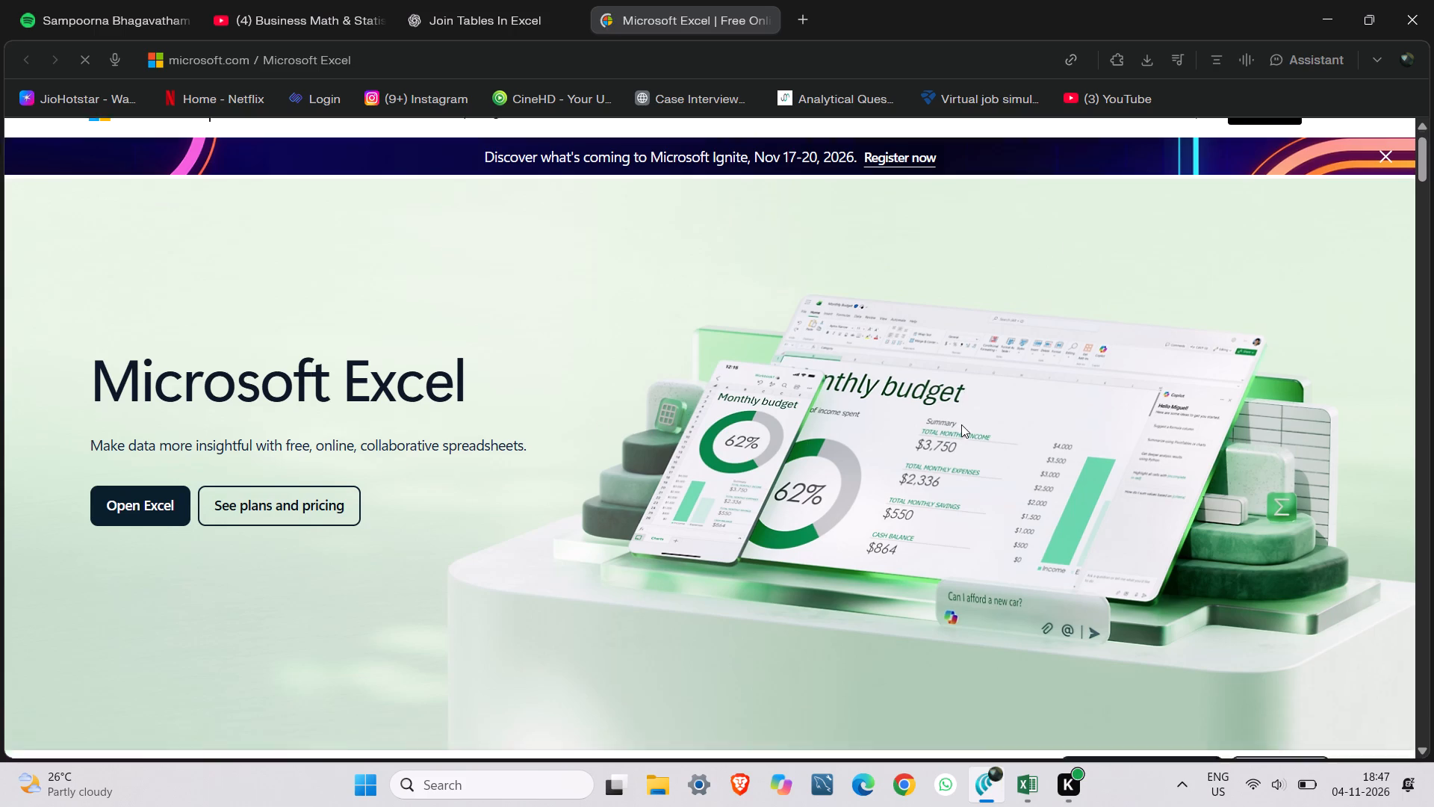
pyautogui.scroll(-1, 961, 424)
pyautogui.scroll(2, 961, 424)
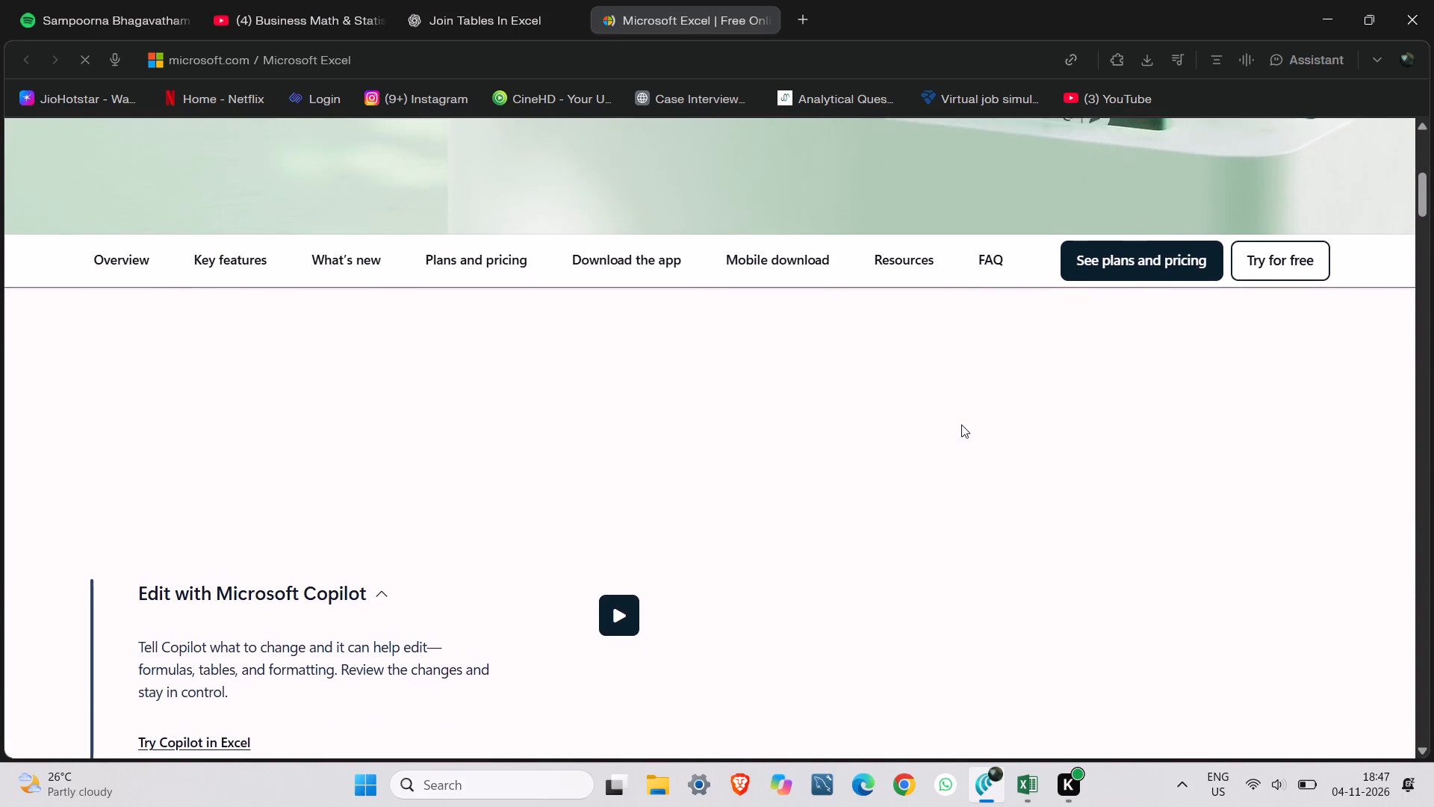
pyautogui.scroll(2, 961, 424)
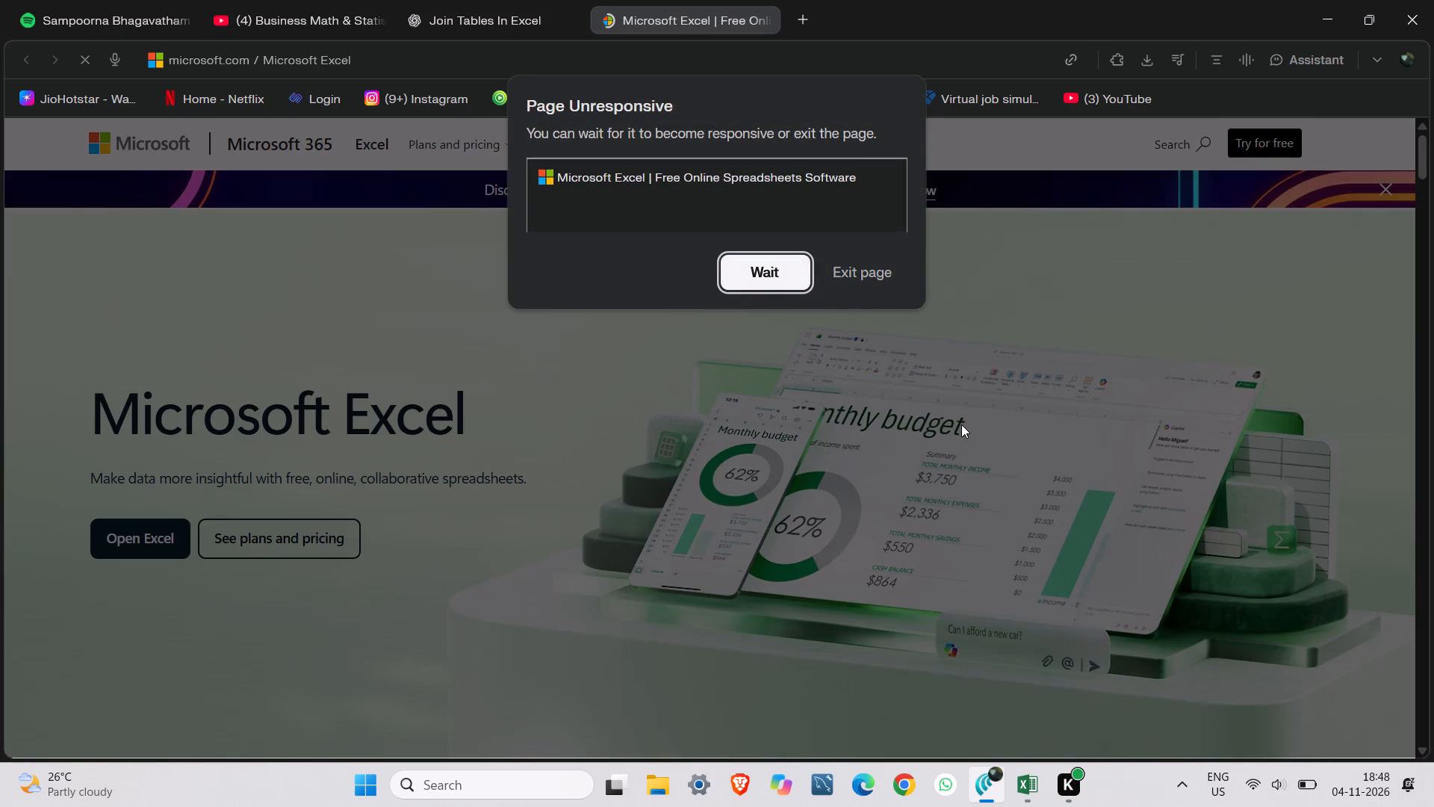
pyautogui.click(784, 277)
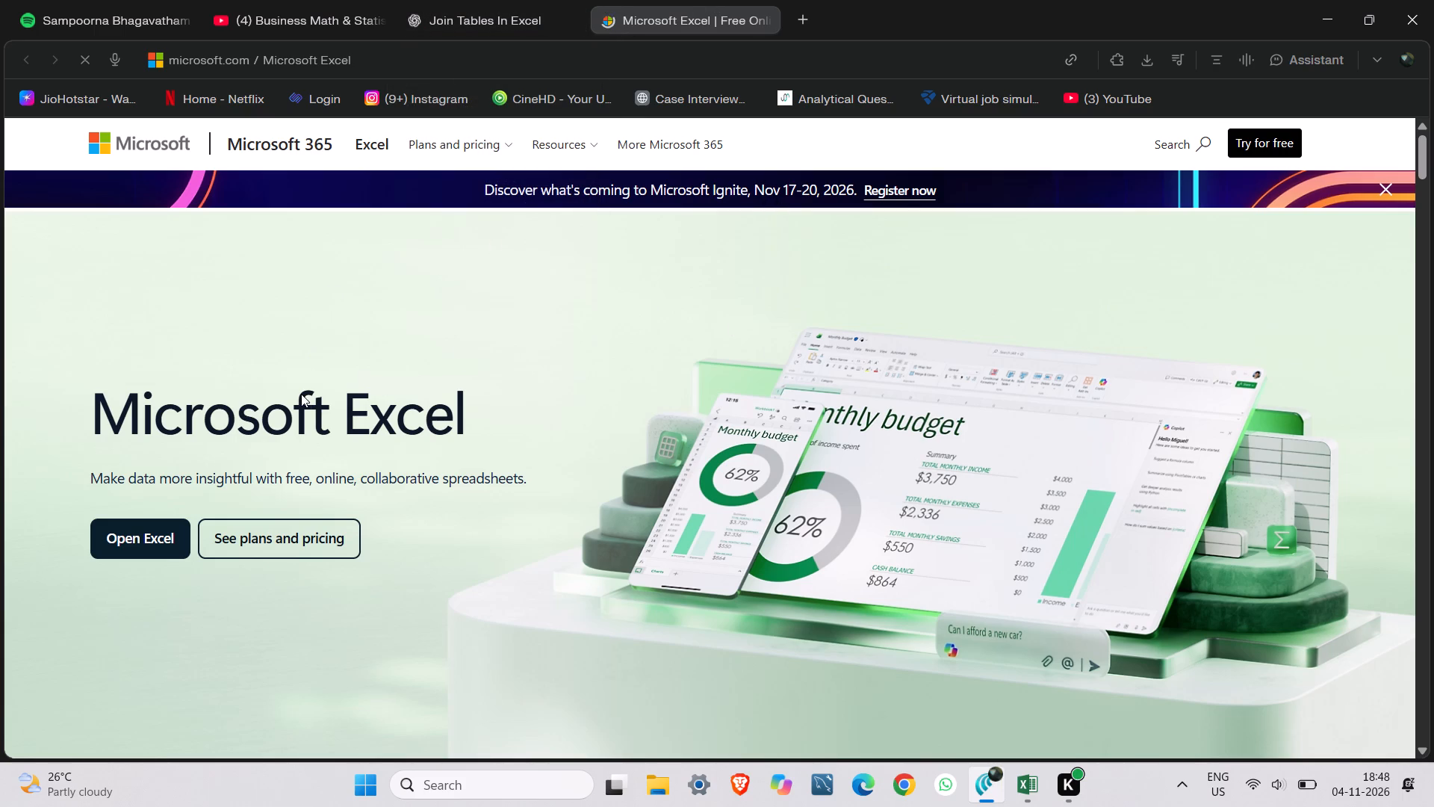
pyautogui.hscroll(1, 301, 394)
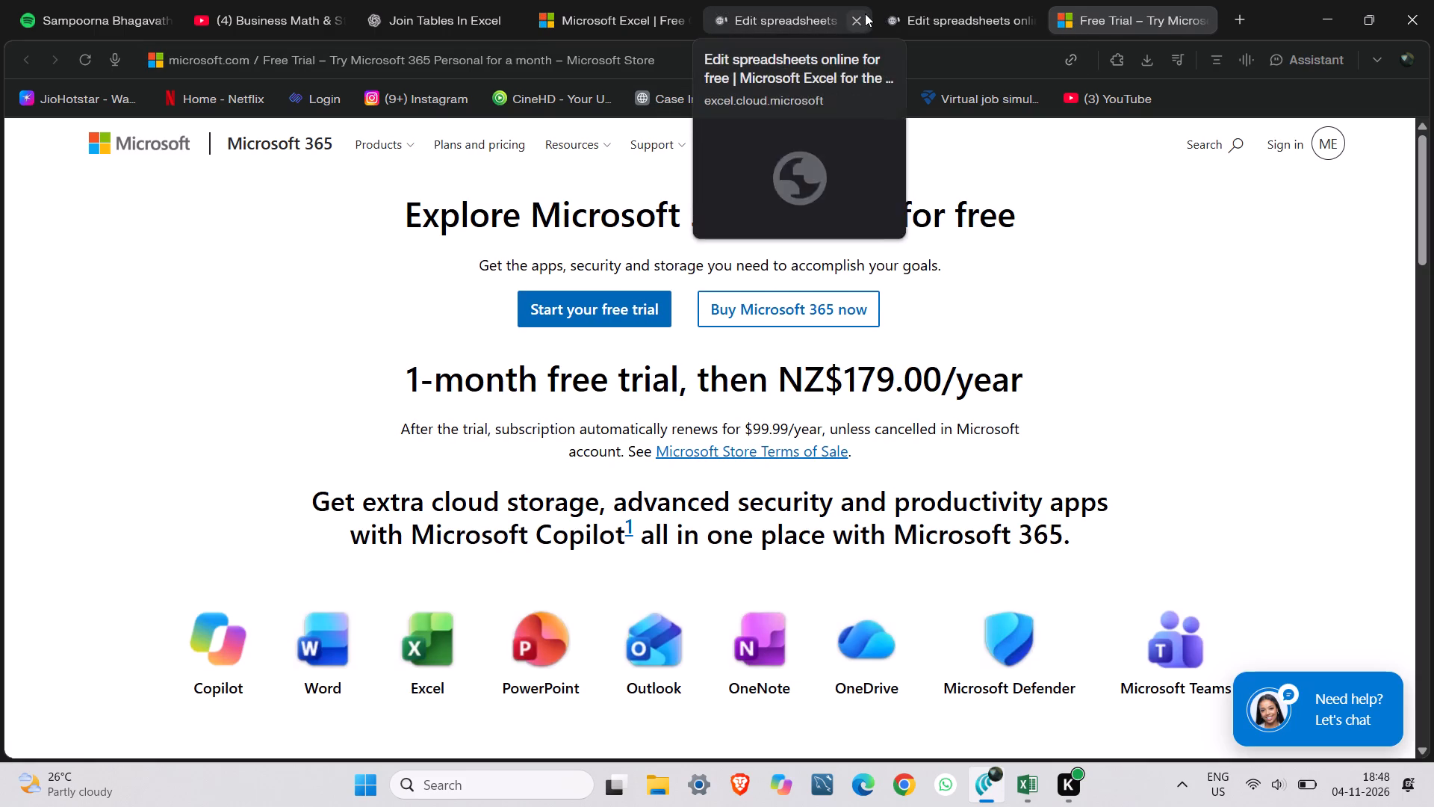
# Close the duplicate Excel page, the Microsoft 365 free trial page and the Microsoft Excel product page, keeping one Excel for the web page.
pyautogui.click(858, 21)
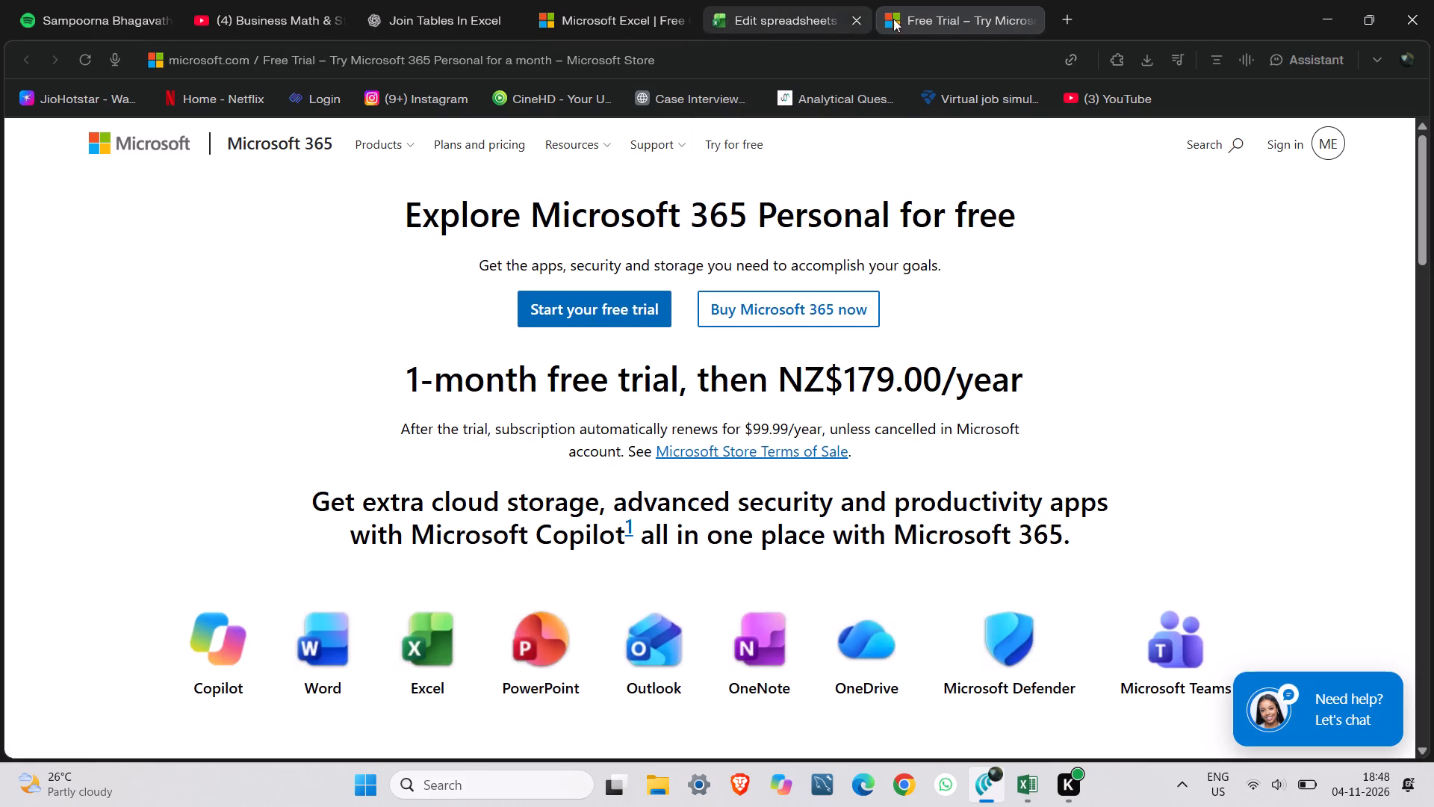
pyautogui.click(1036, 19)
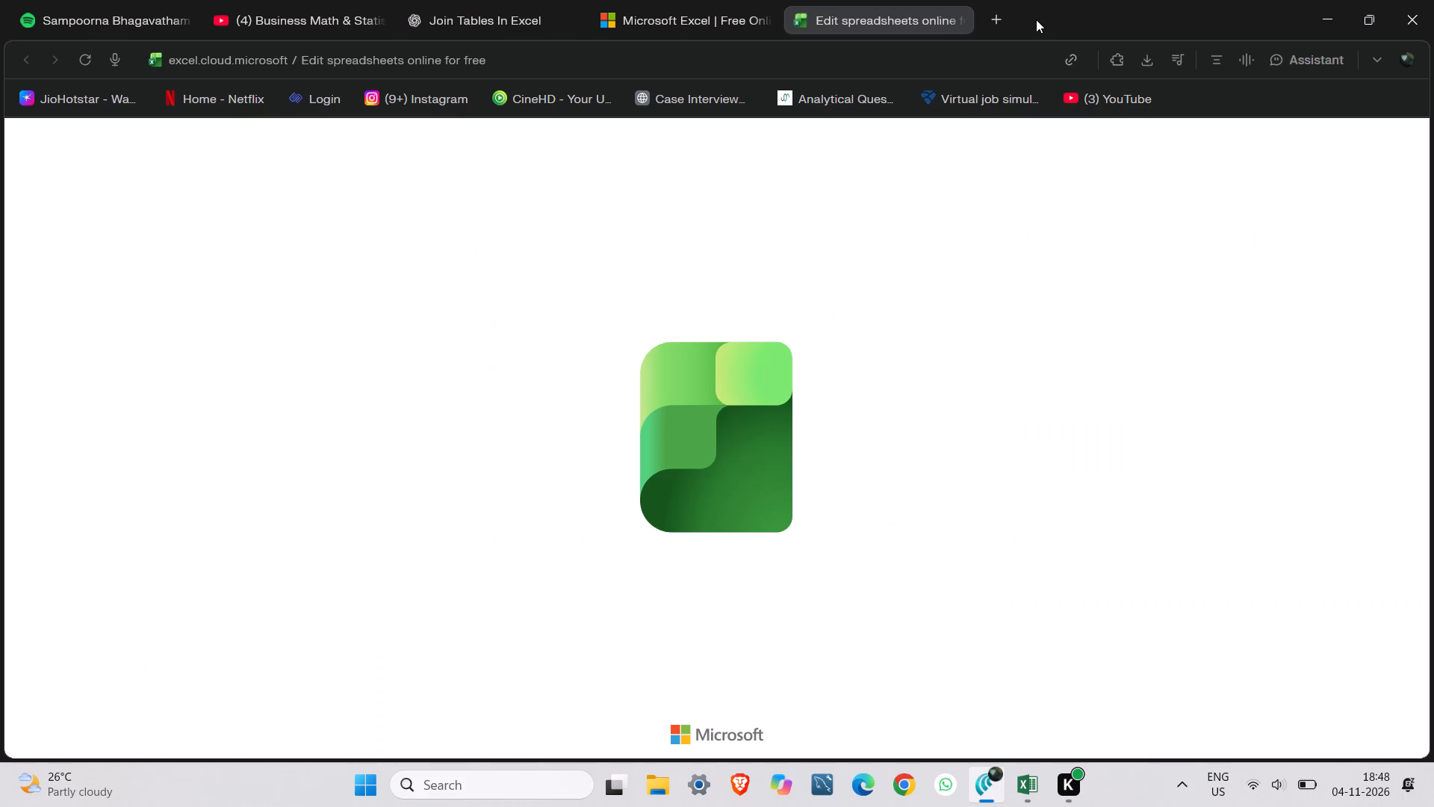
pyautogui.click(878, 28)
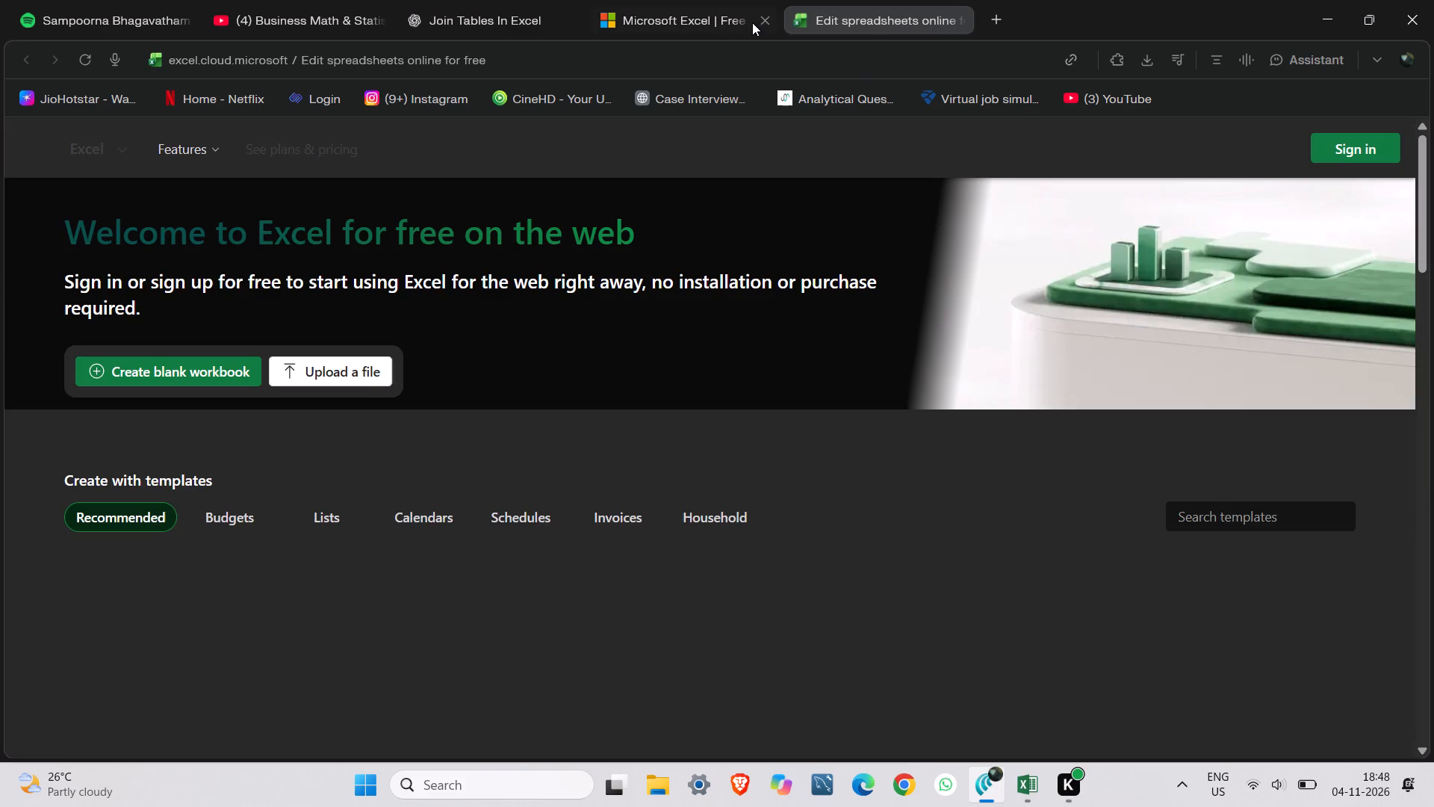
pyautogui.click(763, 16)
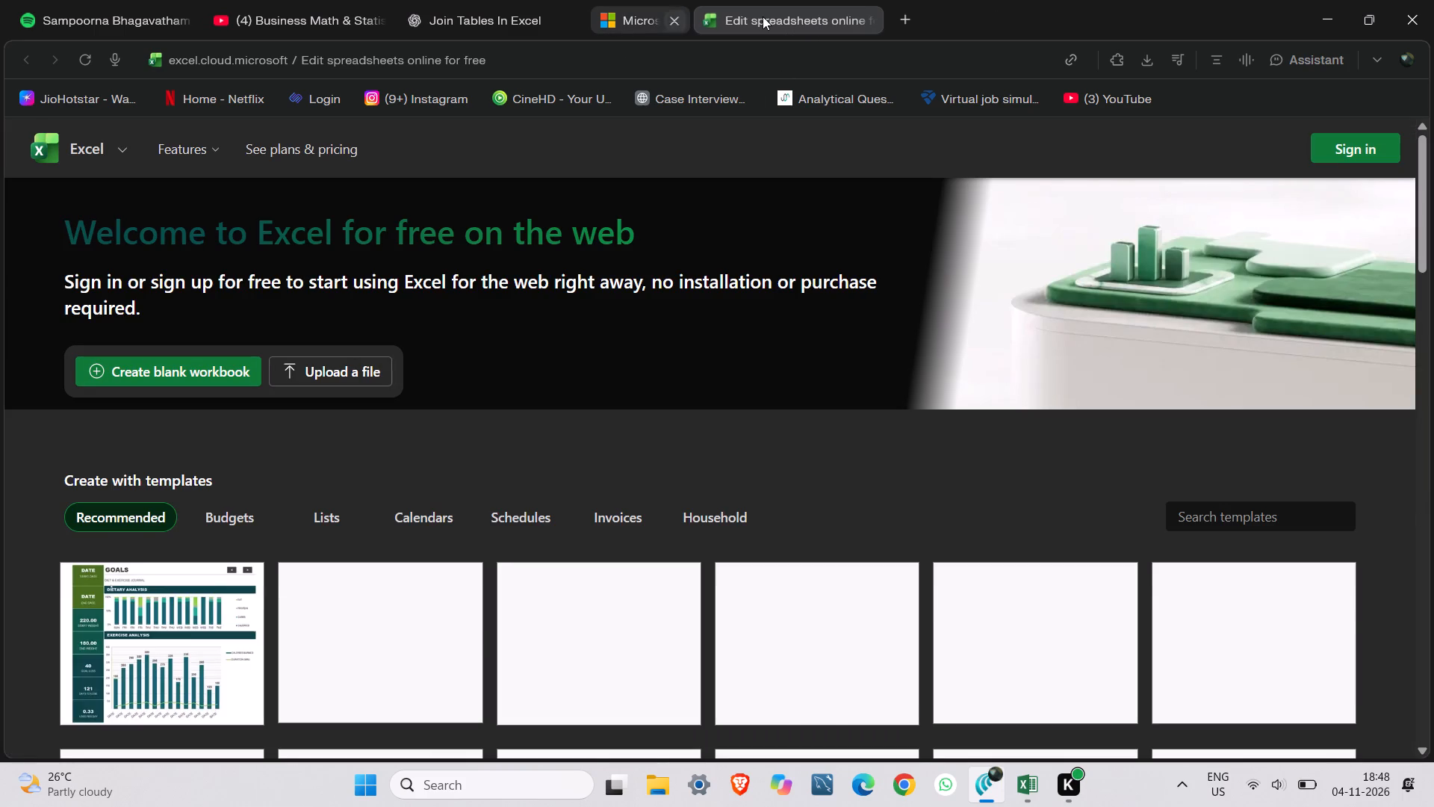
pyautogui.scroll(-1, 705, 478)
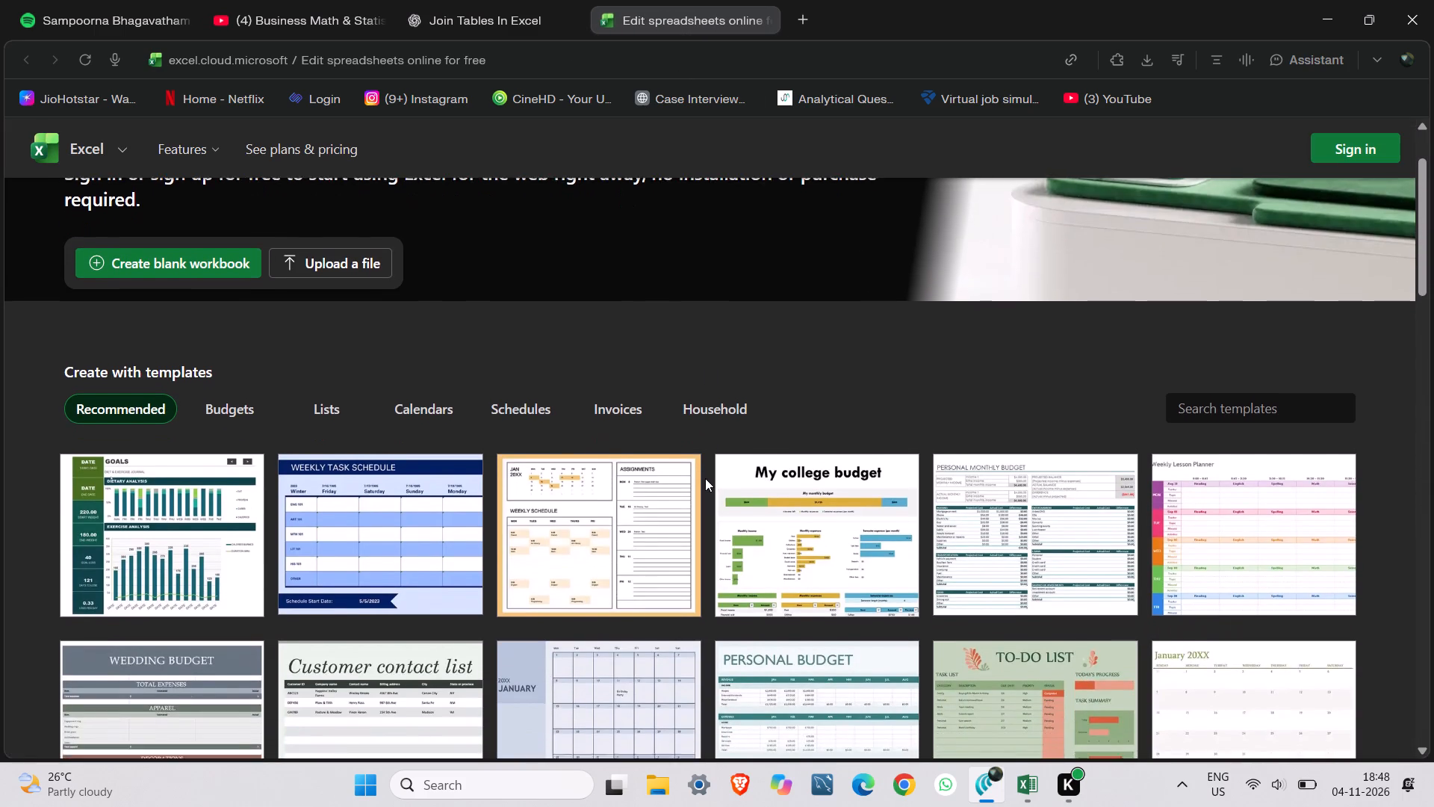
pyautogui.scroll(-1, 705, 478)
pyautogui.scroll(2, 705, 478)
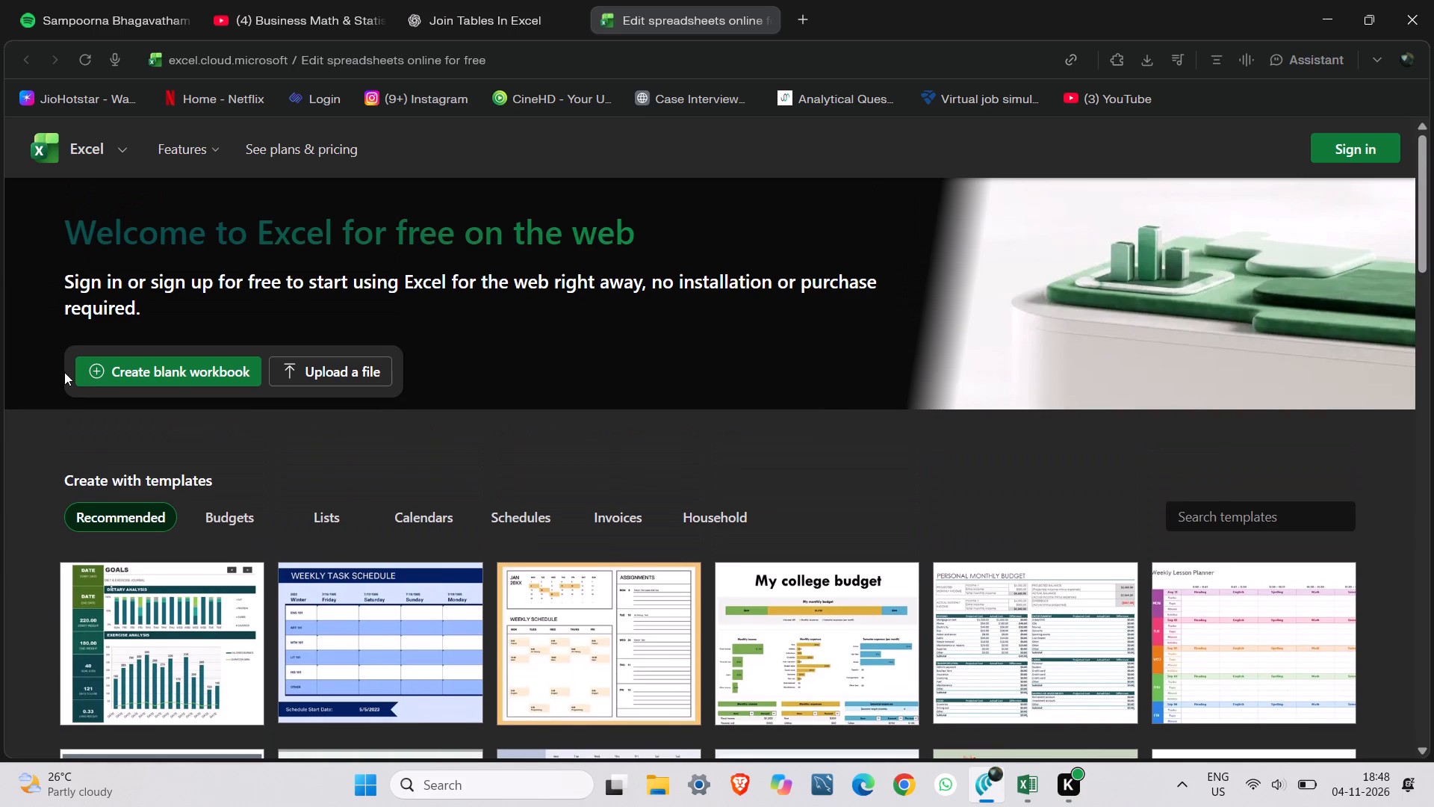
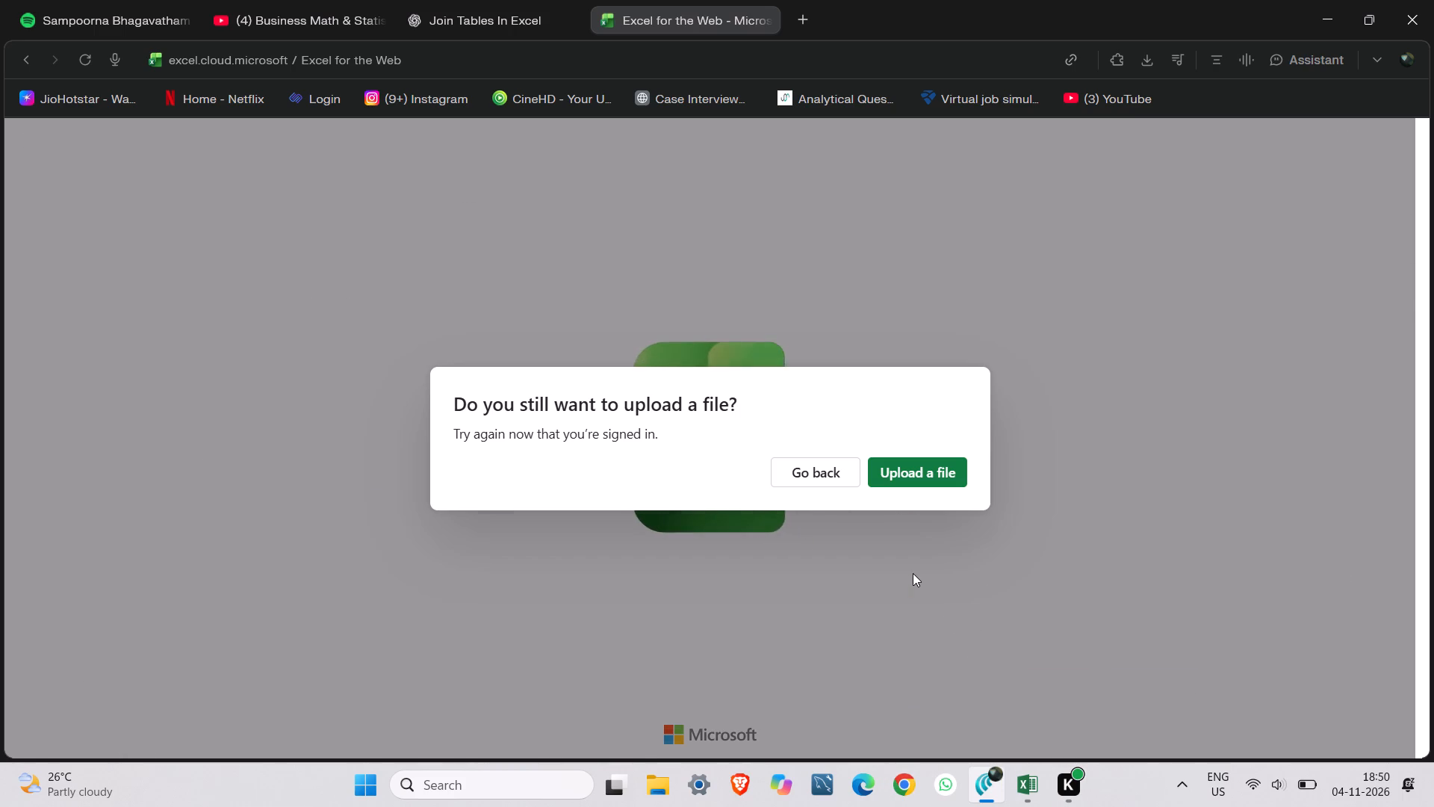
# Upload the movies_db_excel_Basics workbook from the Downloads folder.
pyautogui.click(926, 474)
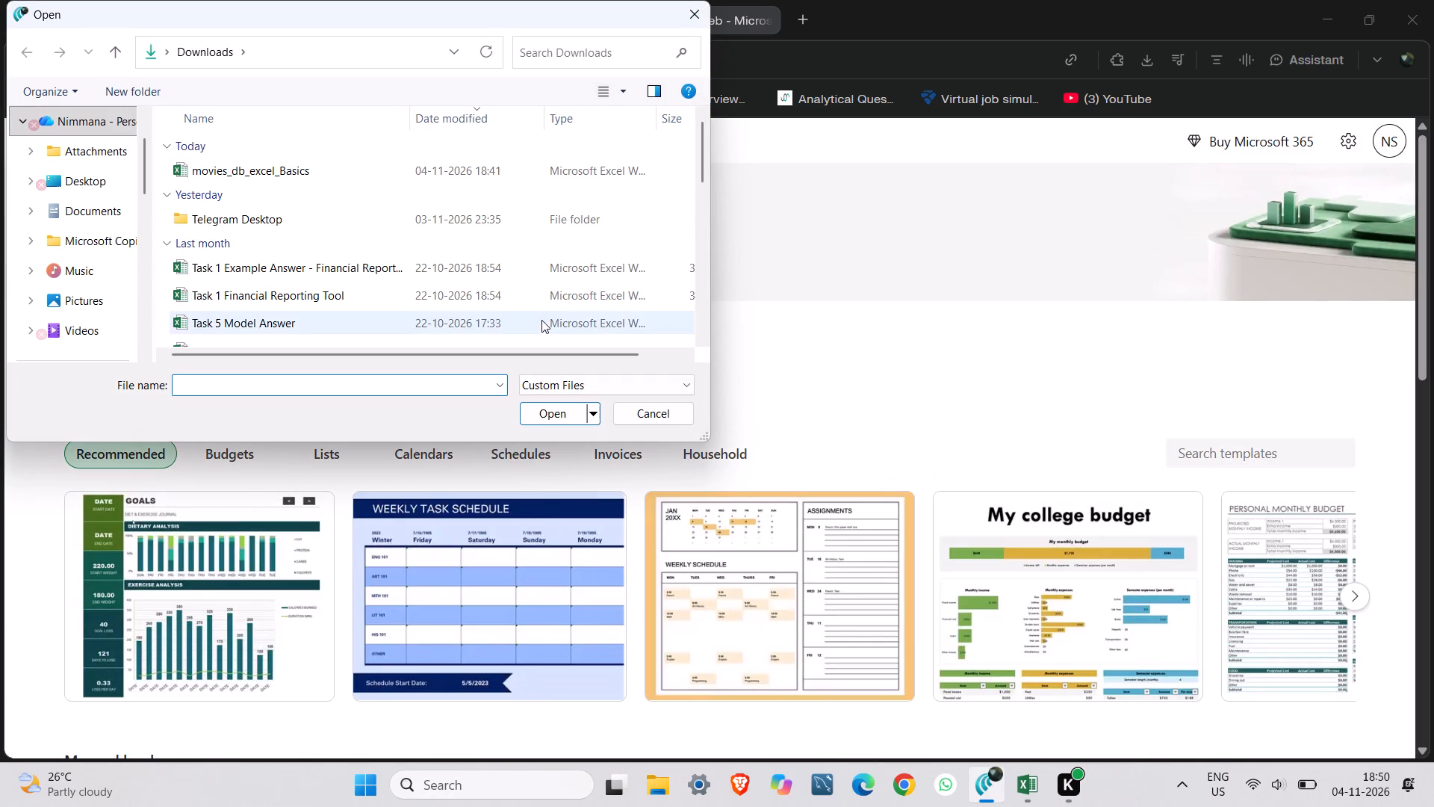
pyautogui.doubleClick(396, 171)
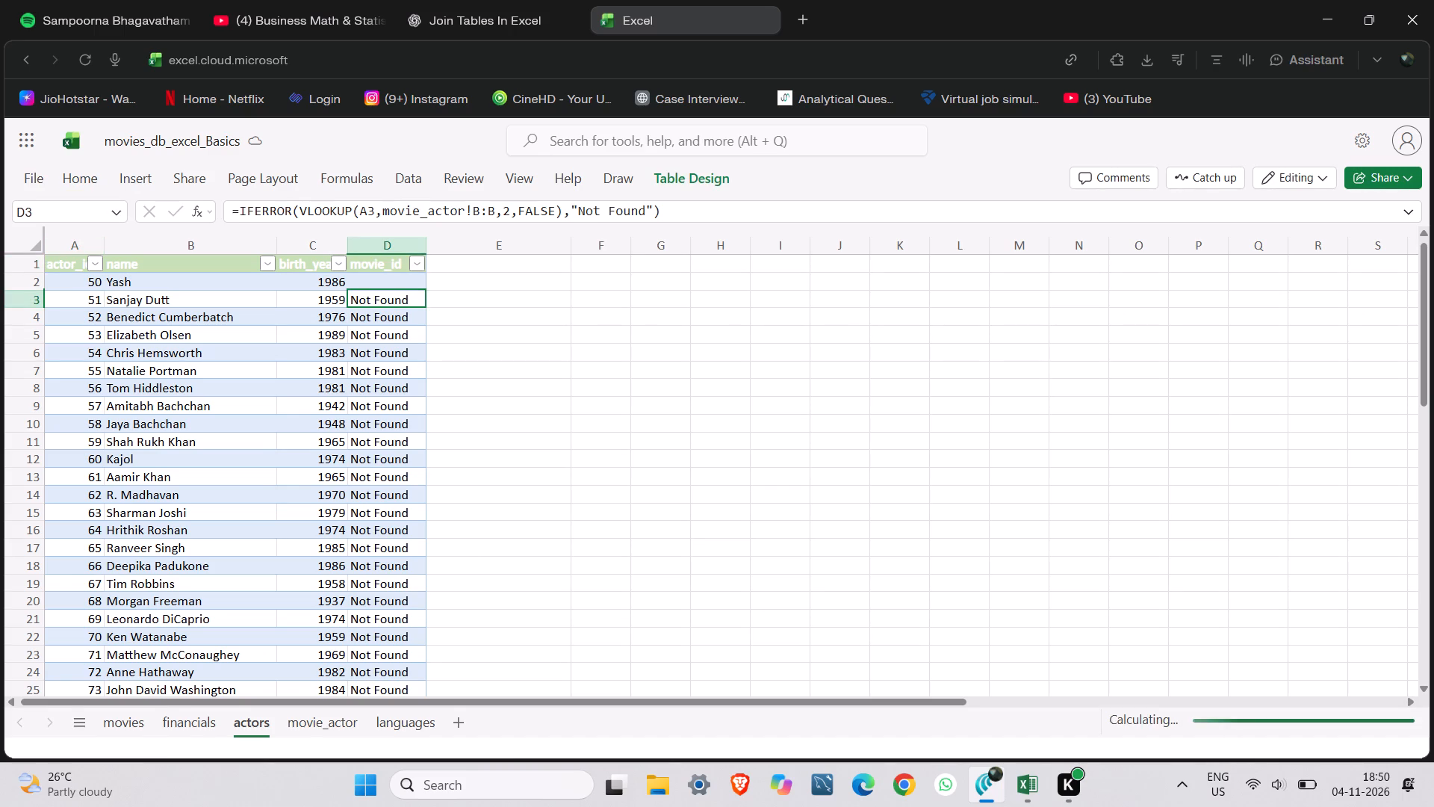
# Delete the movie_id column D from the actors sheet and dismiss the clipboard permission request.
pyautogui.click(394, 235)
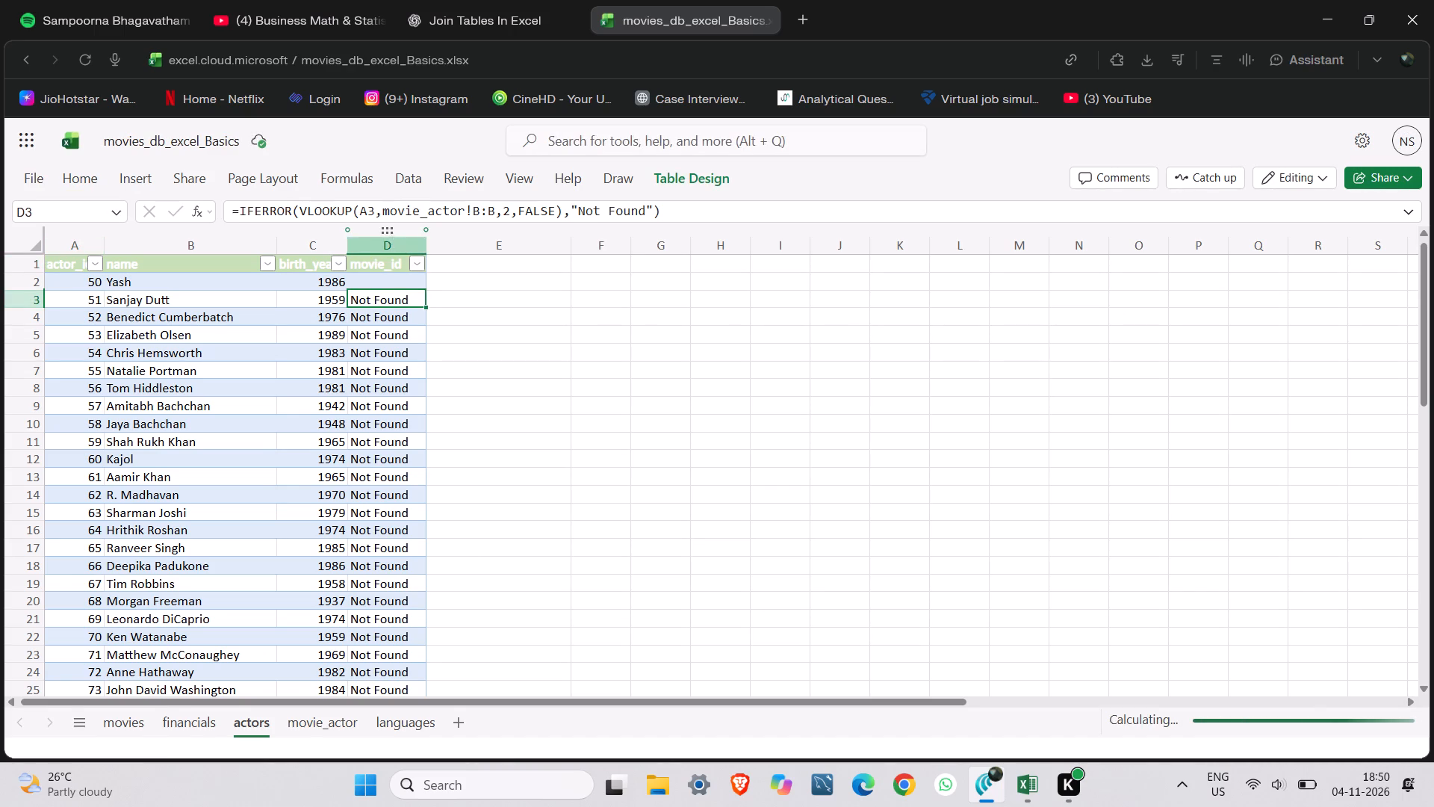
pyautogui.rightClick(394, 242)
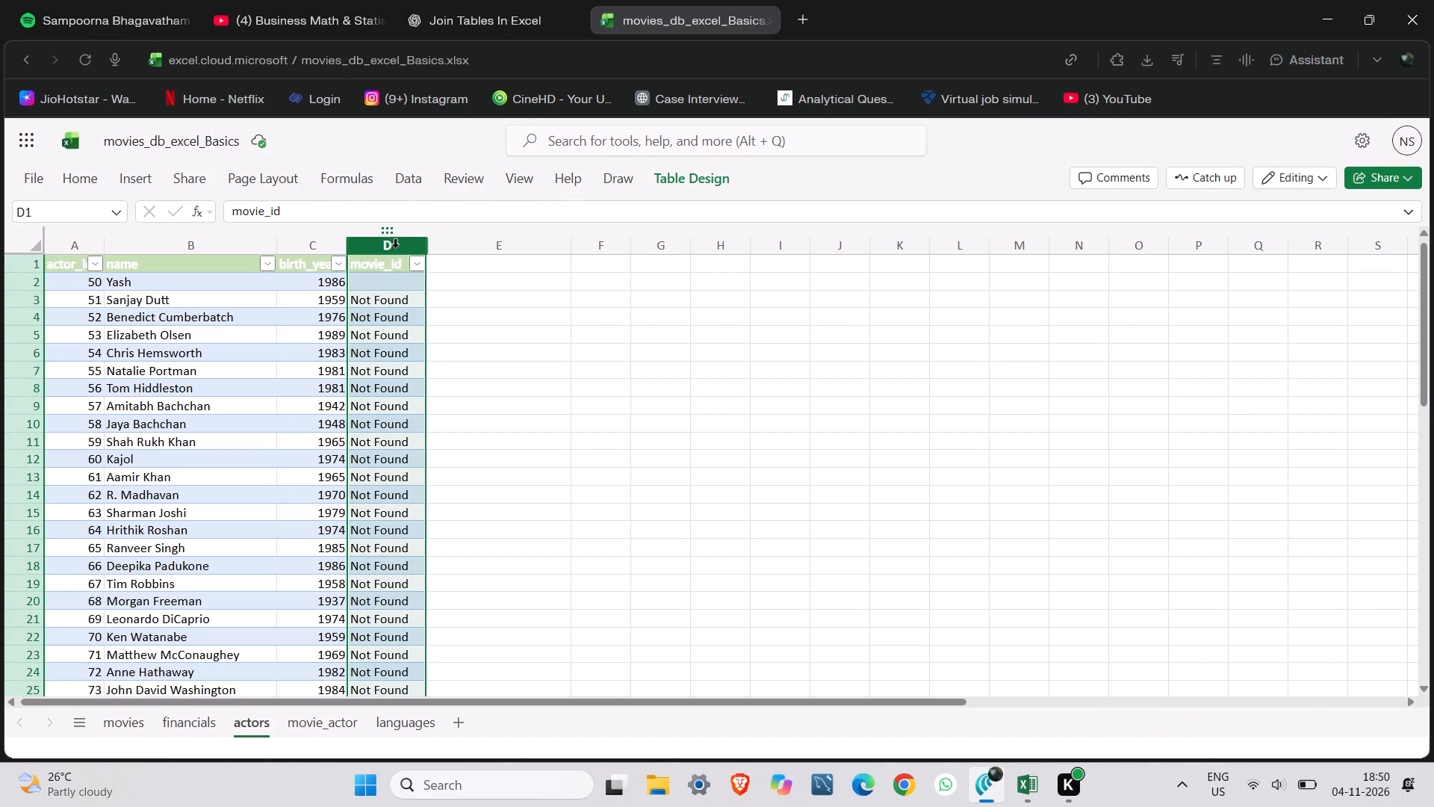
pyautogui.rightClick(397, 256)
pyautogui.rightClick(397, 256)
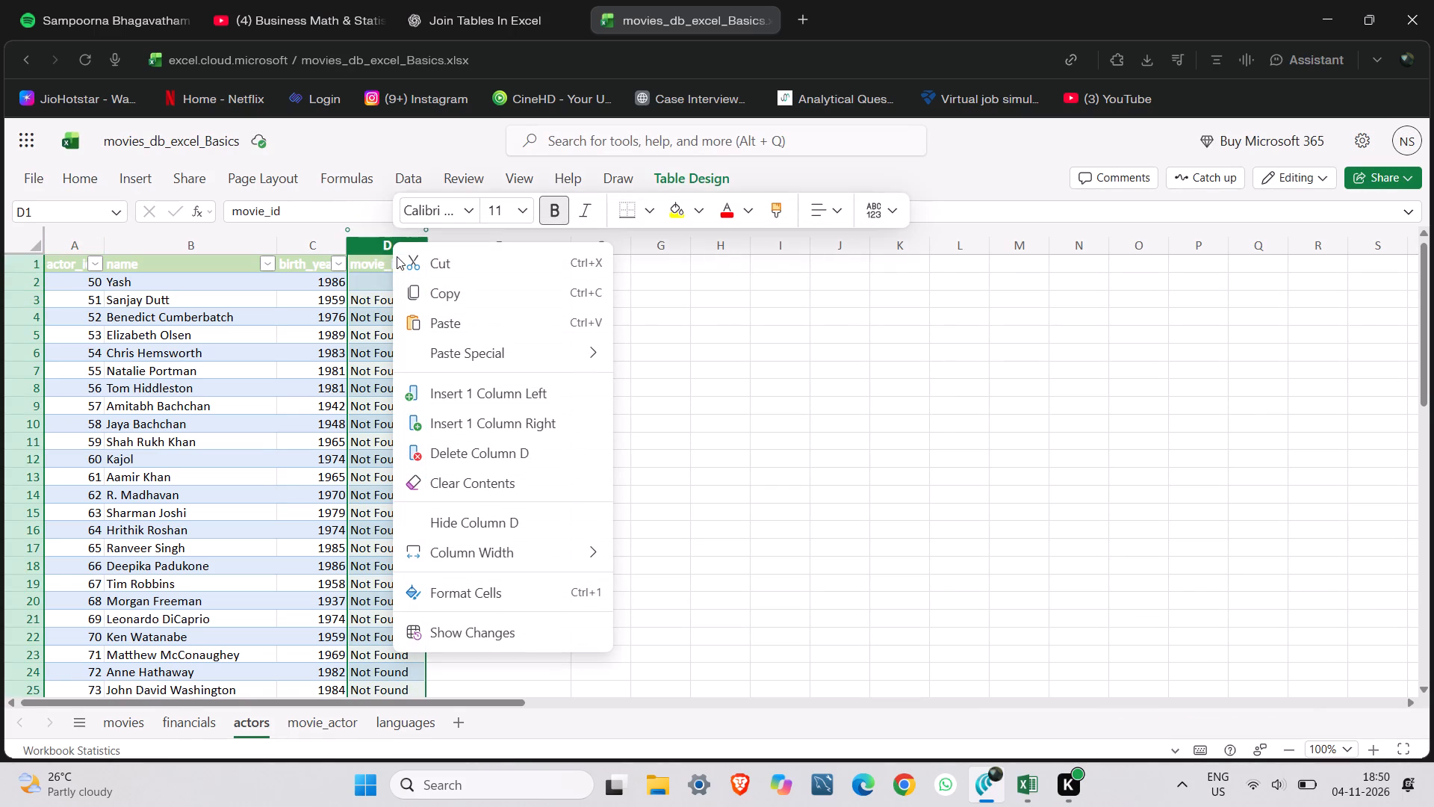
pyautogui.click(472, 446)
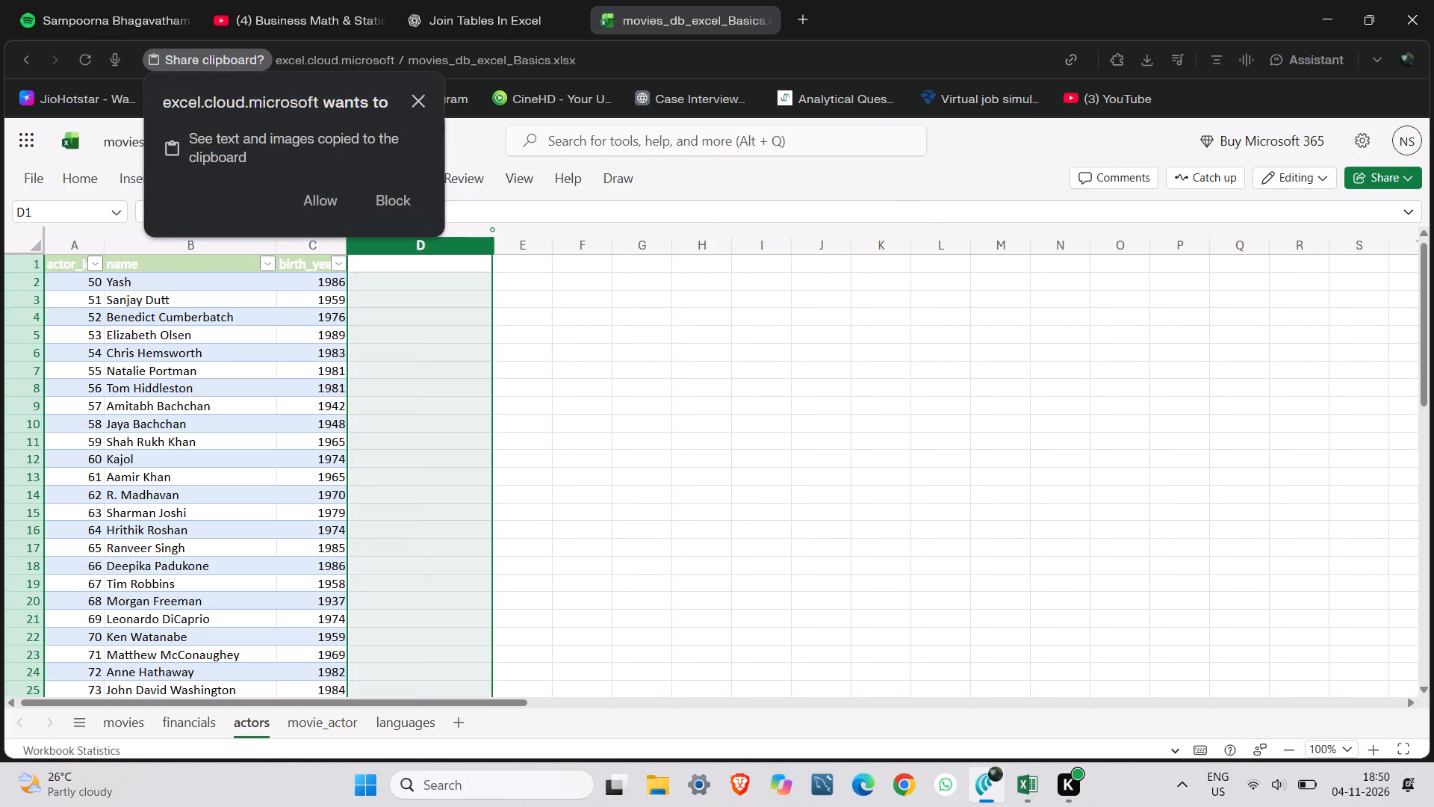
pyautogui.click(416, 91)
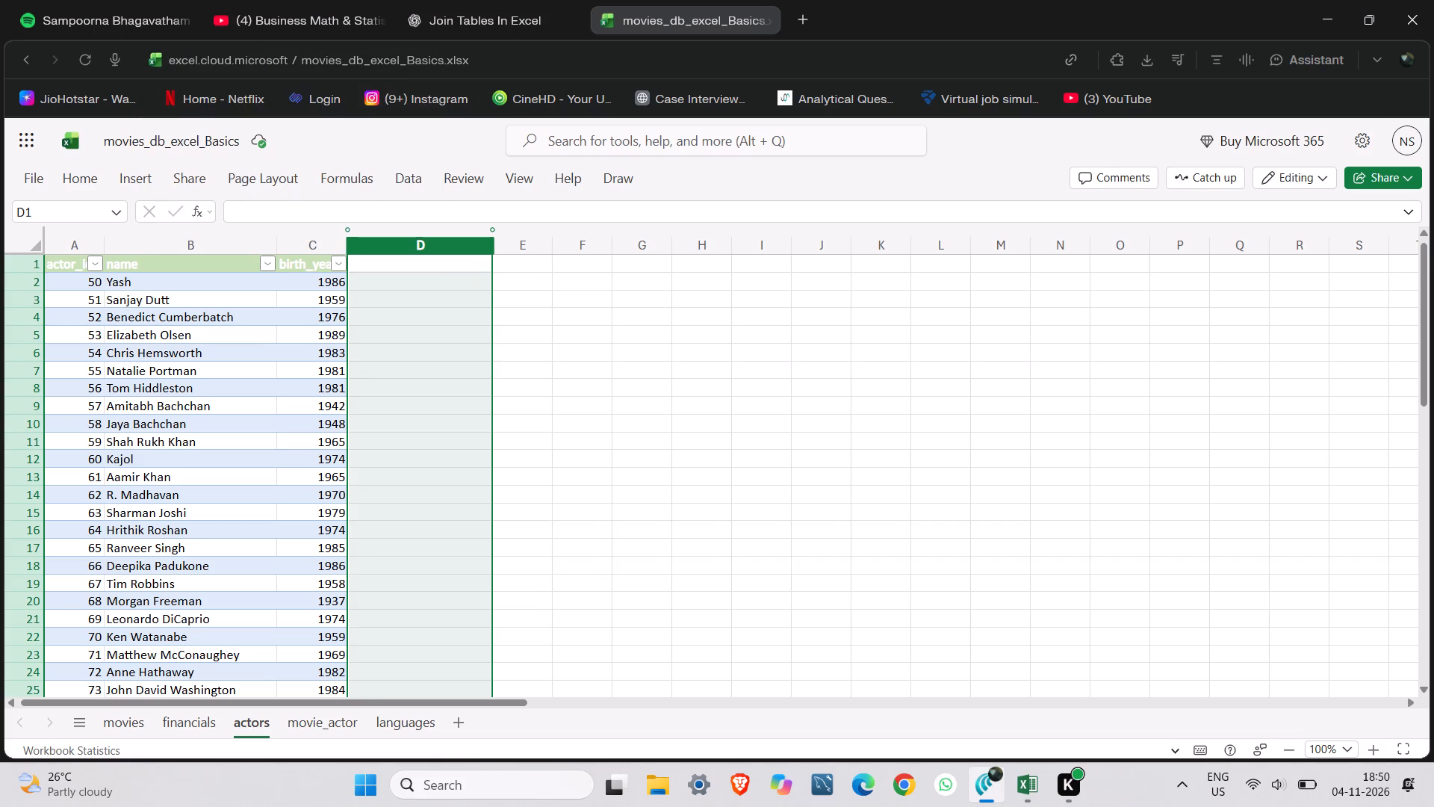
# Enter the header Movie_id in cell D1 of the actors sheet.
pyautogui.click(435, 261)
pyautogui.click(435, 261)
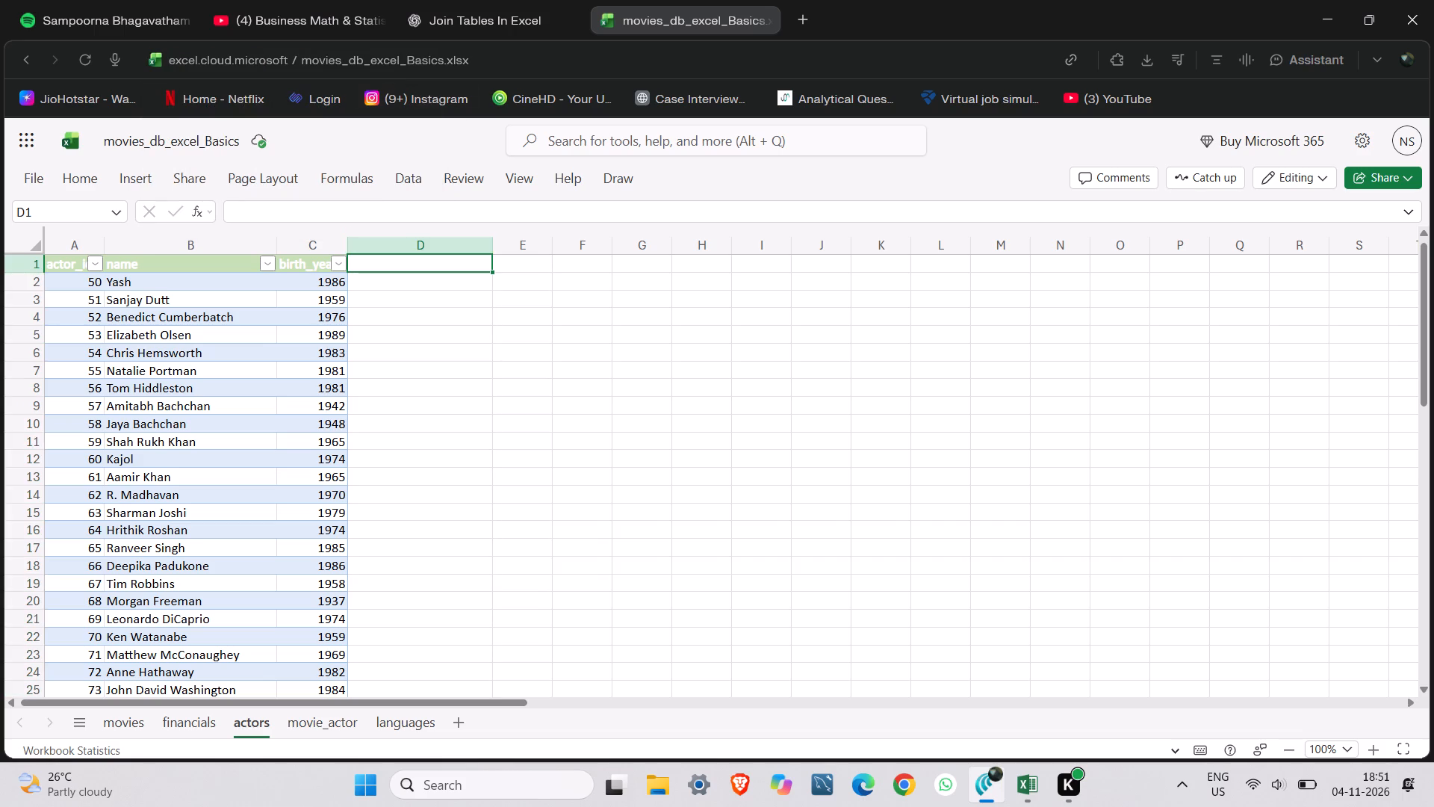
pyautogui.press('BackSpace')
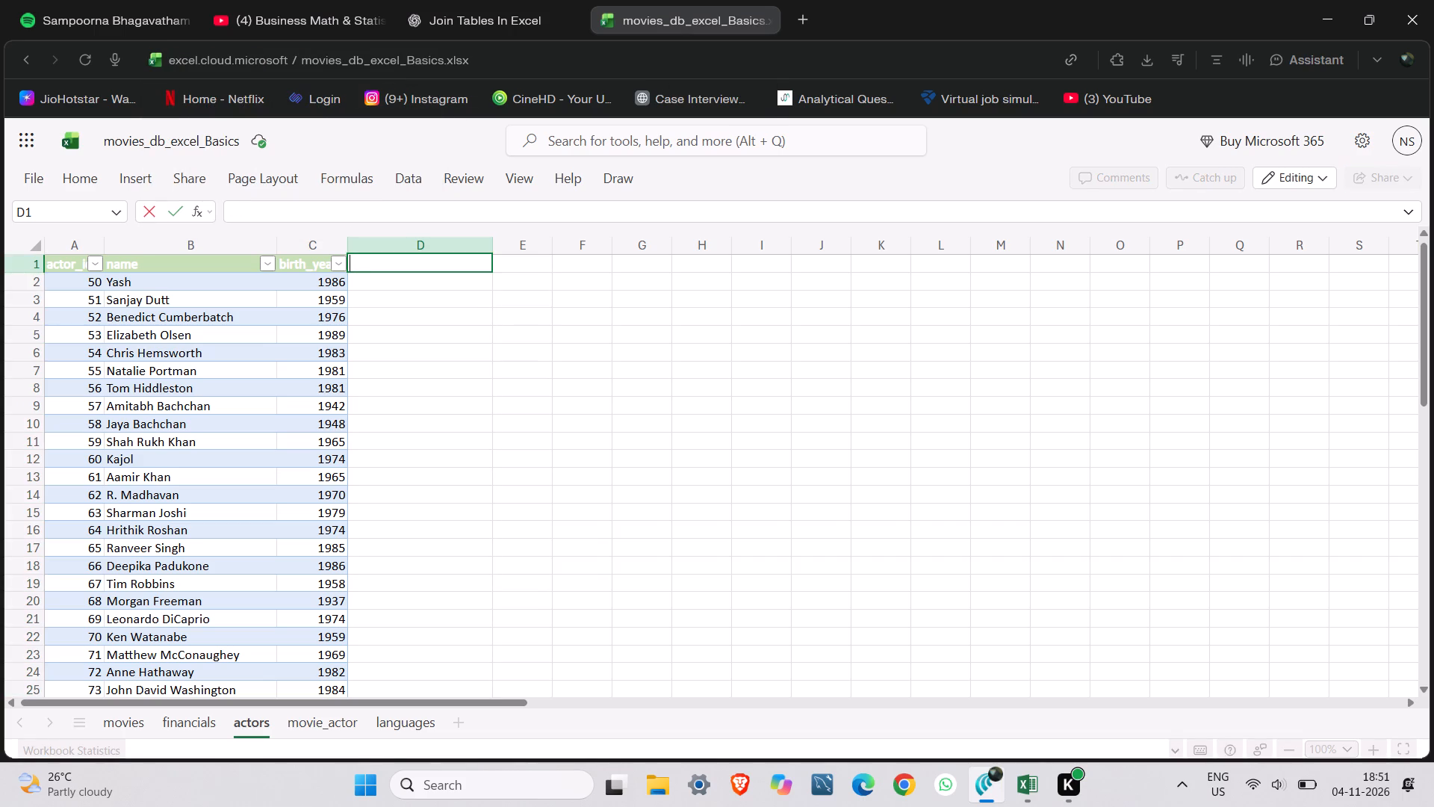
pyautogui.press('m')
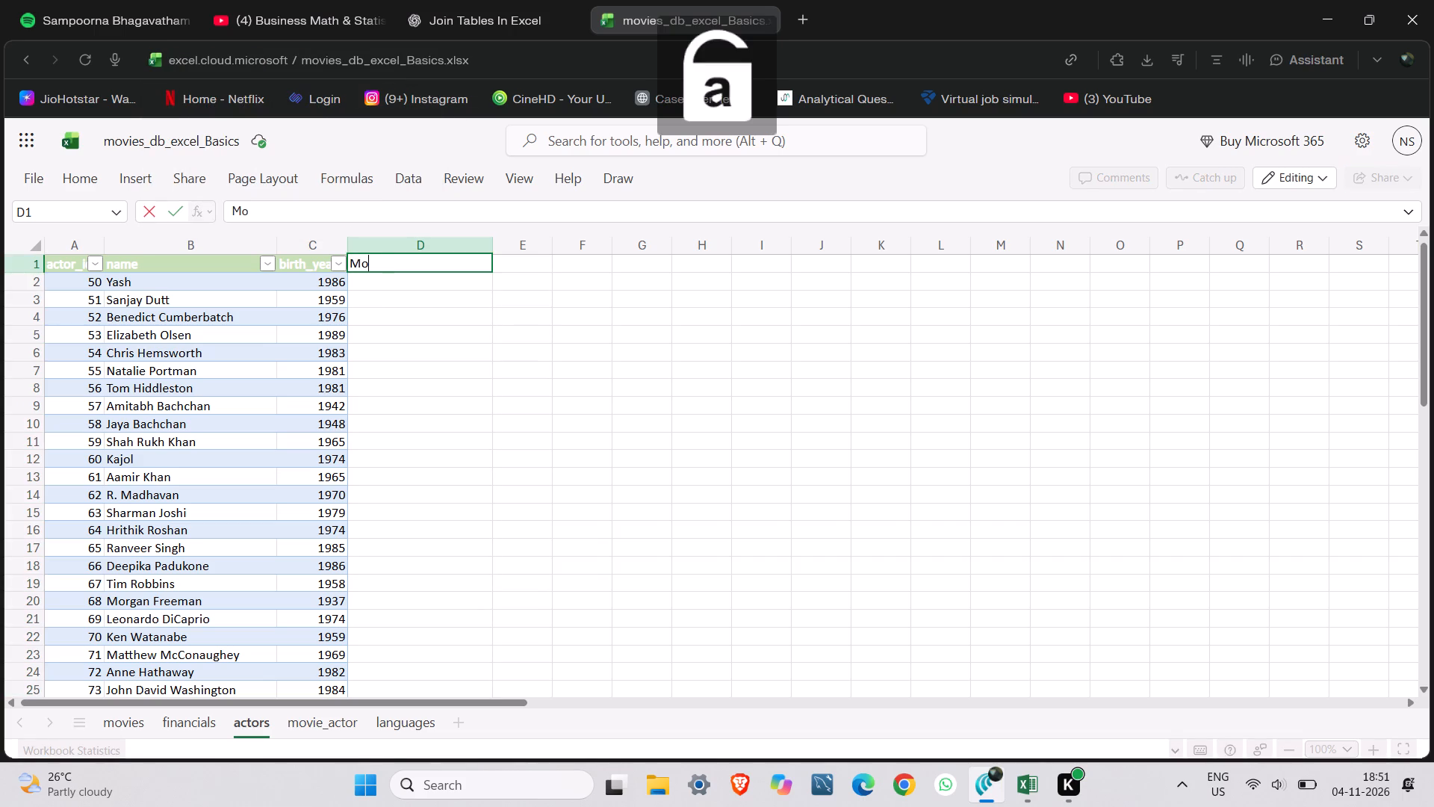
pyautogui.write('_id')
pyautogui.press('Return')
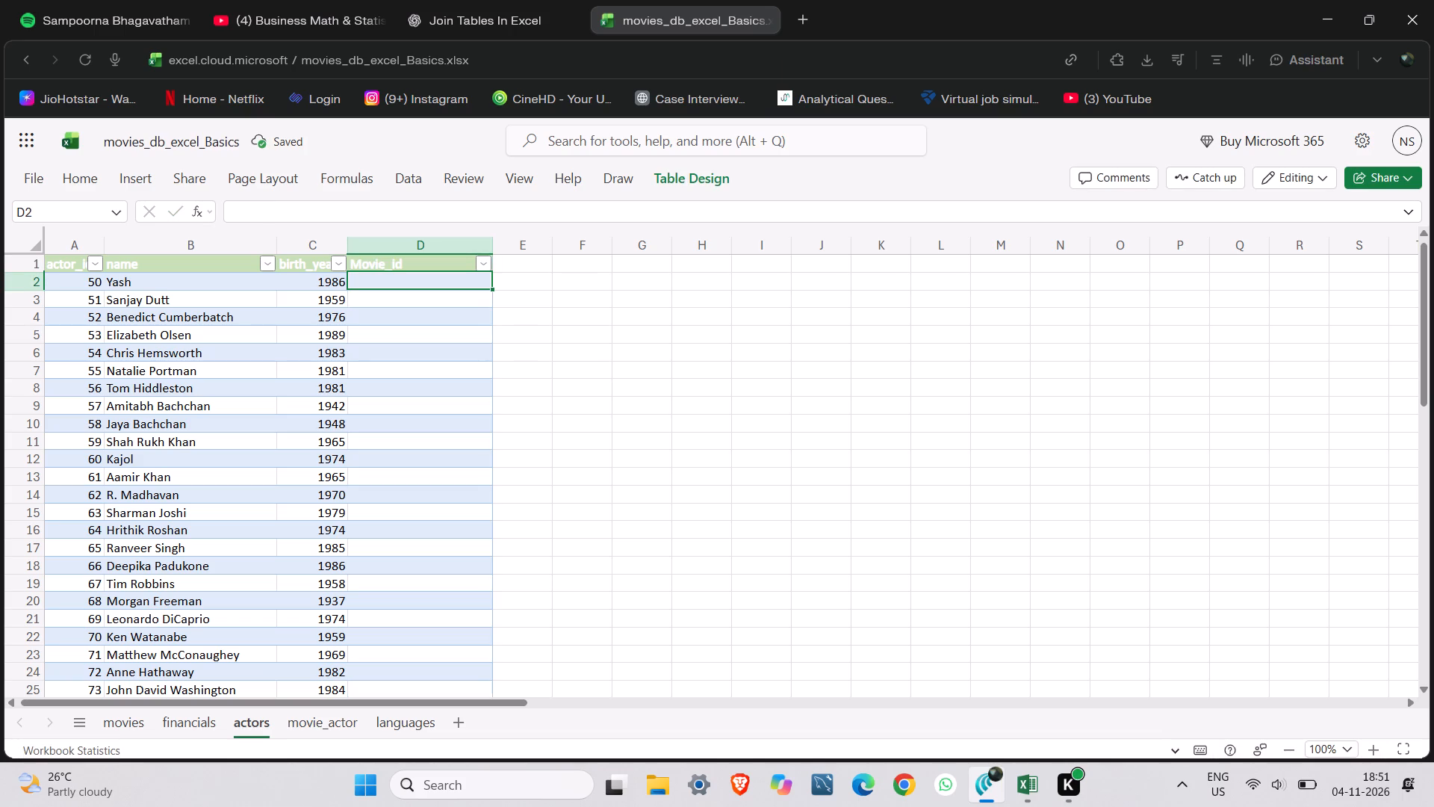
# Begin a FILTER formula in cell D2 with movie_actor!A:A as the array to filter.
pyautogui.click(400, 281)
pyautogui.click(400, 281)
pyautogui.press('=')
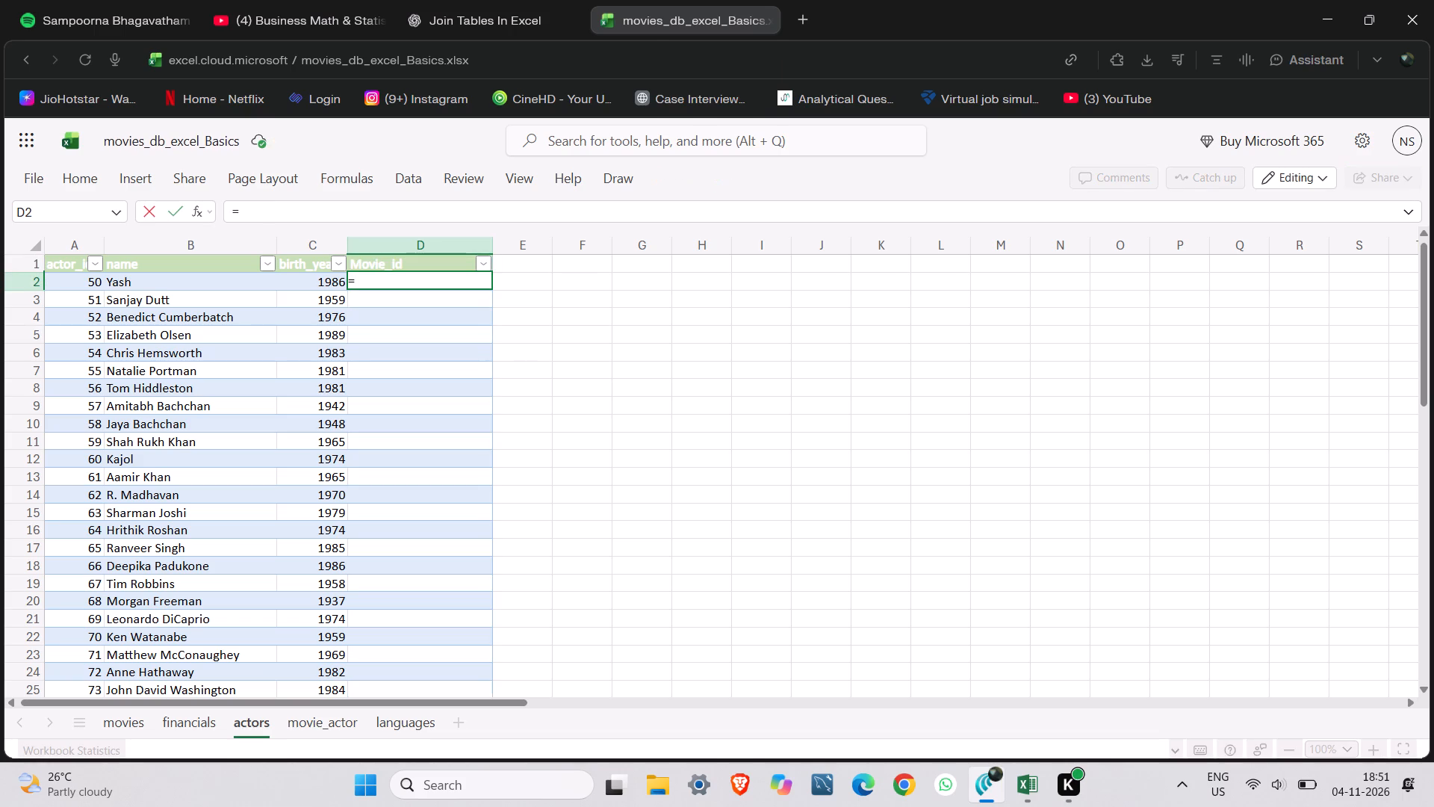
pyautogui.write('FILTER')
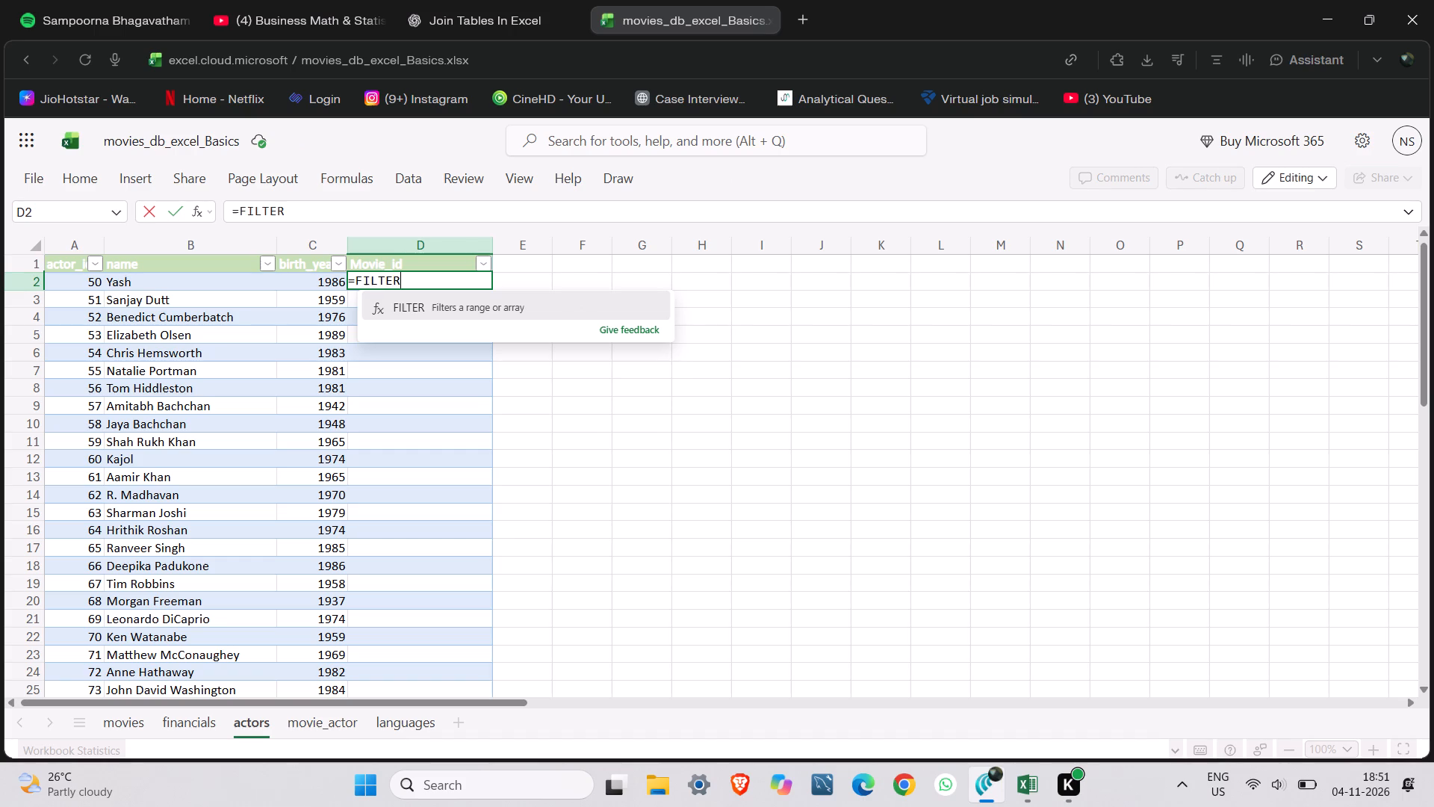
pyautogui.press('BackSpace')
pyautogui.press('BackSpace')
pyautogui.press('BackSpace')
pyautogui.press('BackSpace')
pyautogui.press('BackSpace')
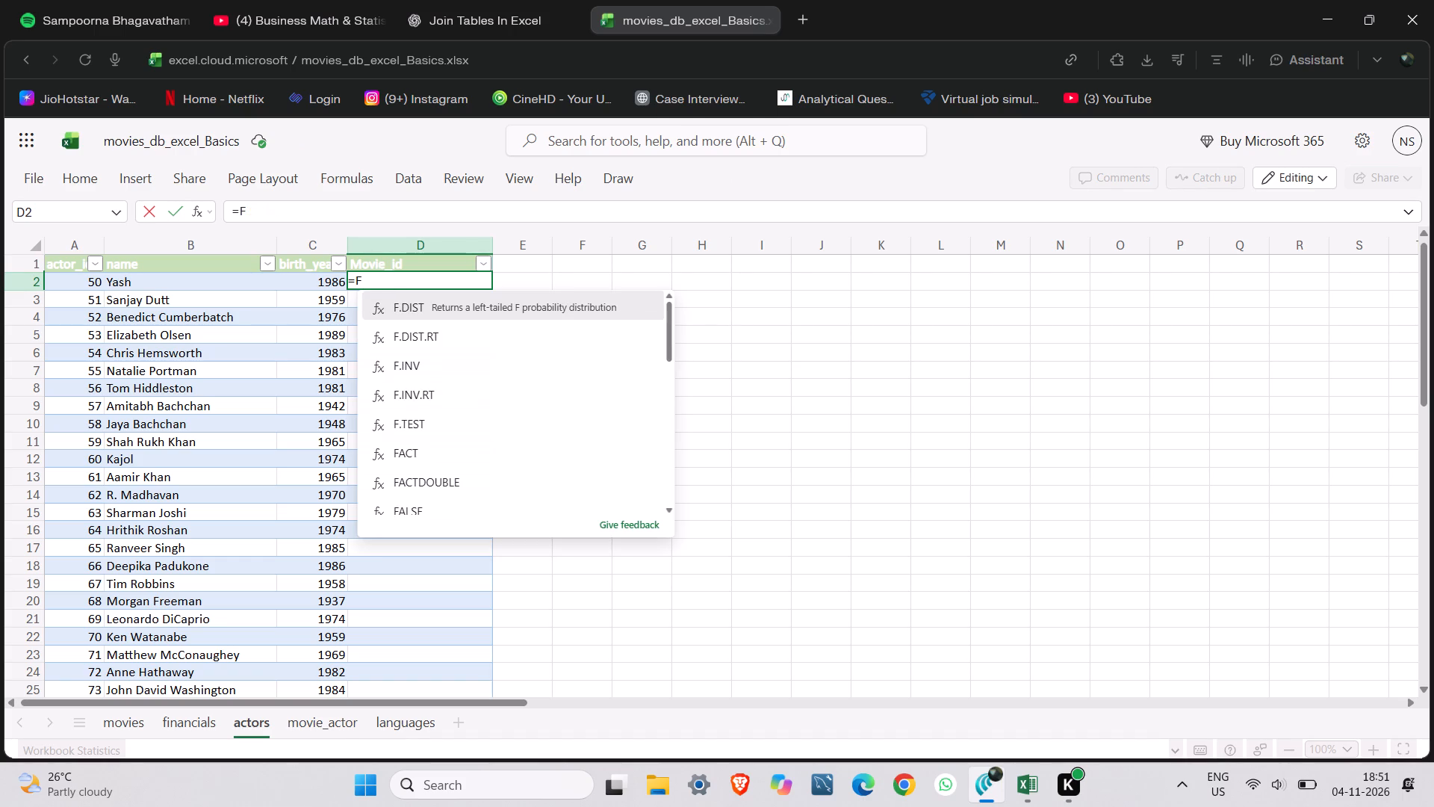
pyautogui.press('u')
pyautogui.press('BackSpace')
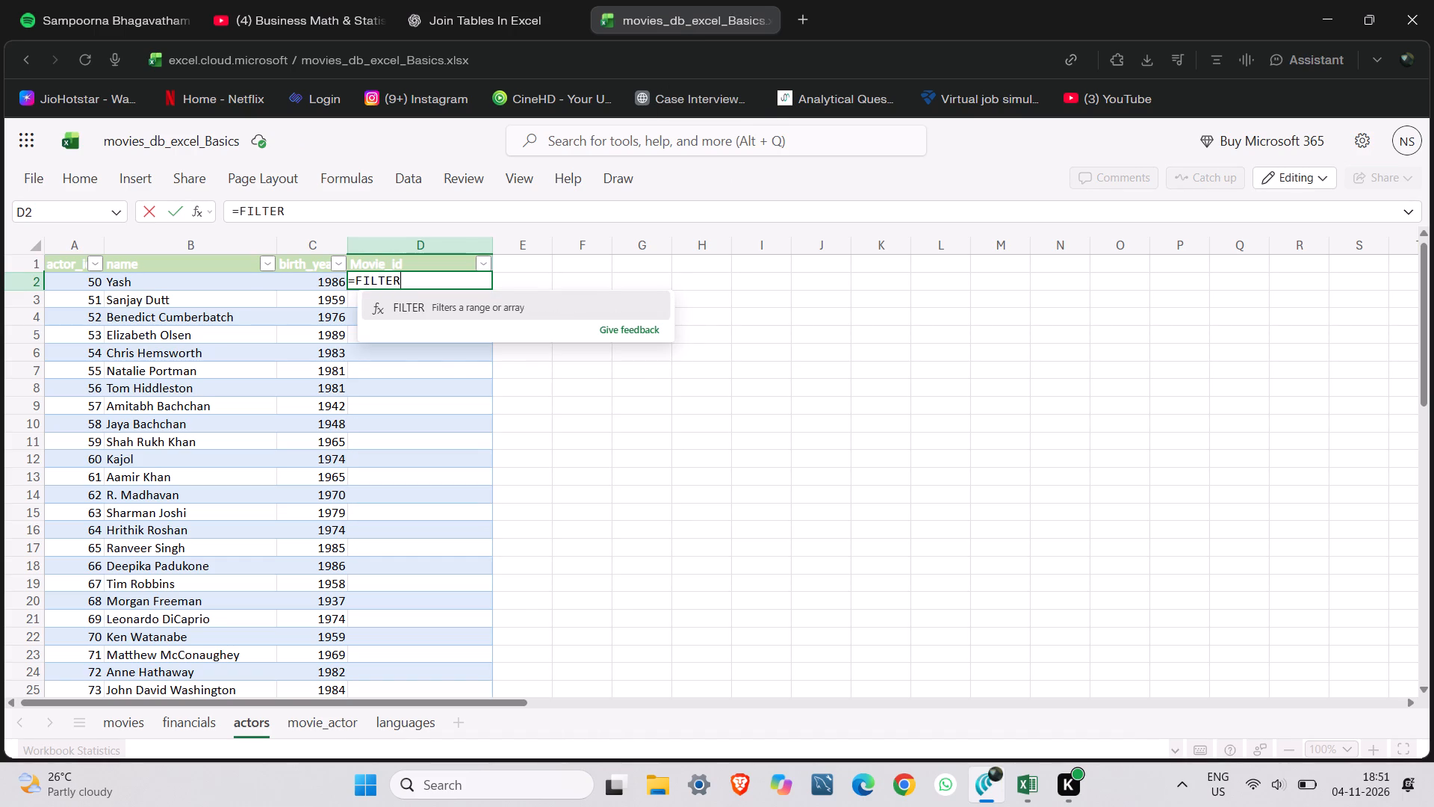
pyautogui.hotkey('shift', '(')
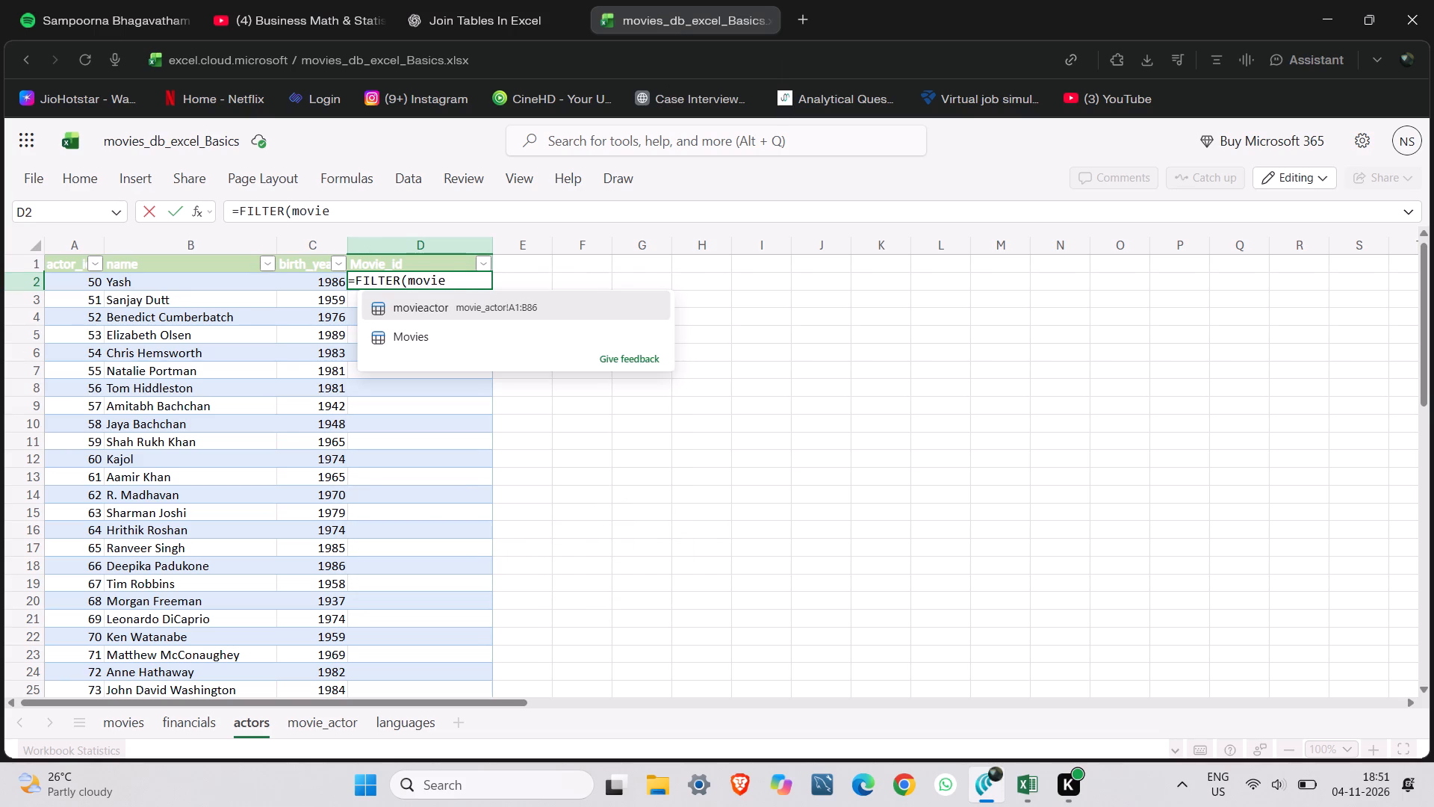
pyautogui.write('_actor')
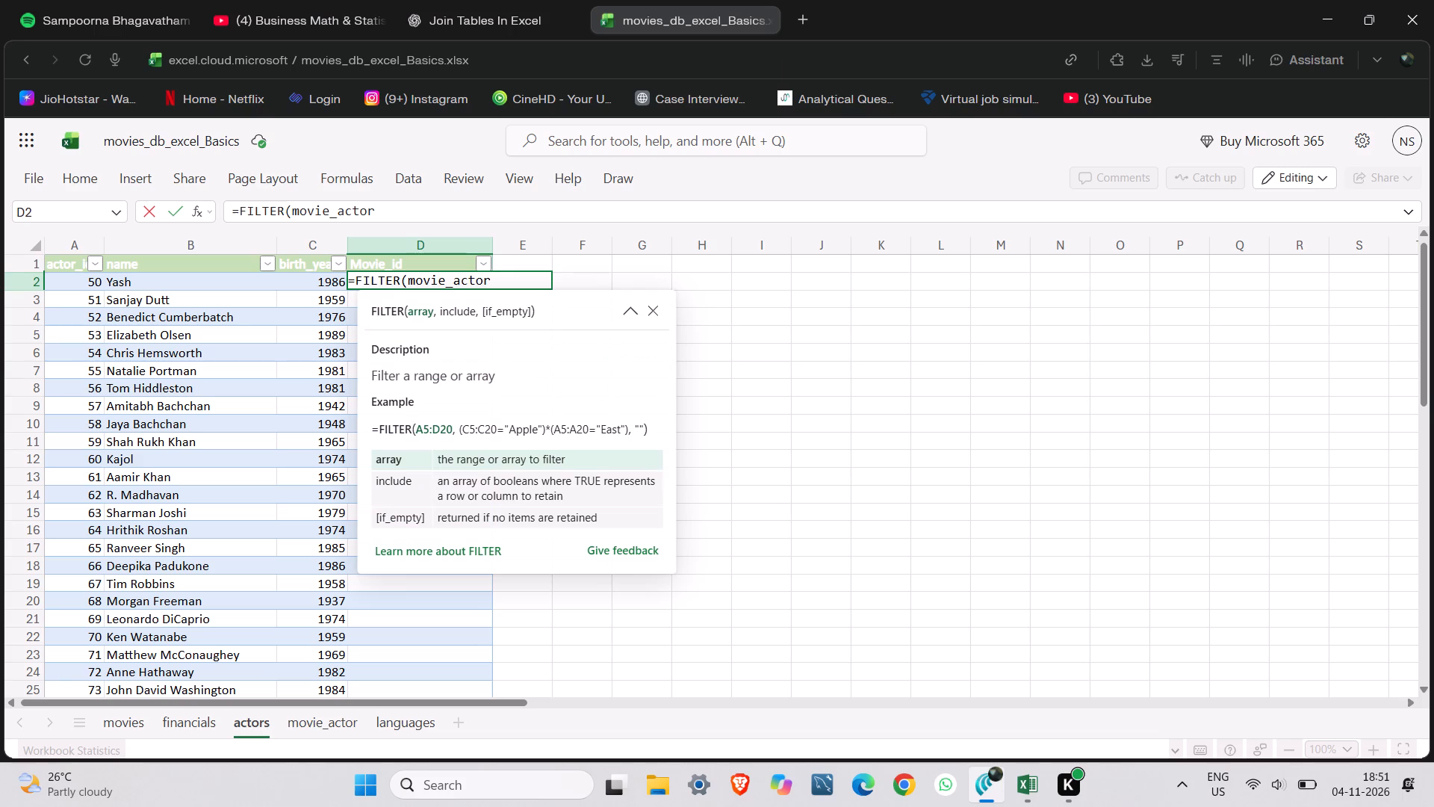
pyautogui.hotkey('shift', '!')
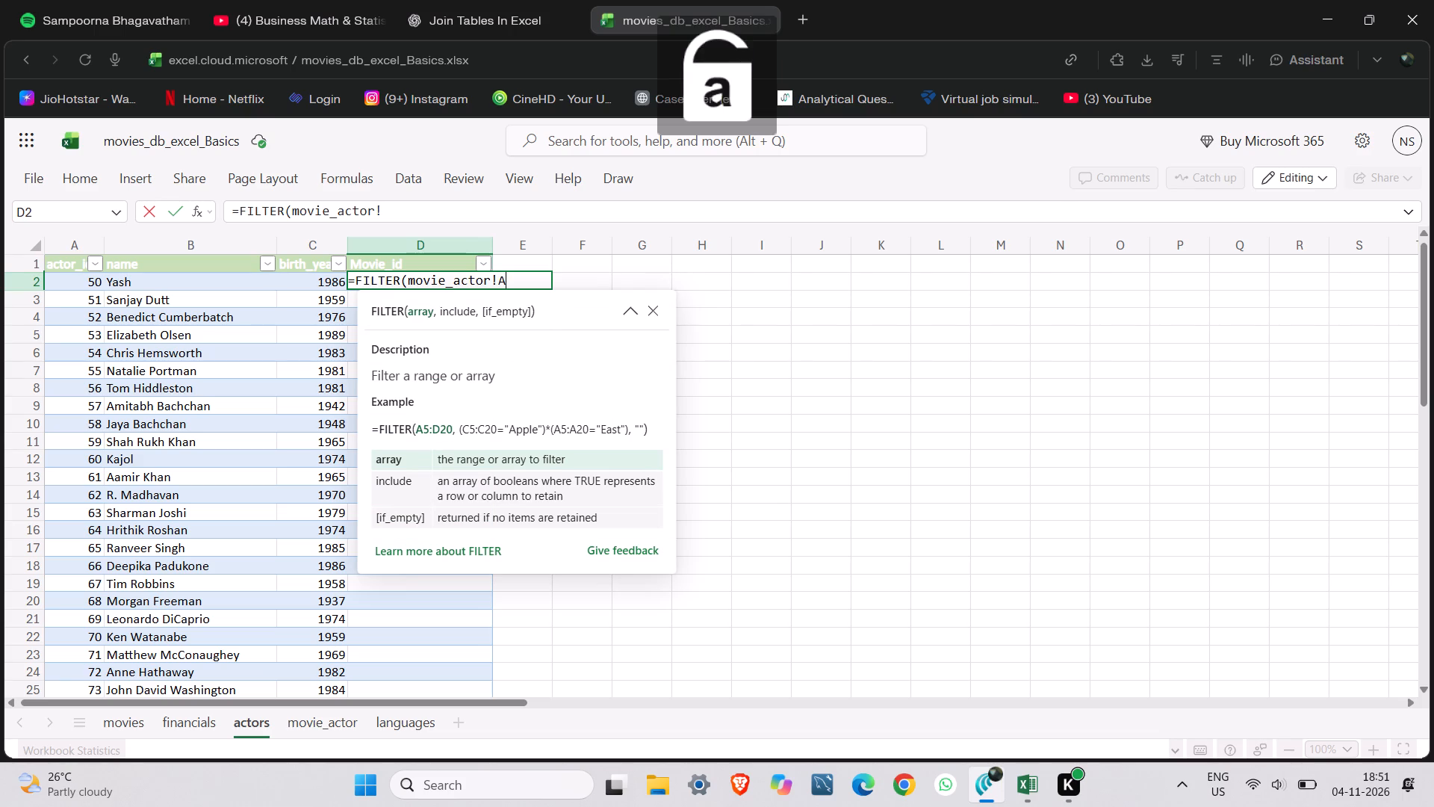
pyautogui.hotkey('shift', ':')
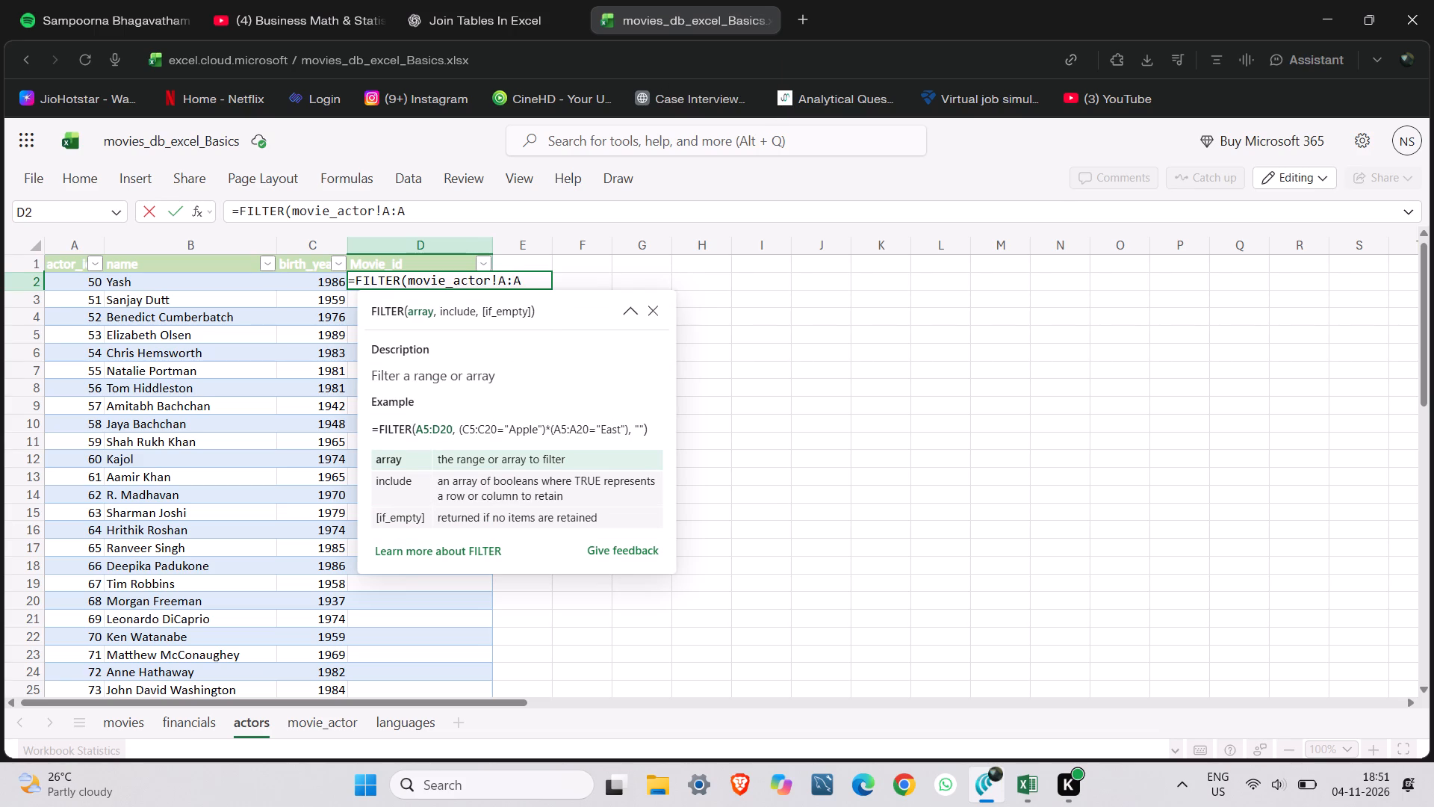
# Add the include condition movie_actor!B:B=A2 to the FILTER formula in D2.
pyautogui.press(',')
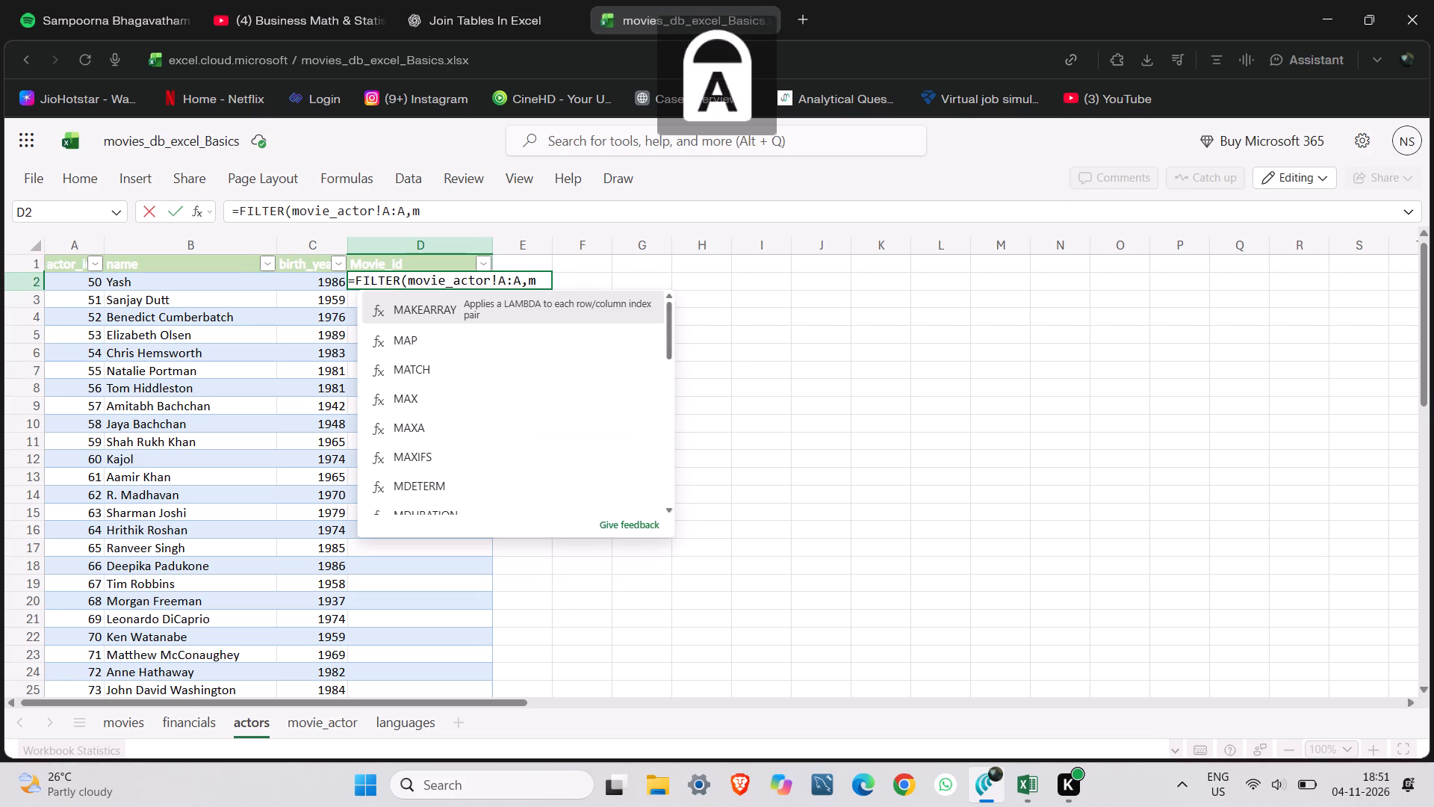
pyautogui.press('BackSpace')
pyautogui.write('movie_actor')
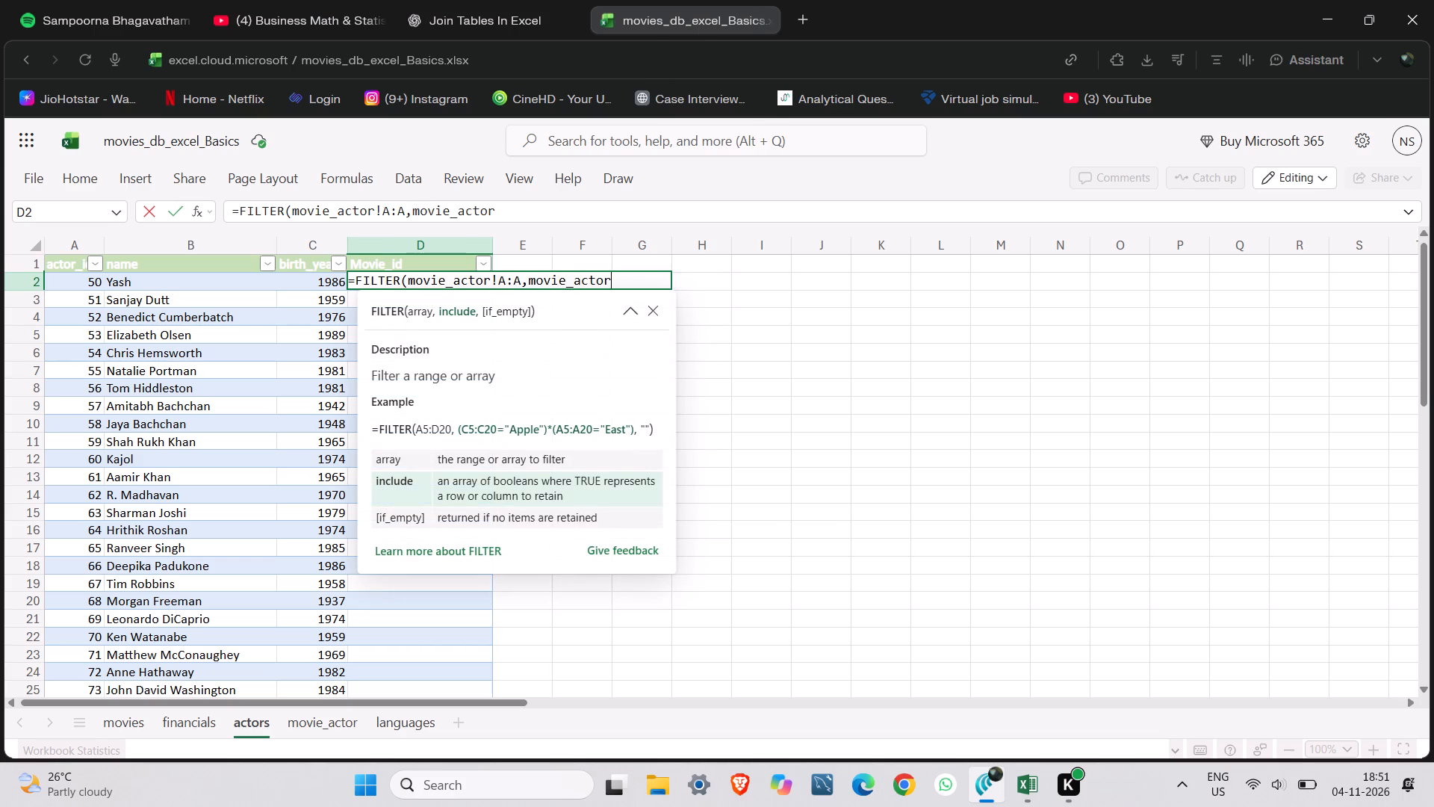
pyautogui.hotkey('shift', '!')
pyautogui.press('b')
pyautogui.write('B:')
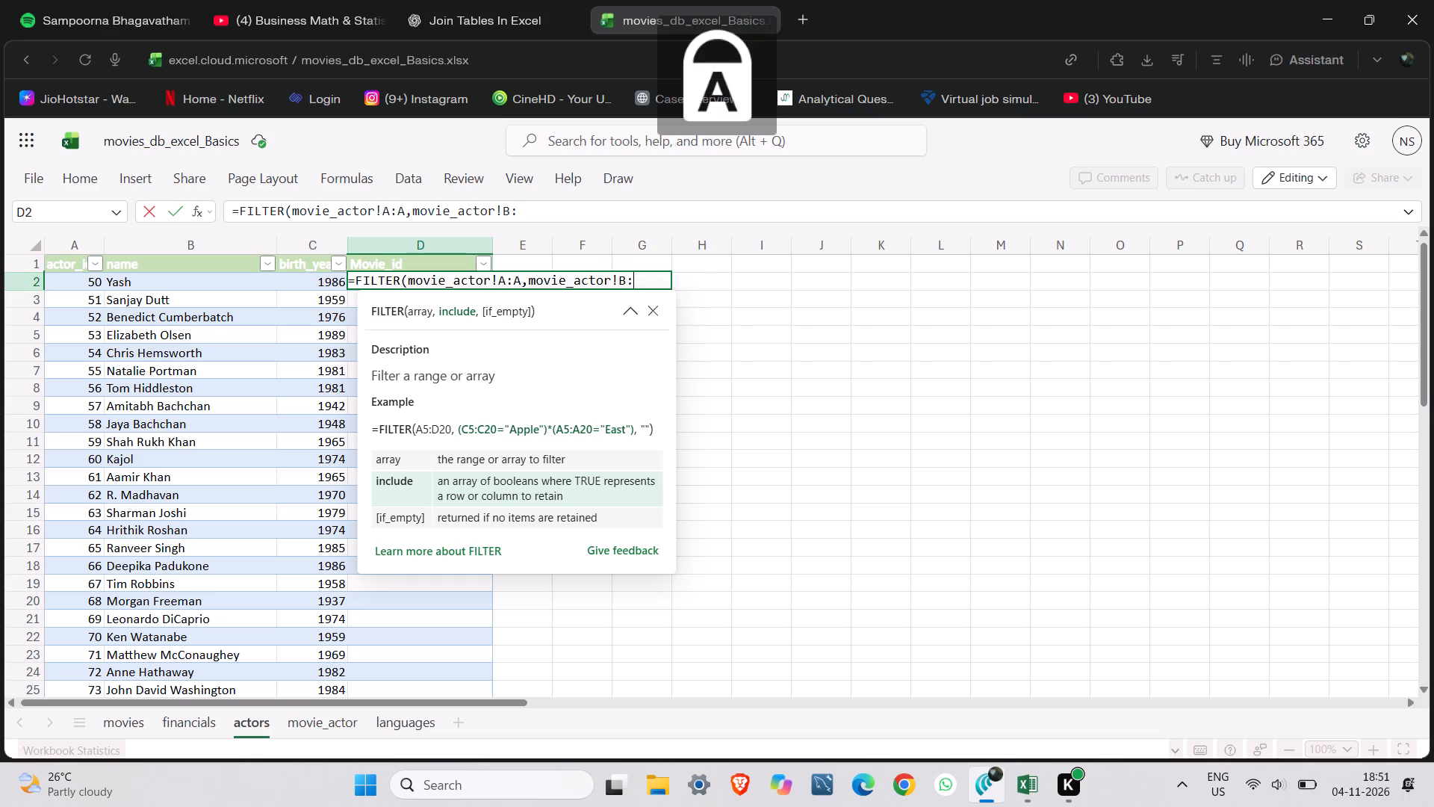
pyautogui.press('b')
pyautogui.press('space')
pyautogui.write('=')
pyautogui.press('space')
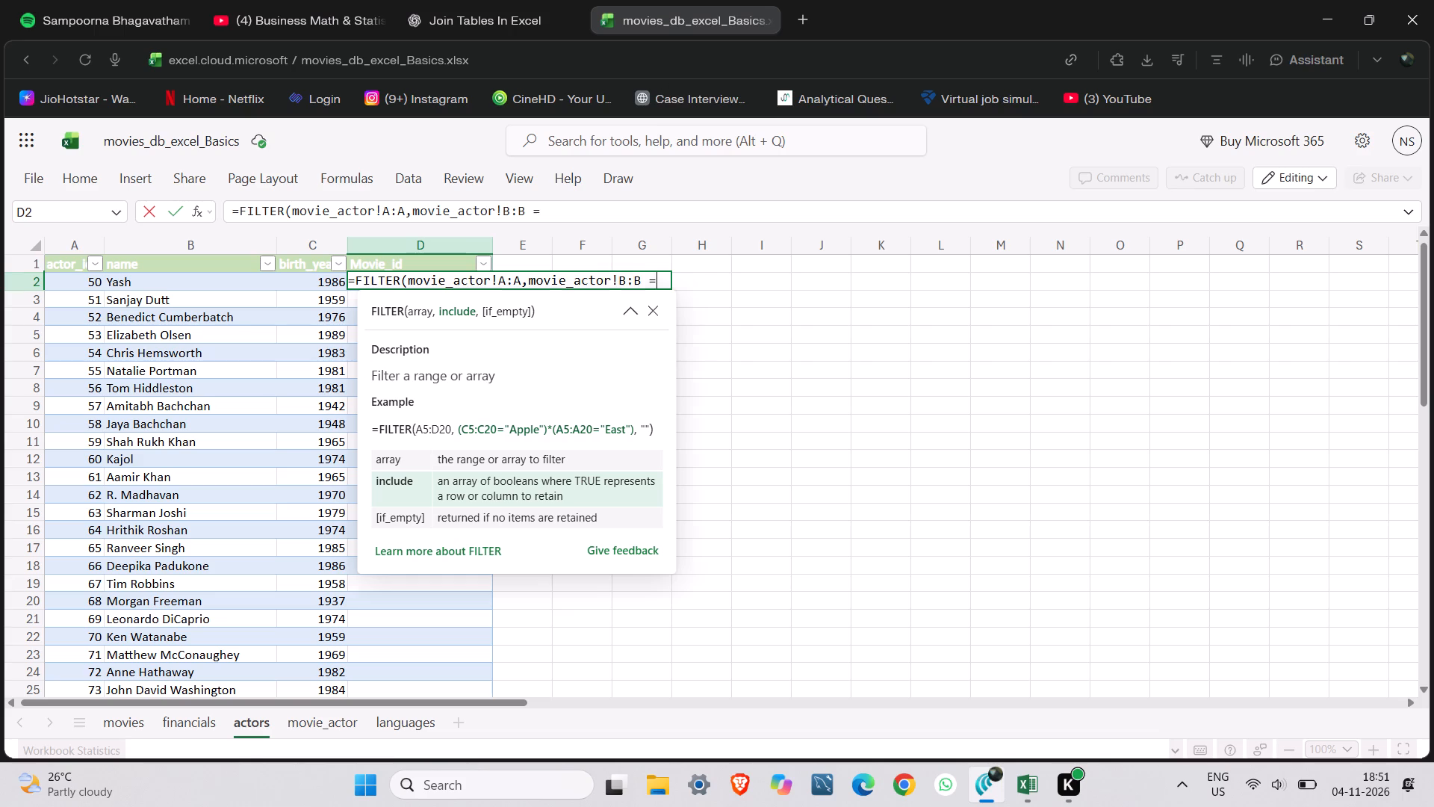
pyautogui.press('BackSpace')
pyautogui.press('BackSpace')
pyautogui.press('BackSpace')
pyautogui.press('=')
pyautogui.write('A2')
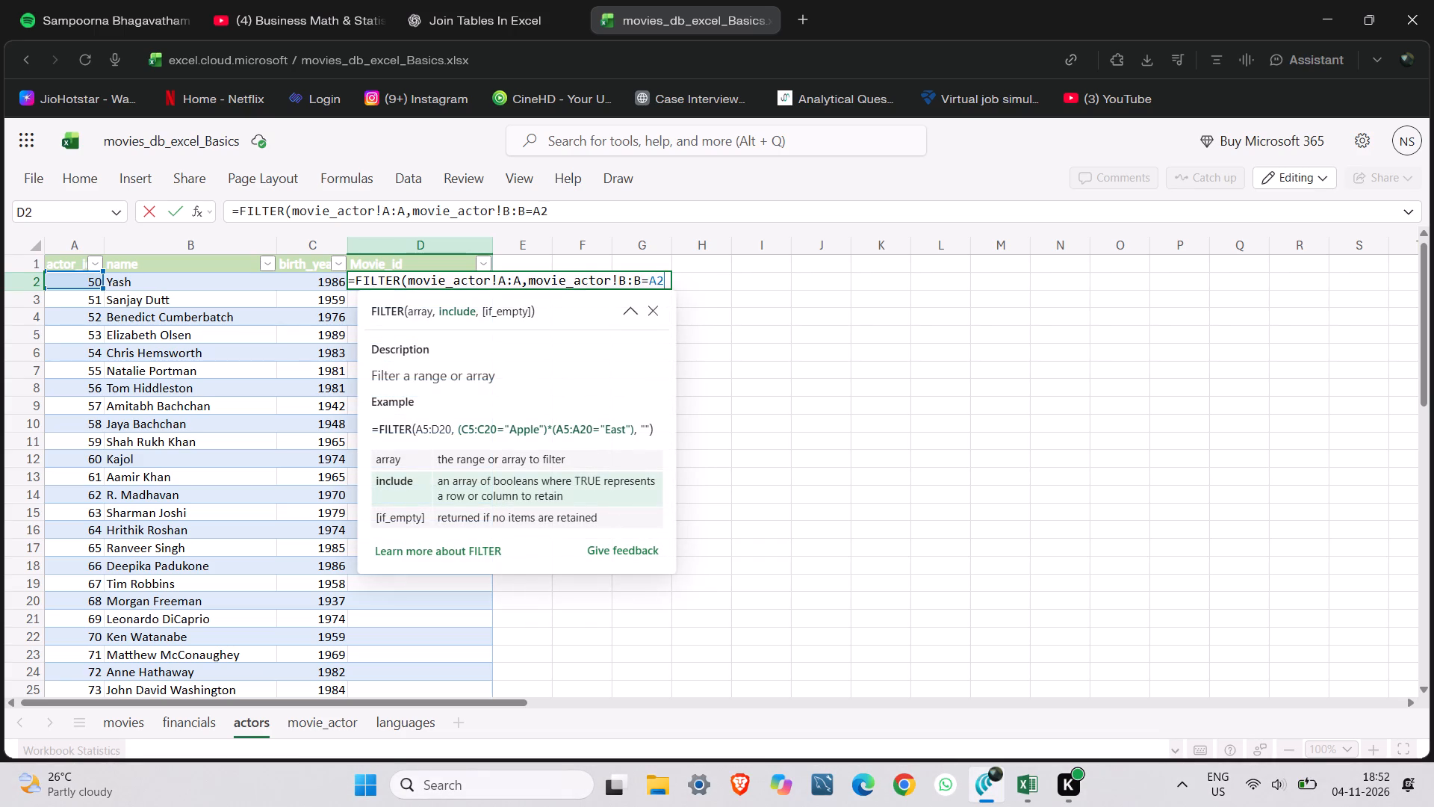
# Complete the D2 formula with "Not Found" as the if_empty value and commit it.
pyautogui.write(",'")
pyautogui.press('BackSpace')
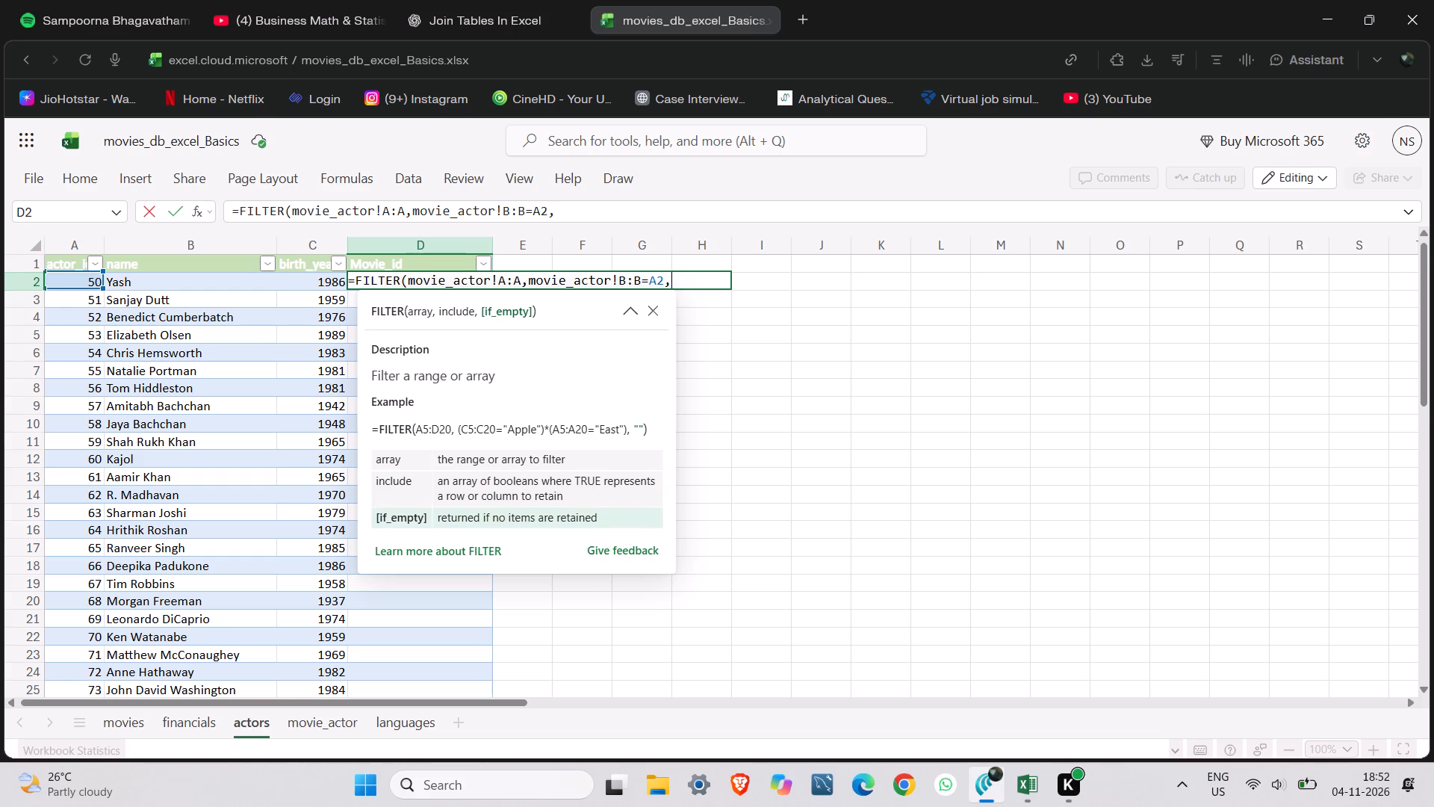
pyautogui.hotkey('shift', '"')
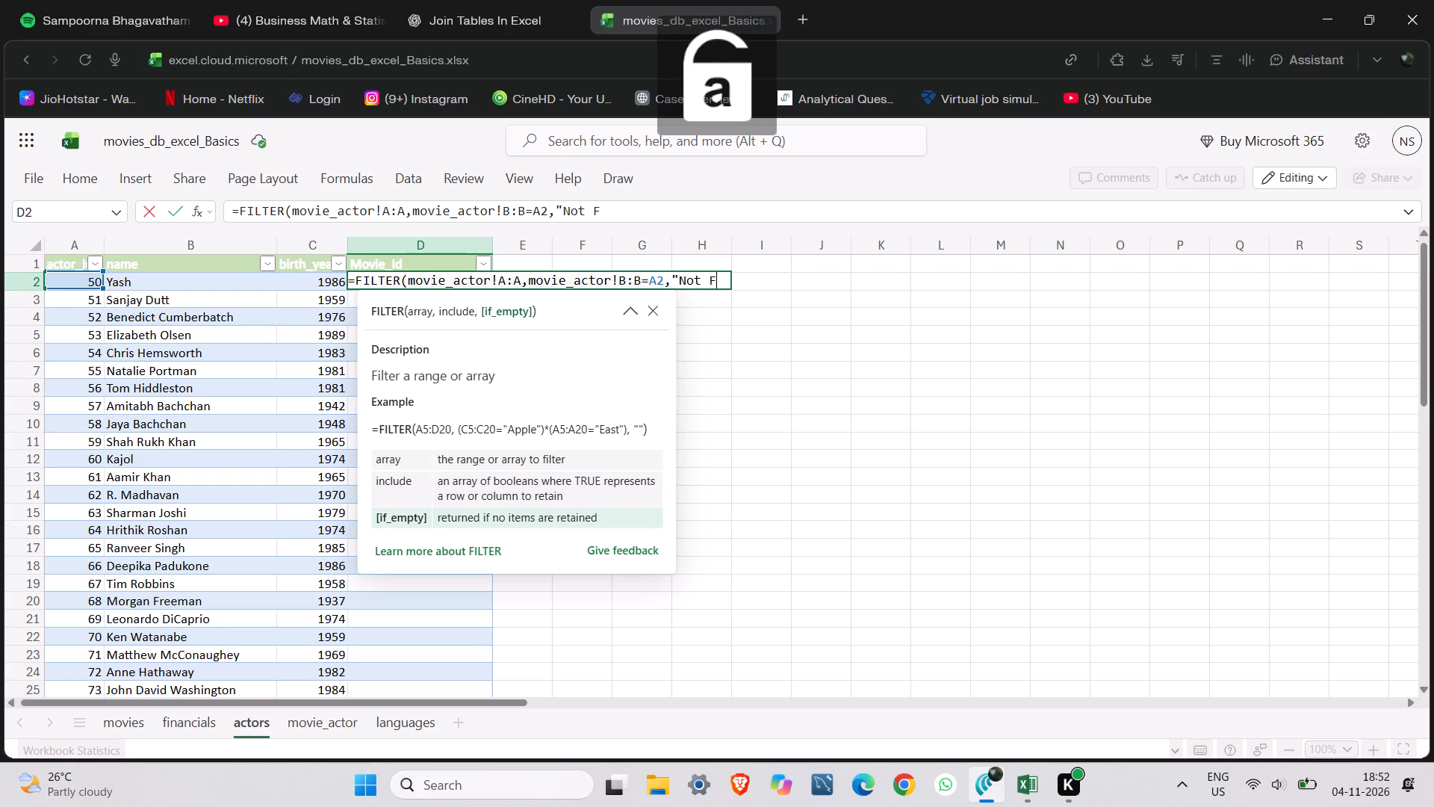
pyautogui.press('BackSpace')
pyautogui.write('und')
pyautogui.hotkey('shift', '"')
pyautogui.hotkey('shift', ')')
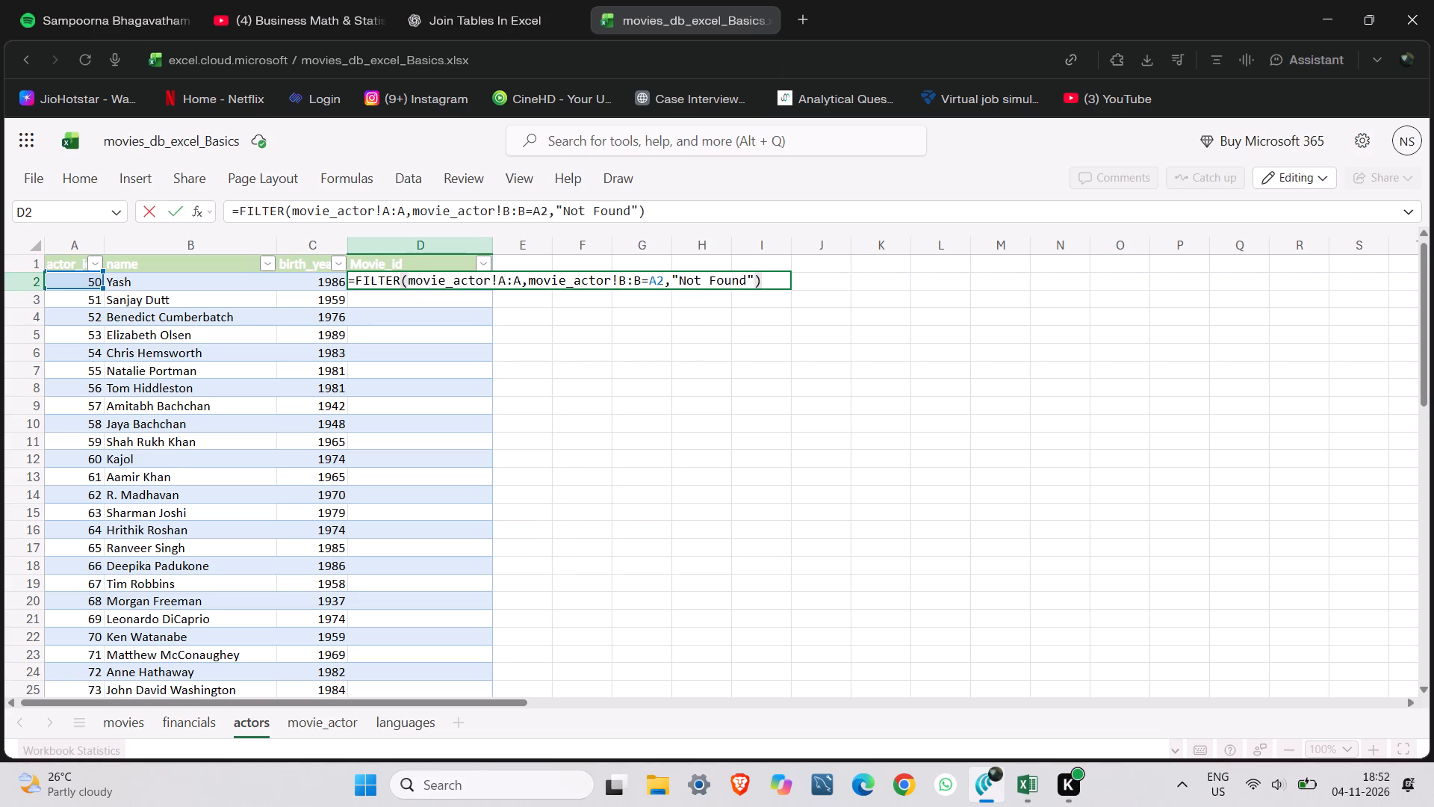
pyautogui.hotkey('ctrl', 'Return')
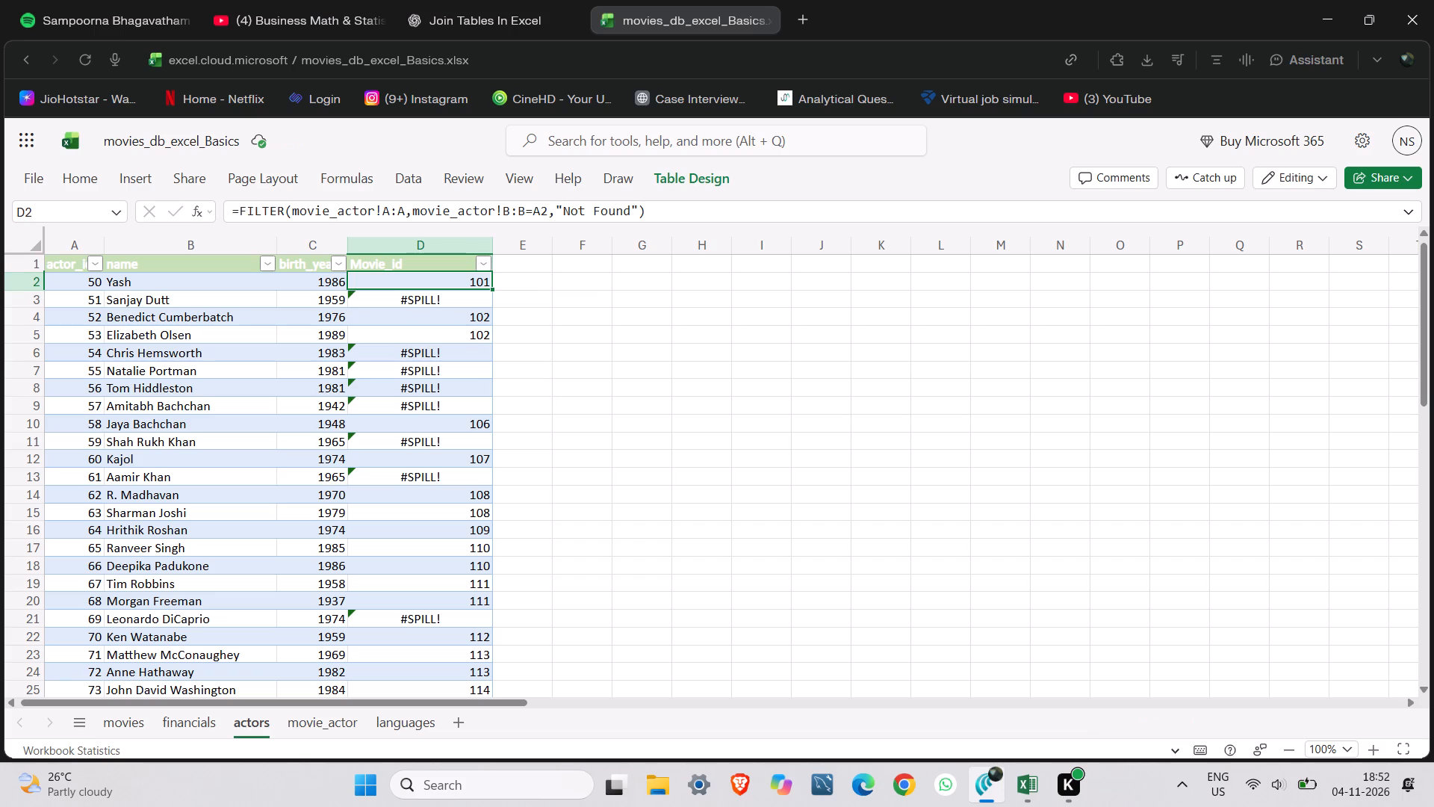
# Examine the FILTER formulas in the Movie_id column, especially D3, and check the actor-to-movie pairs on the movie_actor sheet.
pyautogui.click(400, 281)
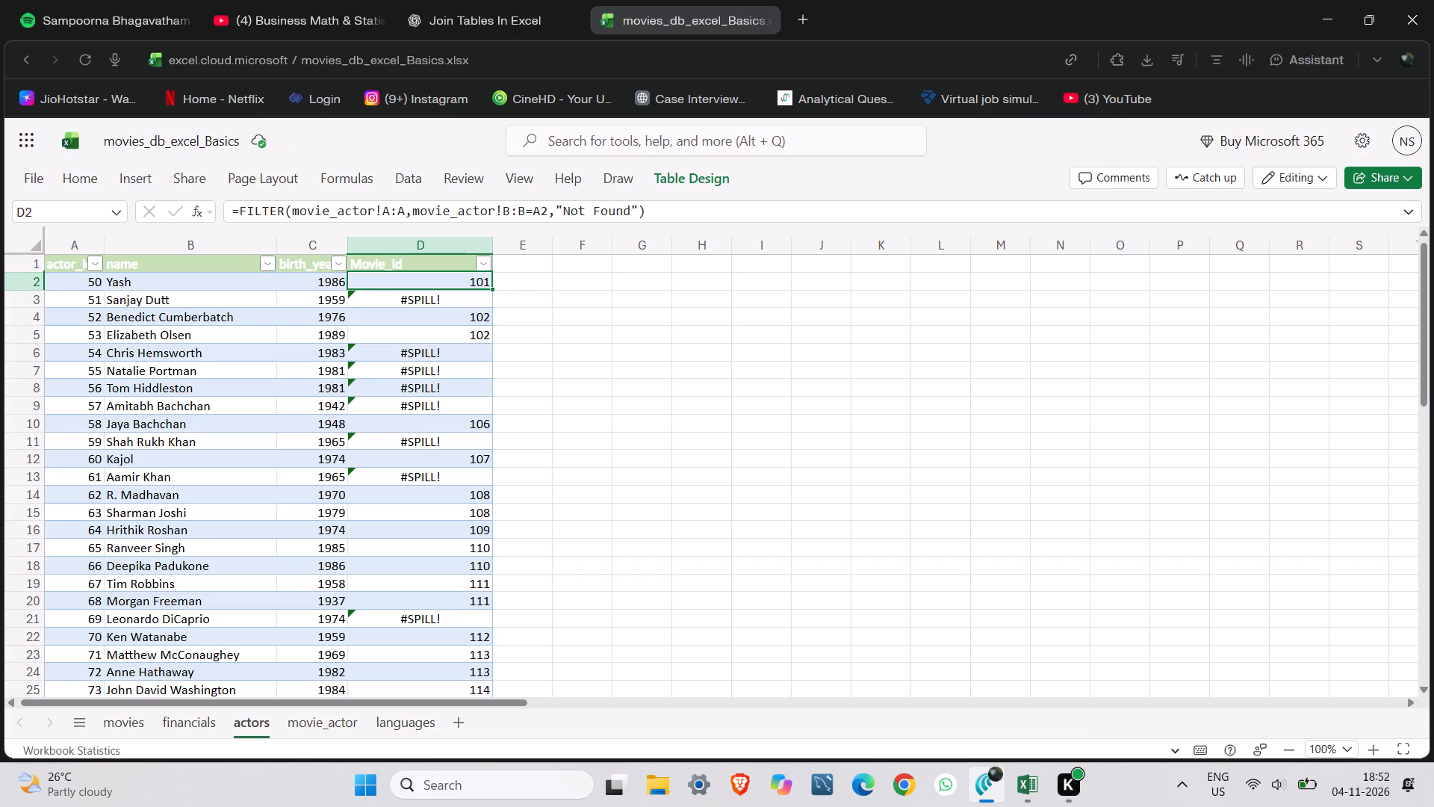
pyautogui.click(429, 295)
pyautogui.click(429, 300)
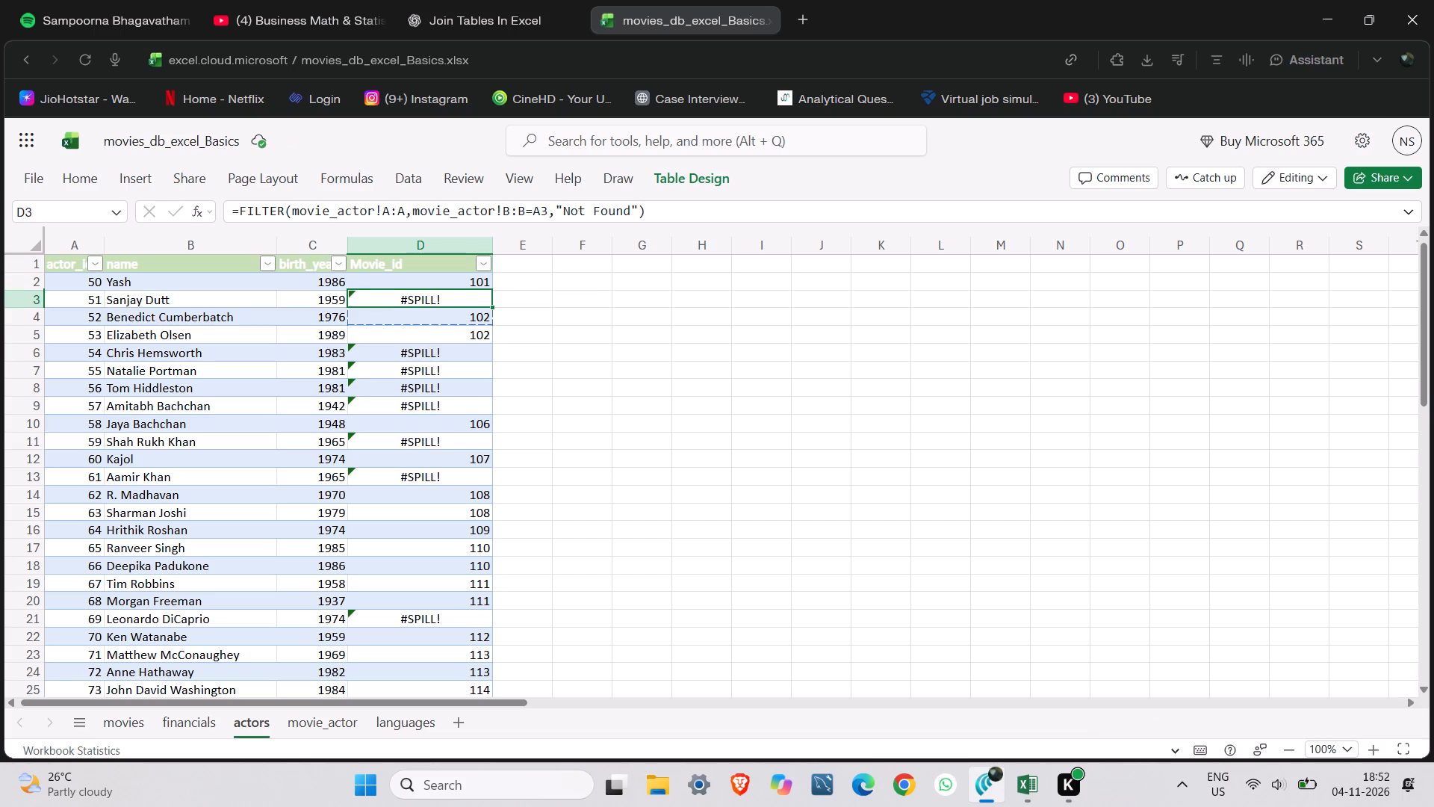
pyautogui.moveTo(426, 303); pyautogui.dragTo(429, 317)
pyautogui.click(420, 350)
pyautogui.click(418, 304)
pyautogui.click(288, 728)
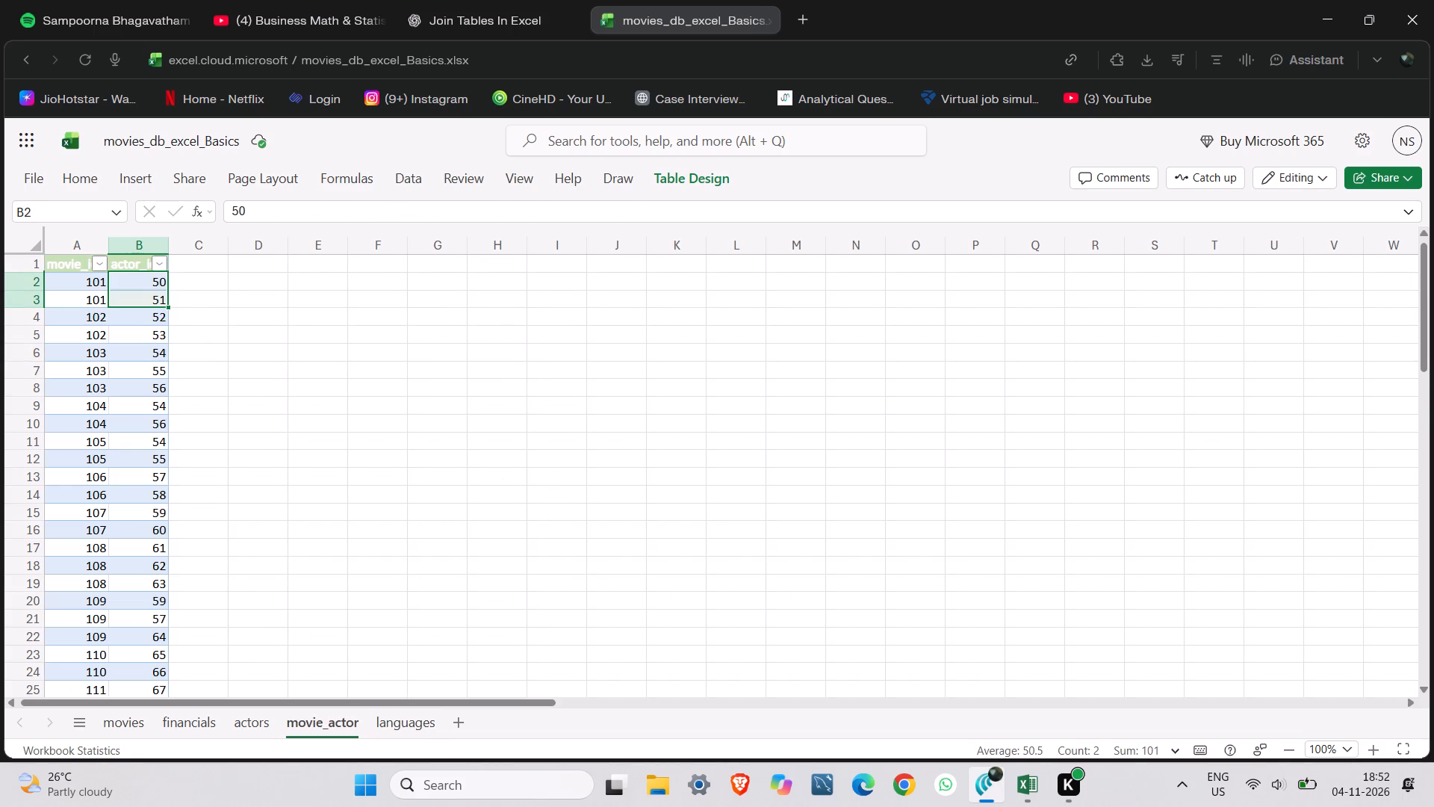
pyautogui.click(238, 730)
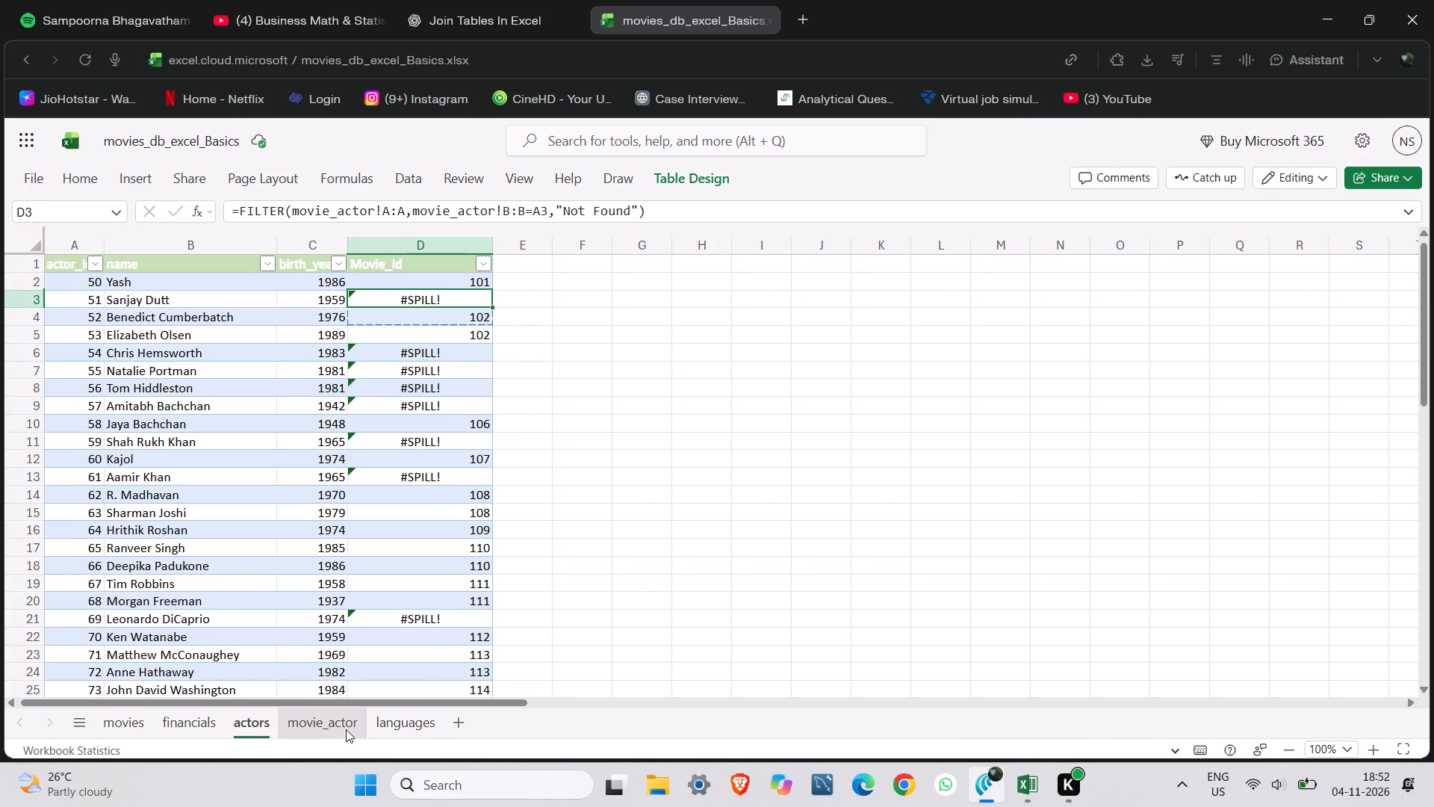
pyautogui.click(344, 720)
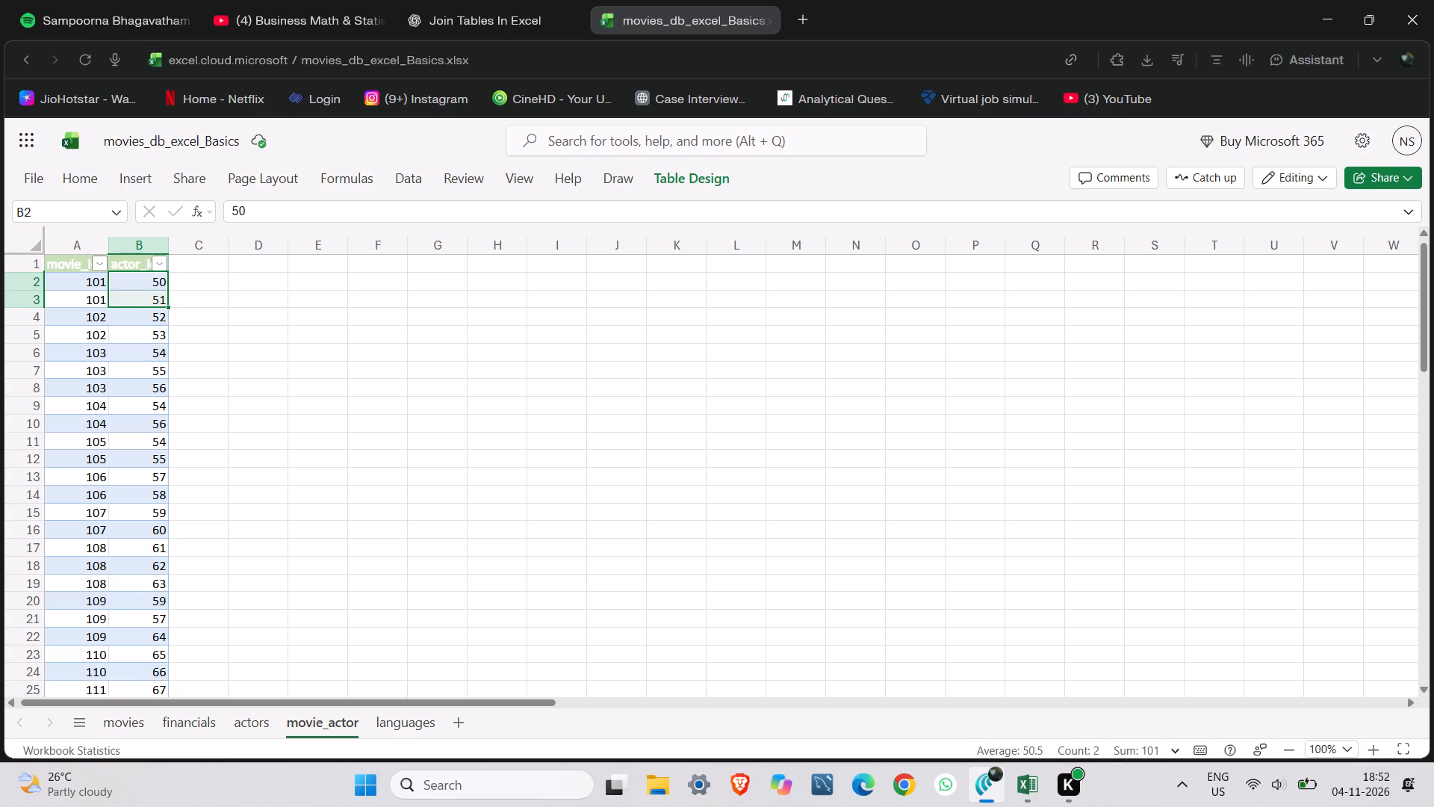
pyautogui.click(255, 717)
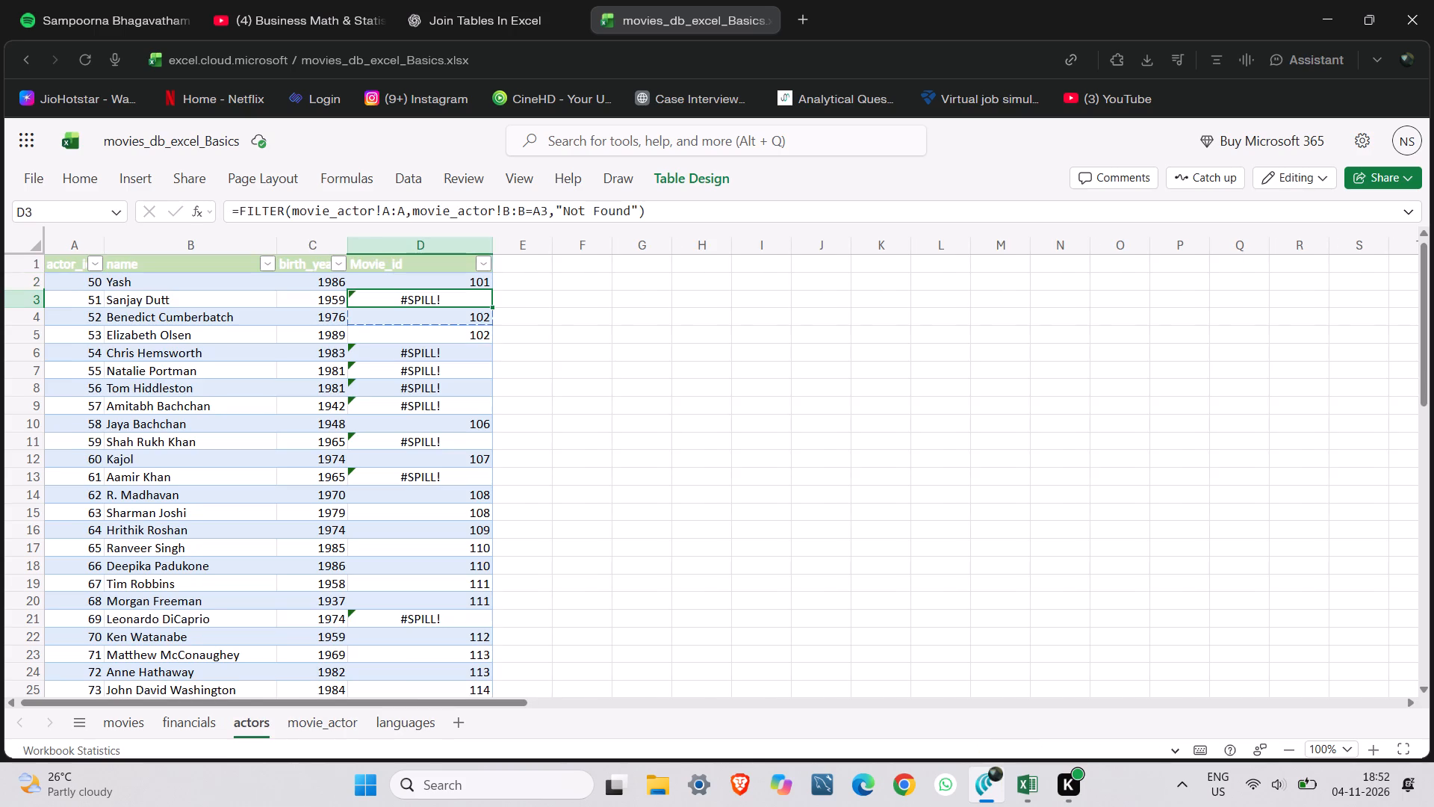
pyautogui.scroll(-2, 330, 463)
pyautogui.scroll(4, 330, 463)
pyautogui.press('shift+super+s')
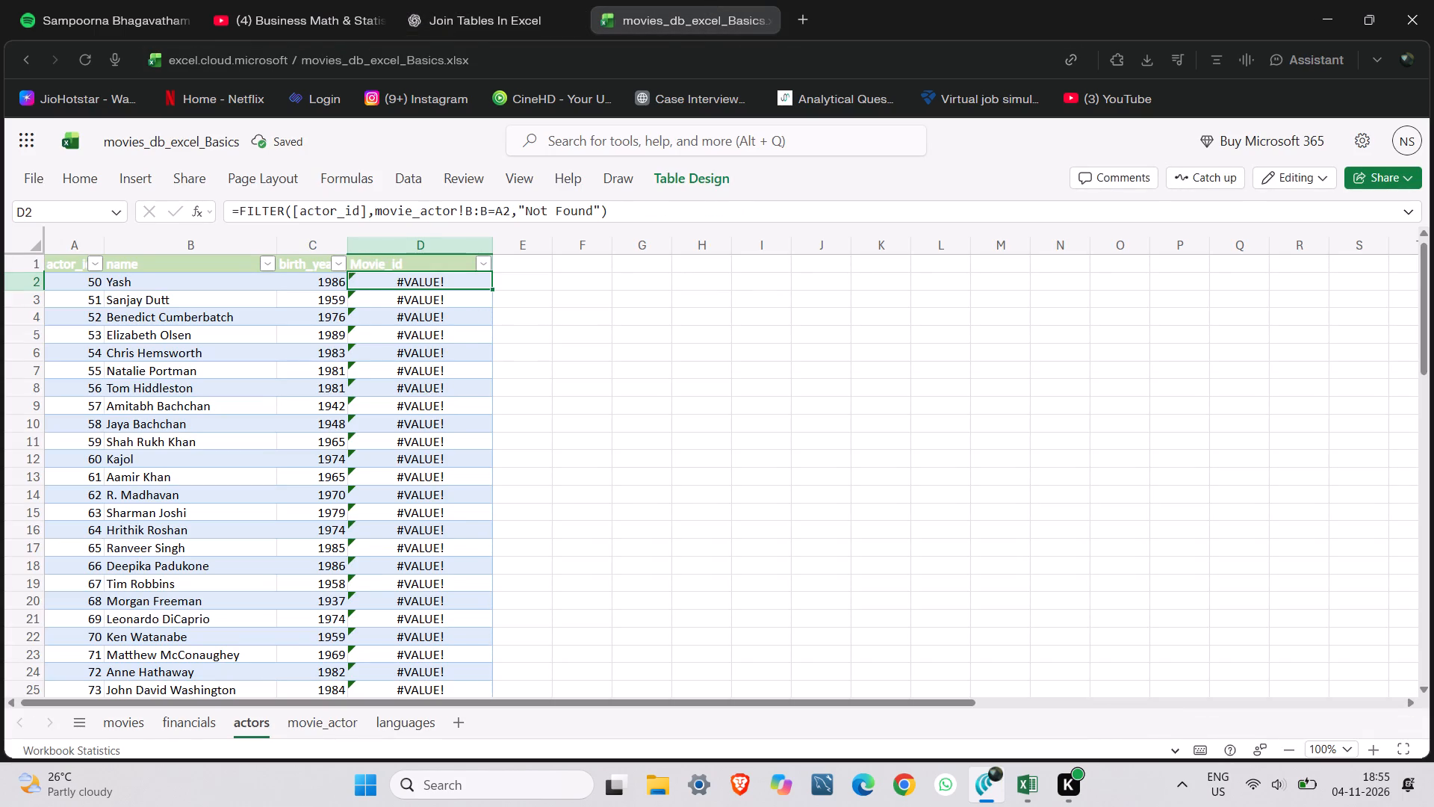
pyautogui.click(413, 285)
pyautogui.click(413, 285)
pyautogui.doubleClick(413, 285)
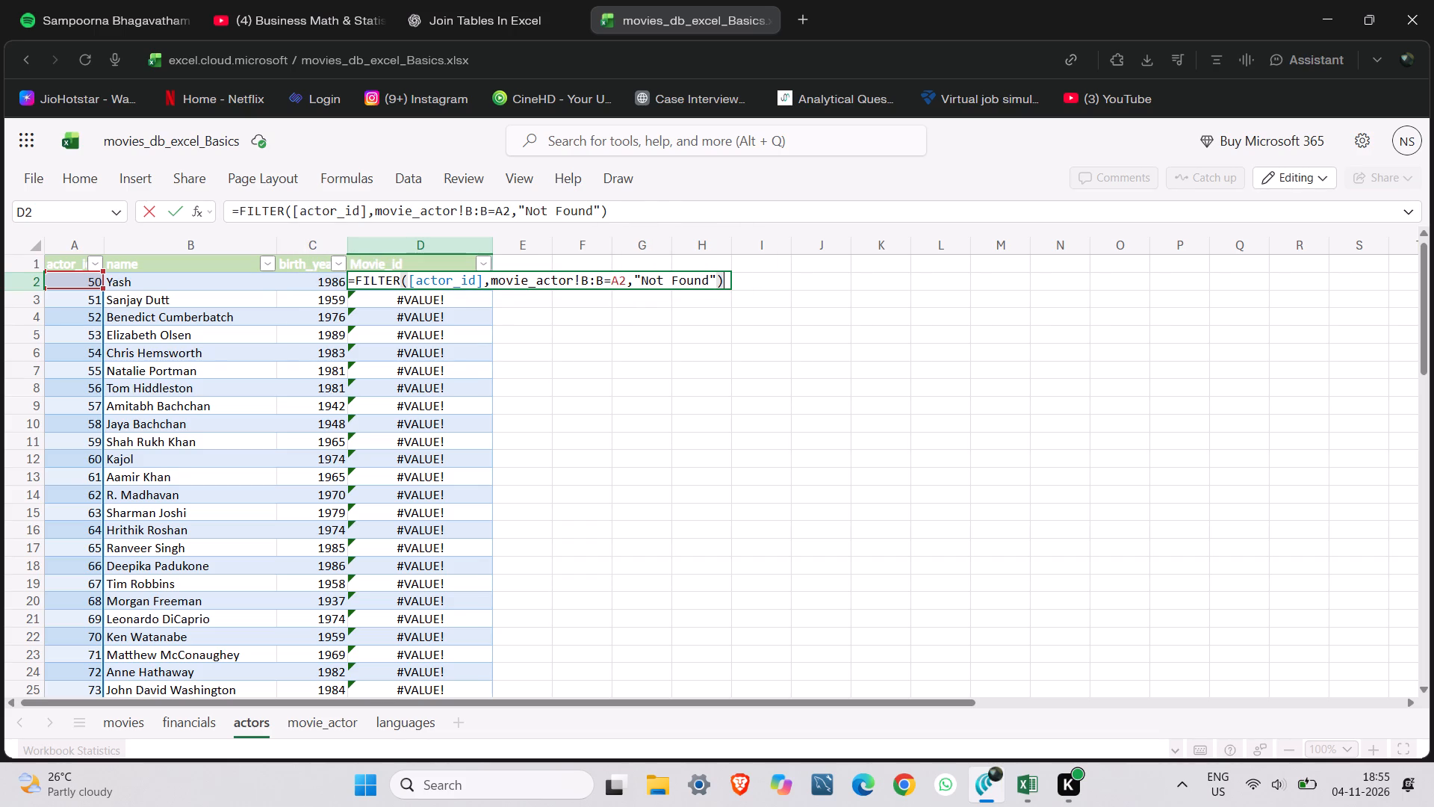
pyautogui.moveTo(627, 281); pyautogui.dragTo(411, 282)
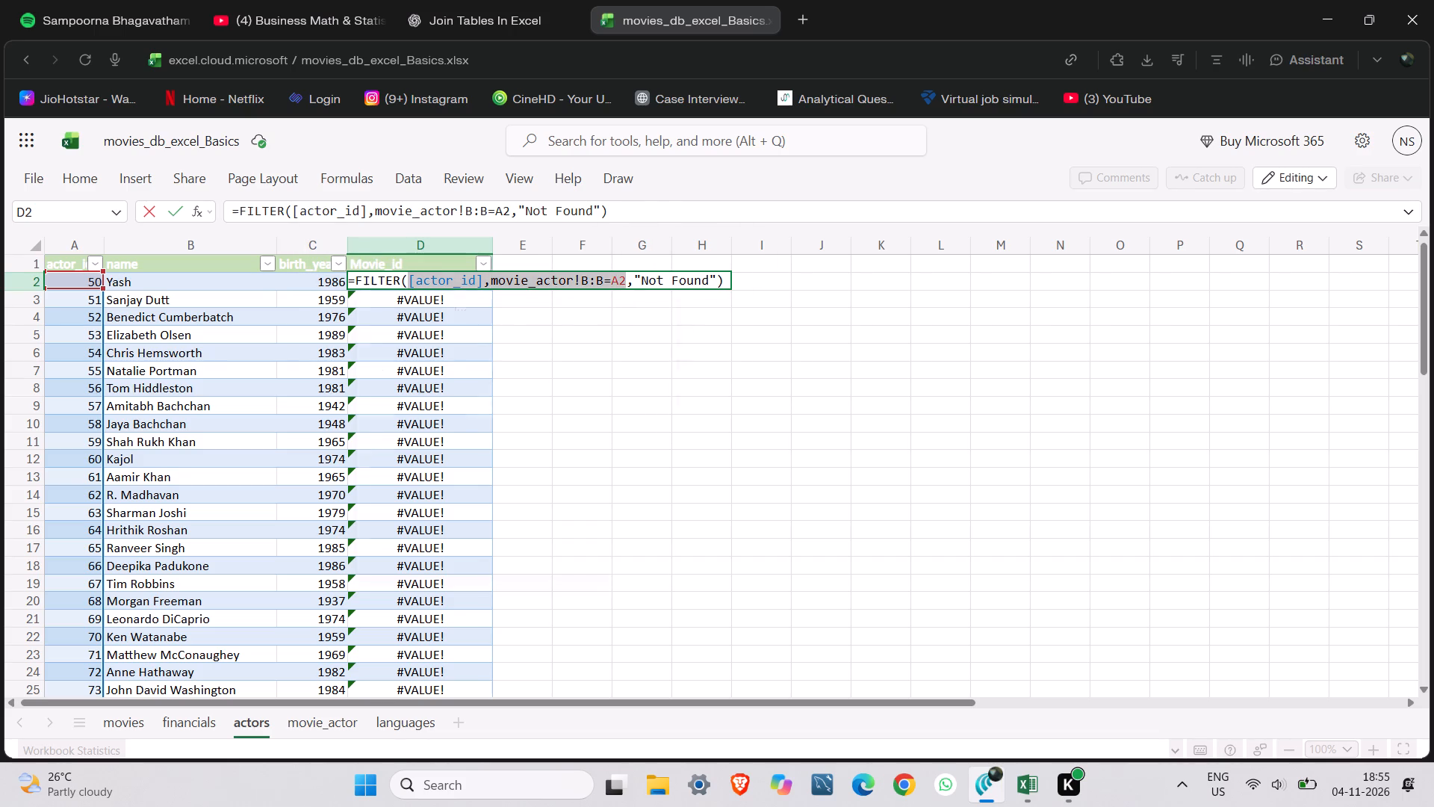
pyautogui.press('BackSpace')
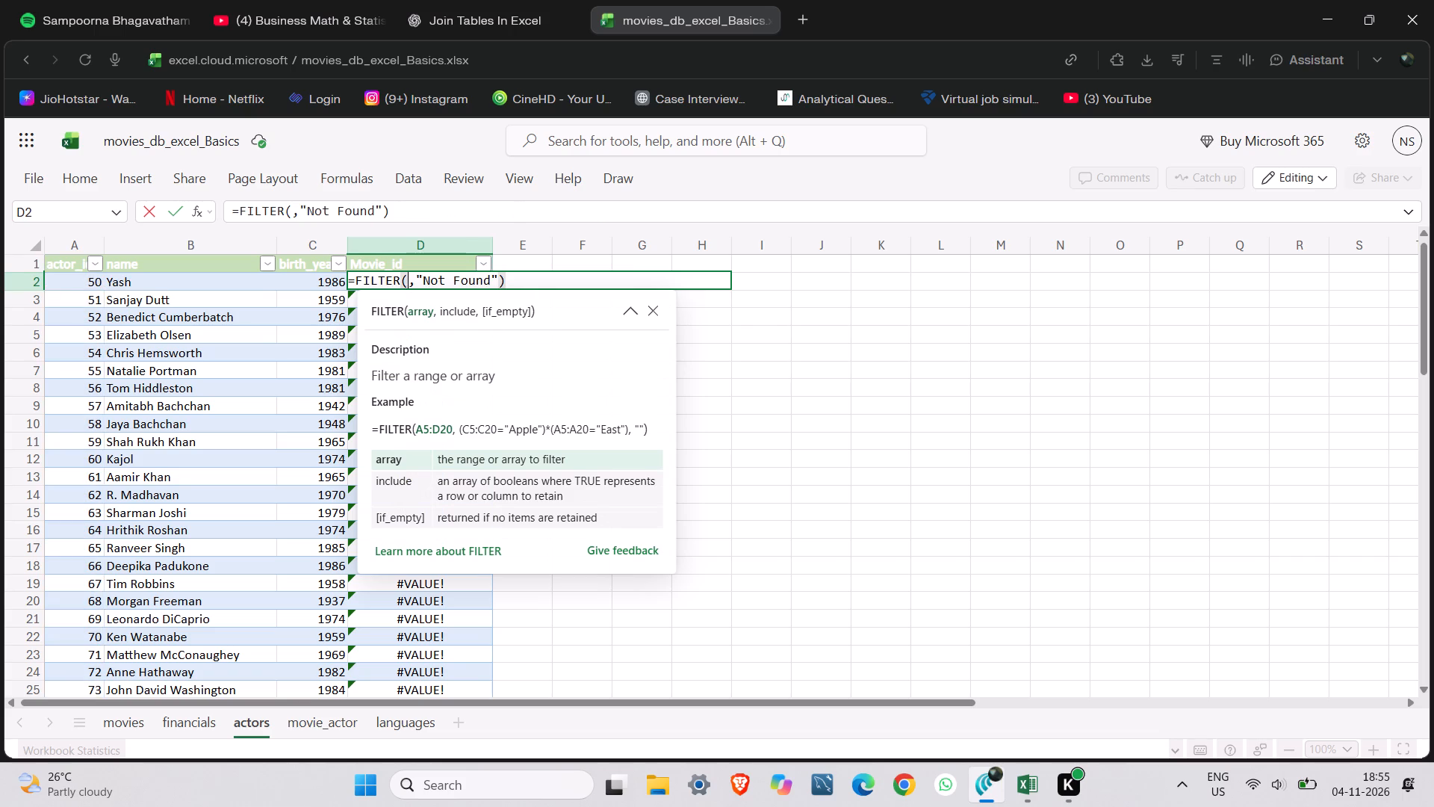
pyautogui.click(333, 726)
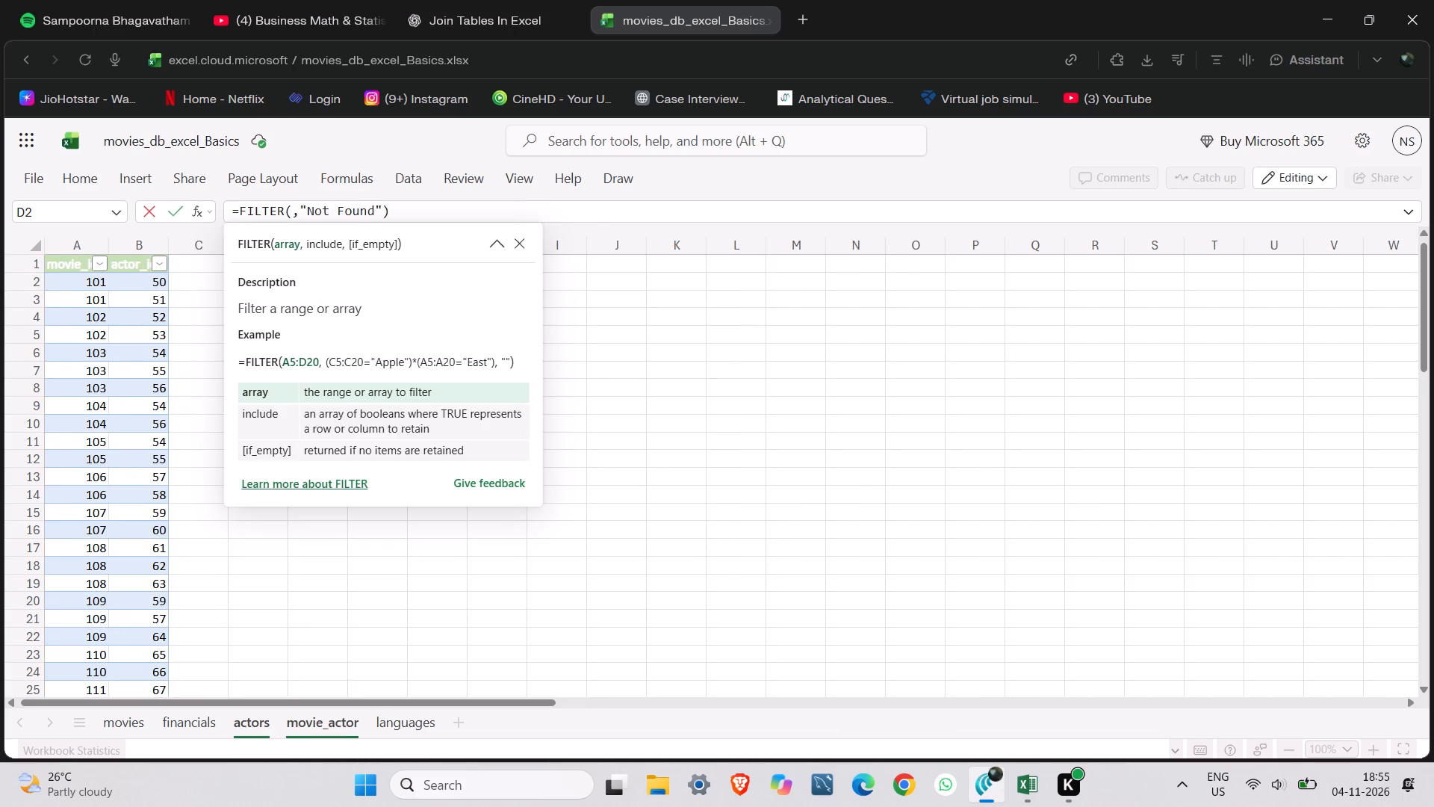
pyautogui.moveTo(85, 282); pyautogui.dragTo(49, 803)
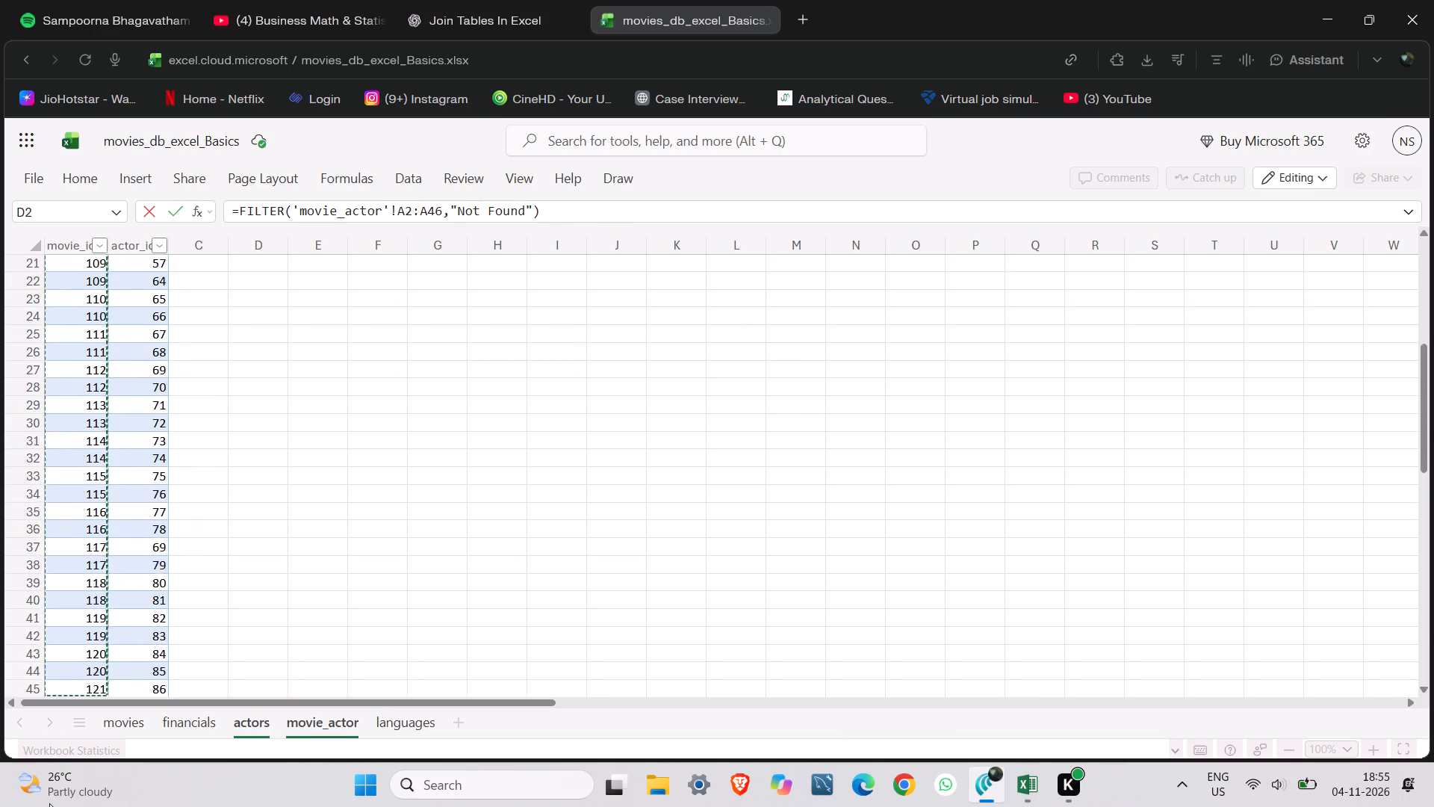
pyautogui.moveTo(49, 803); pyautogui.dragTo(69, 741)
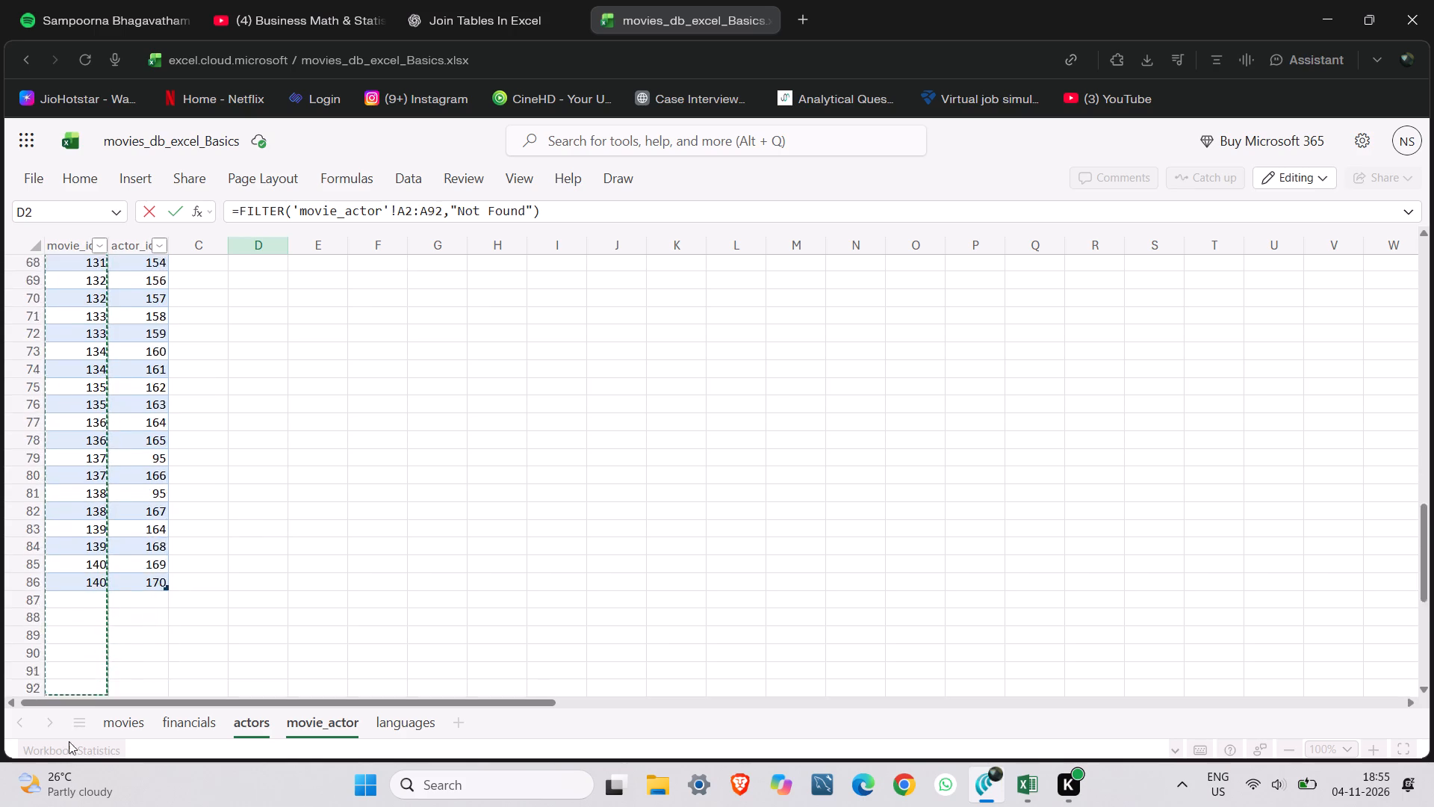
pyautogui.moveTo(69, 741); pyautogui.dragTo(96, 476)
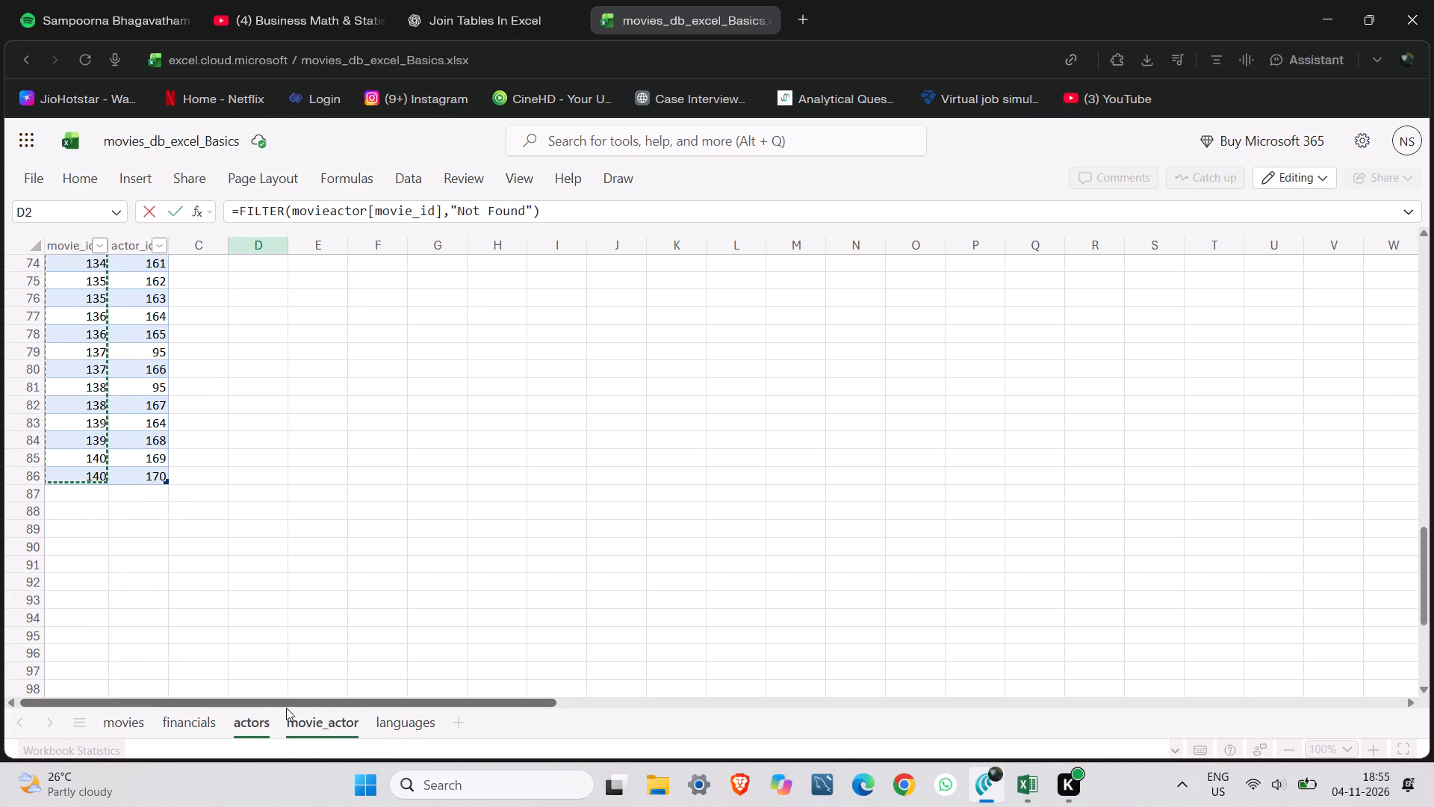
pyautogui.click(260, 728)
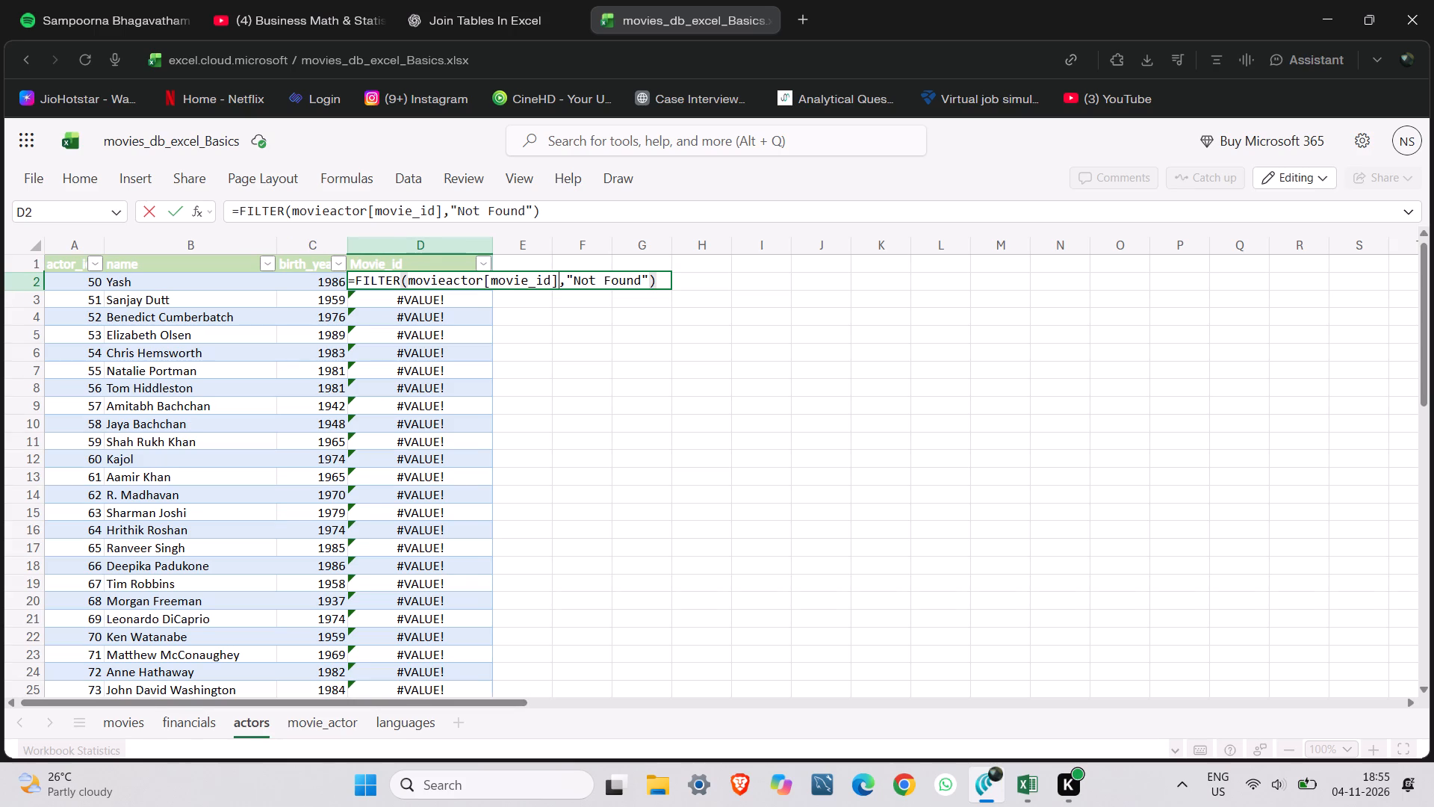
# Insert another reference to the movie_actor sheet's movie_id column at the start of D2's FILTER arguments.
pyautogui.click(404, 282)
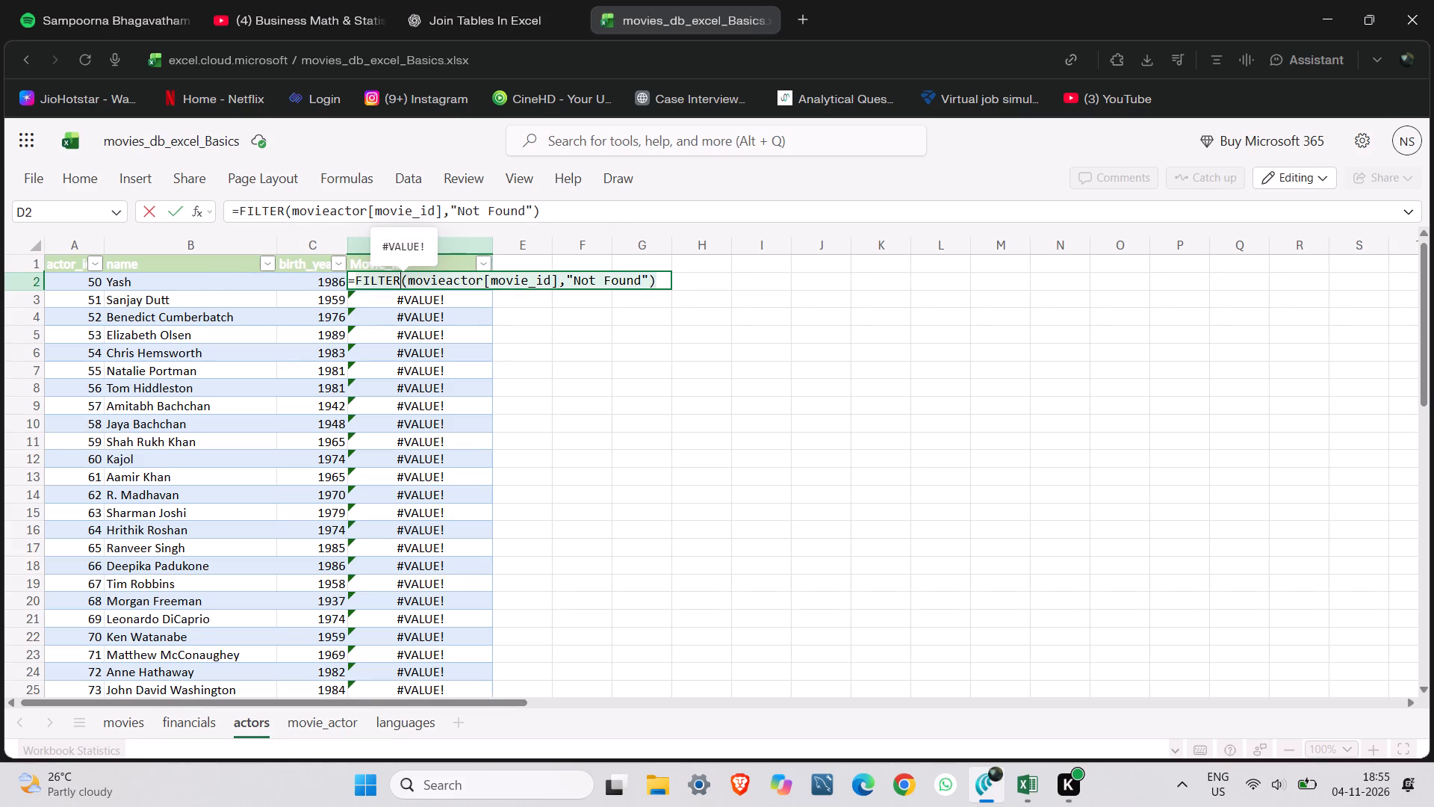
pyautogui.click(406, 281)
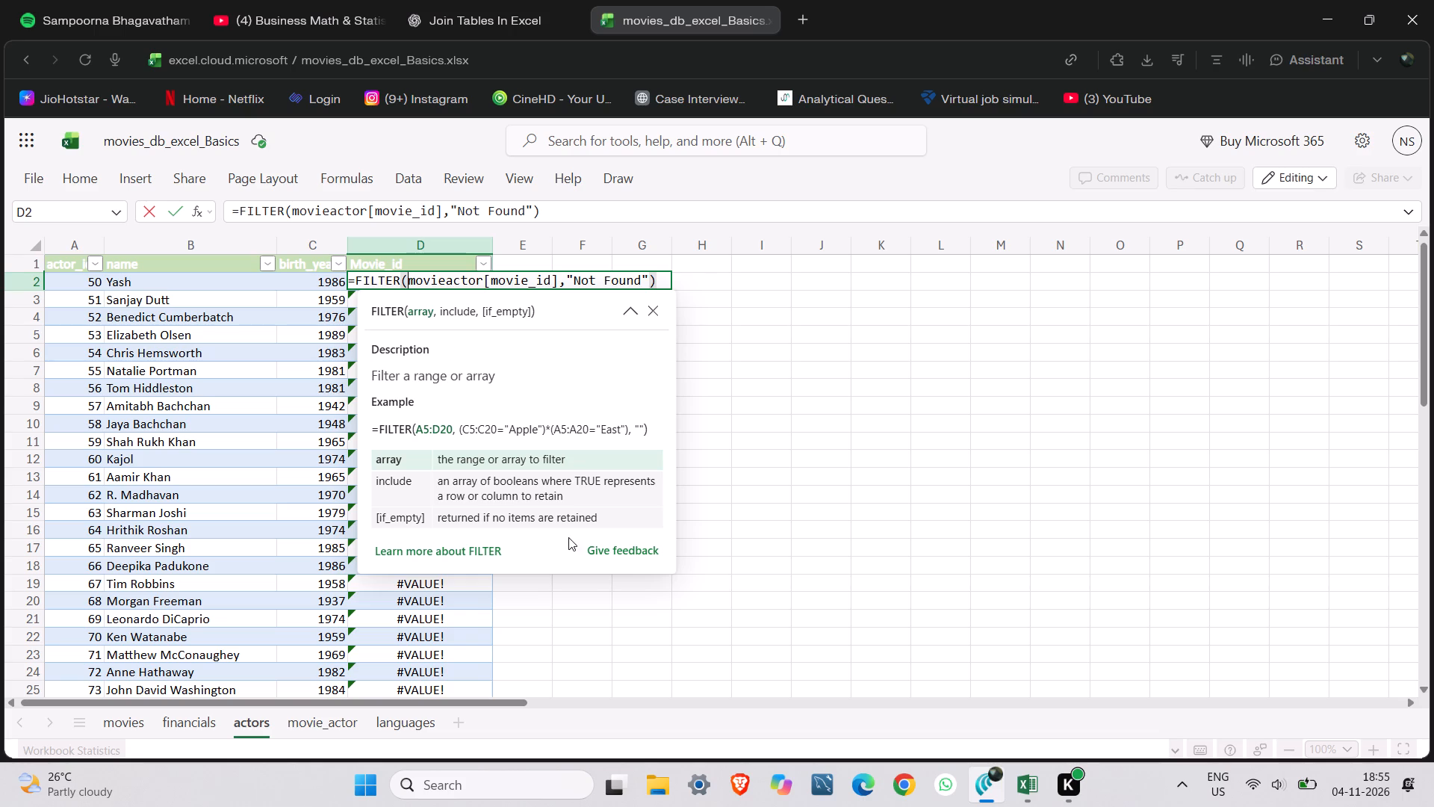
pyautogui.click(344, 722)
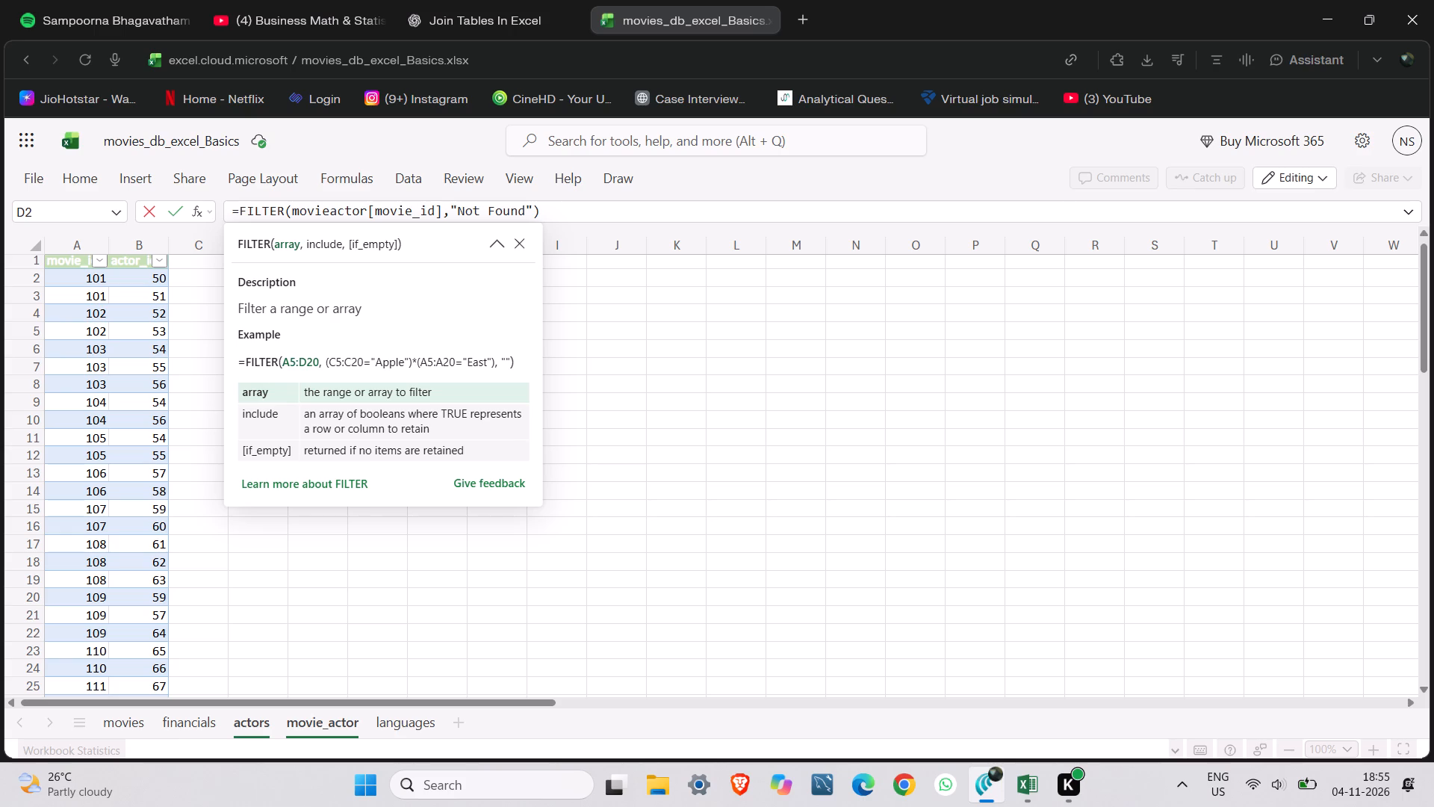
pyautogui.moveTo(84, 282); pyautogui.dragTo(81, 764)
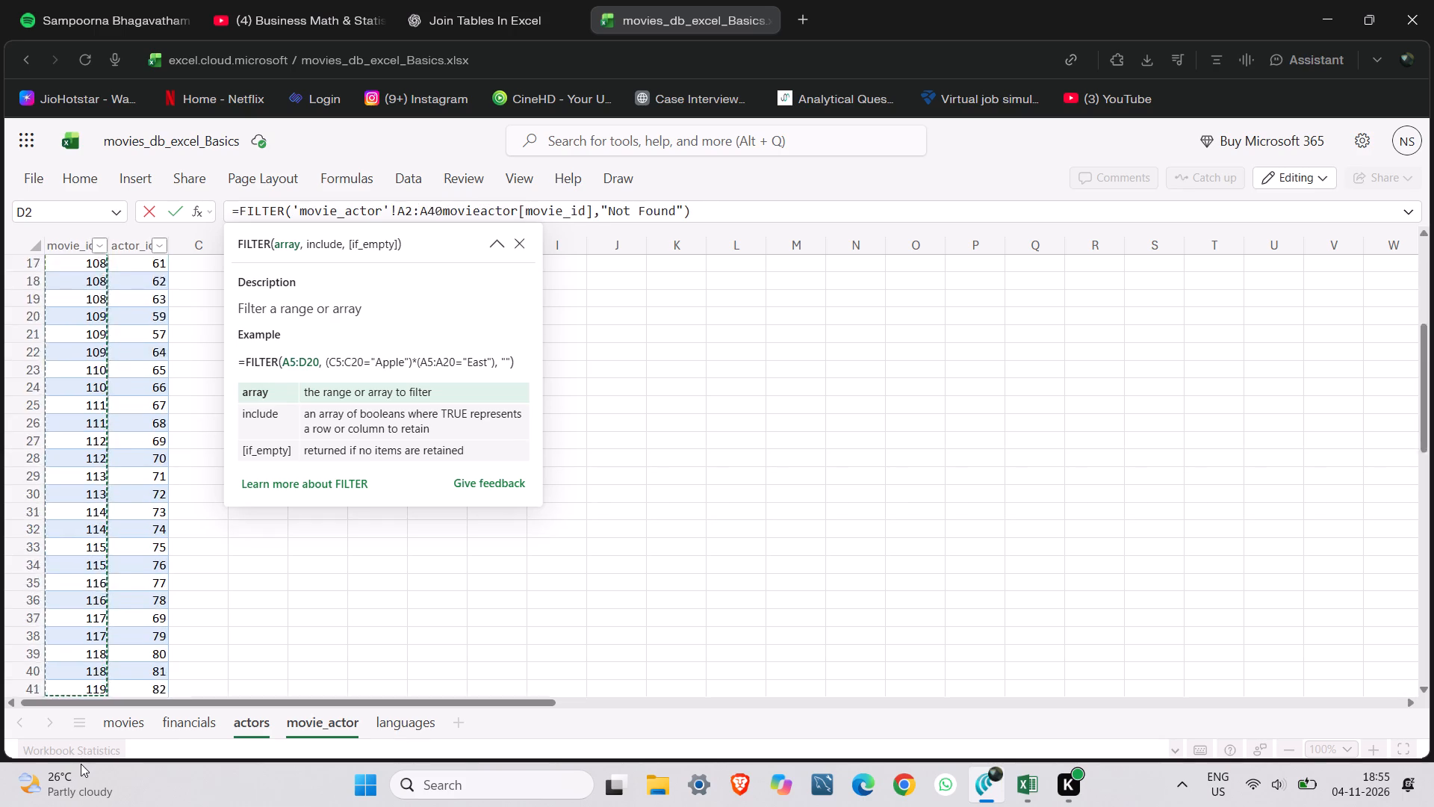
pyautogui.moveTo(81, 764); pyautogui.dragTo(85, 664)
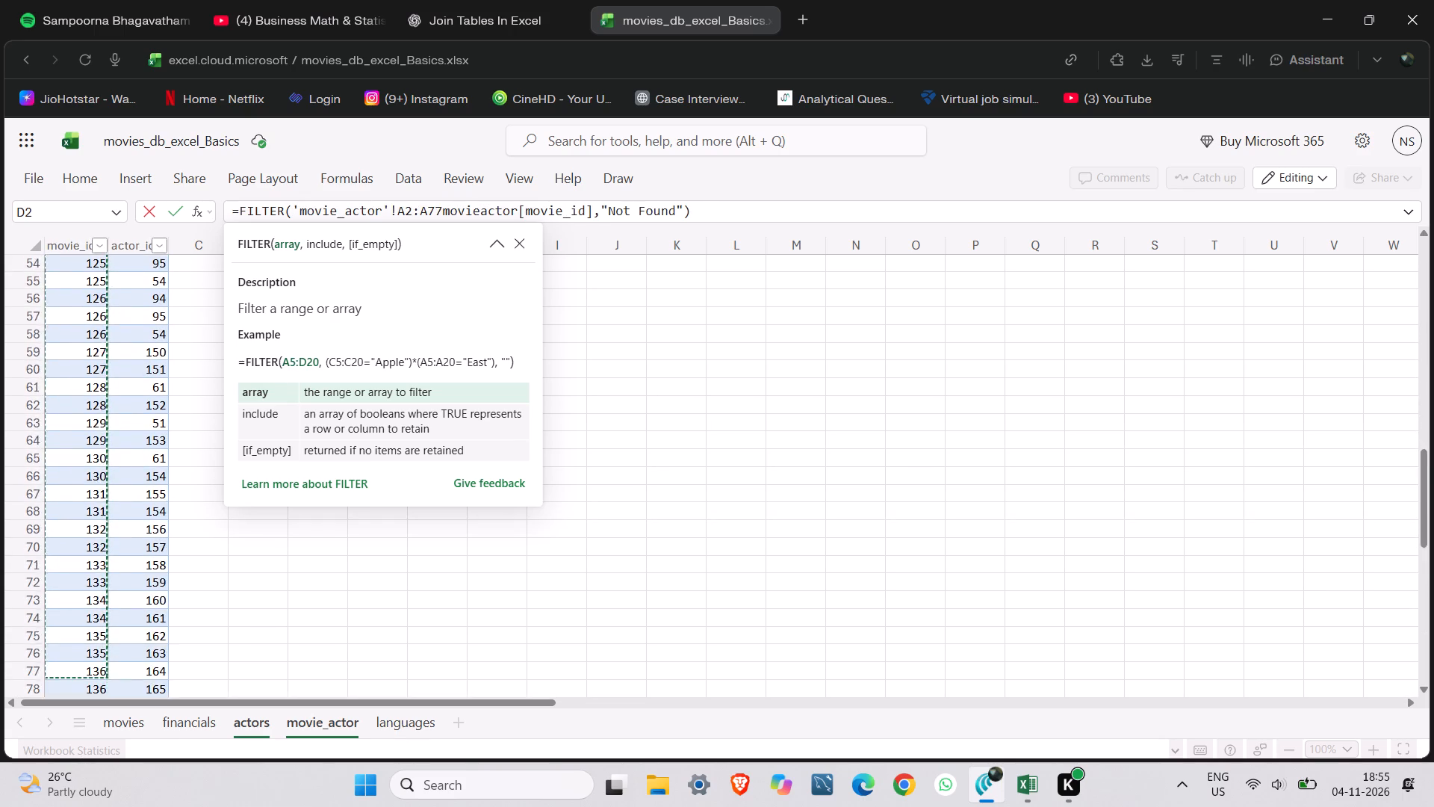
pyautogui.moveTo(85, 664); pyautogui.dragTo(87, 477)
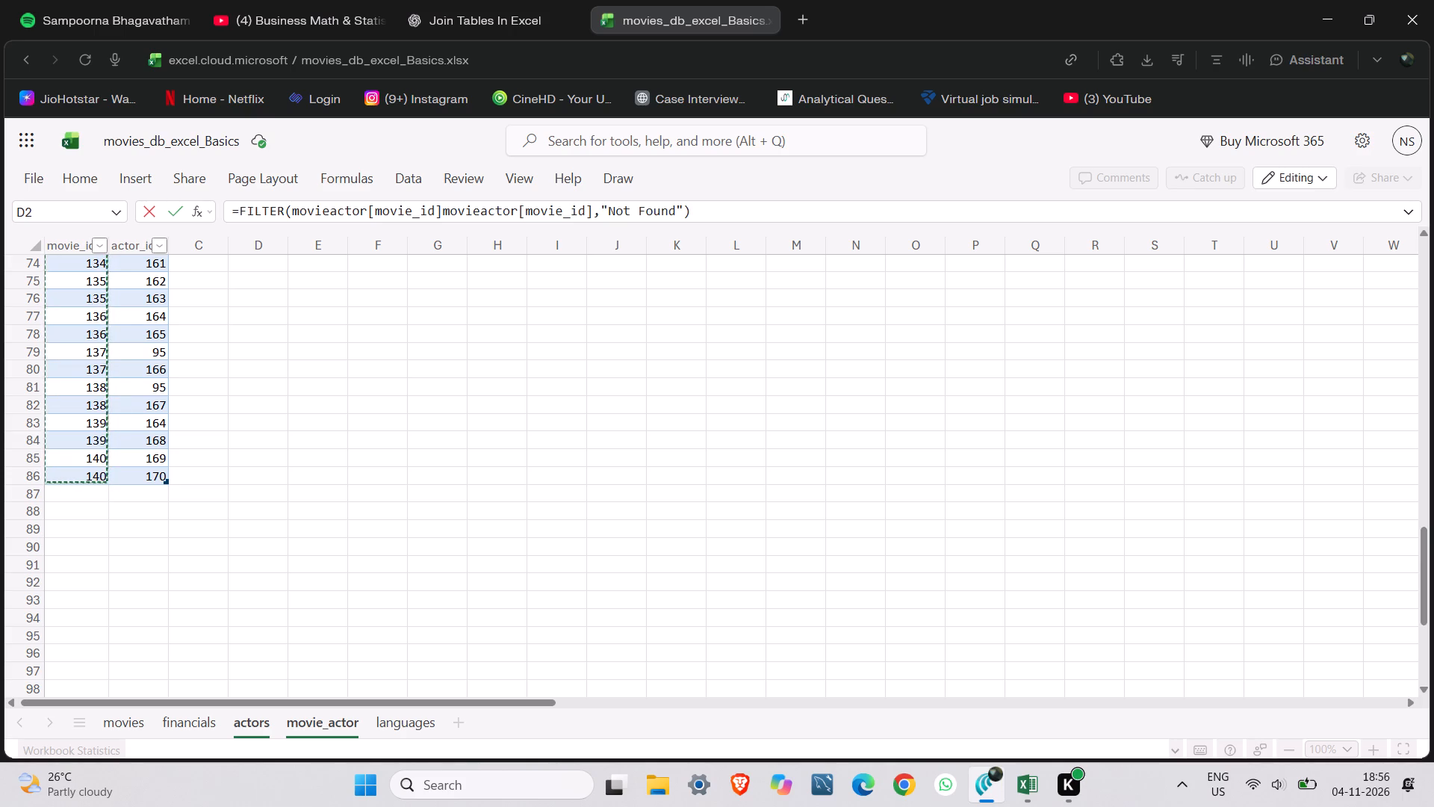
# Replace D2's FILTER formula in the actors sheet with a copy of the edited version containing both movieactor[movie_id] references and "Not Found".
pyautogui.click(453, 216)
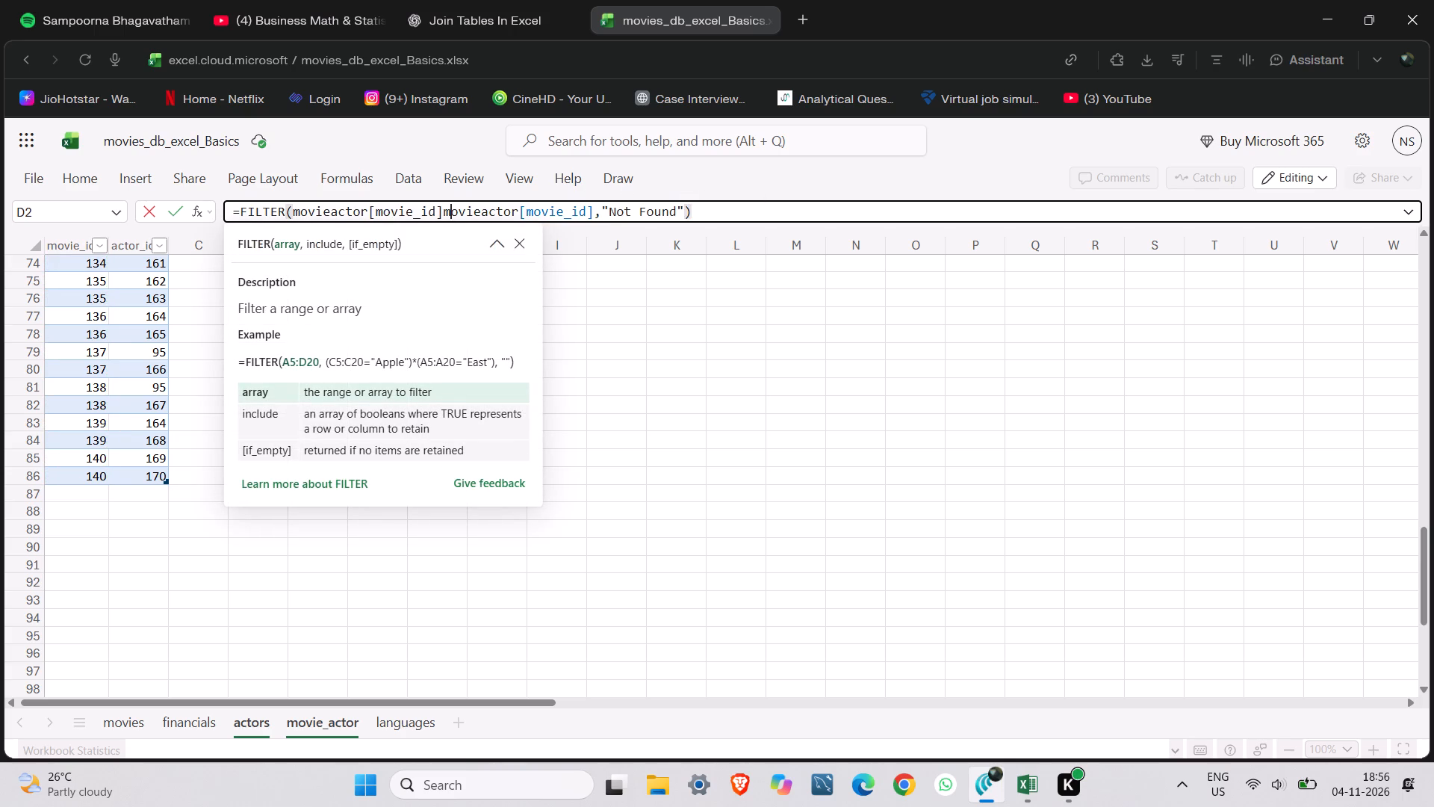
pyautogui.moveTo(721, 214); pyautogui.dragTo(266, 214)
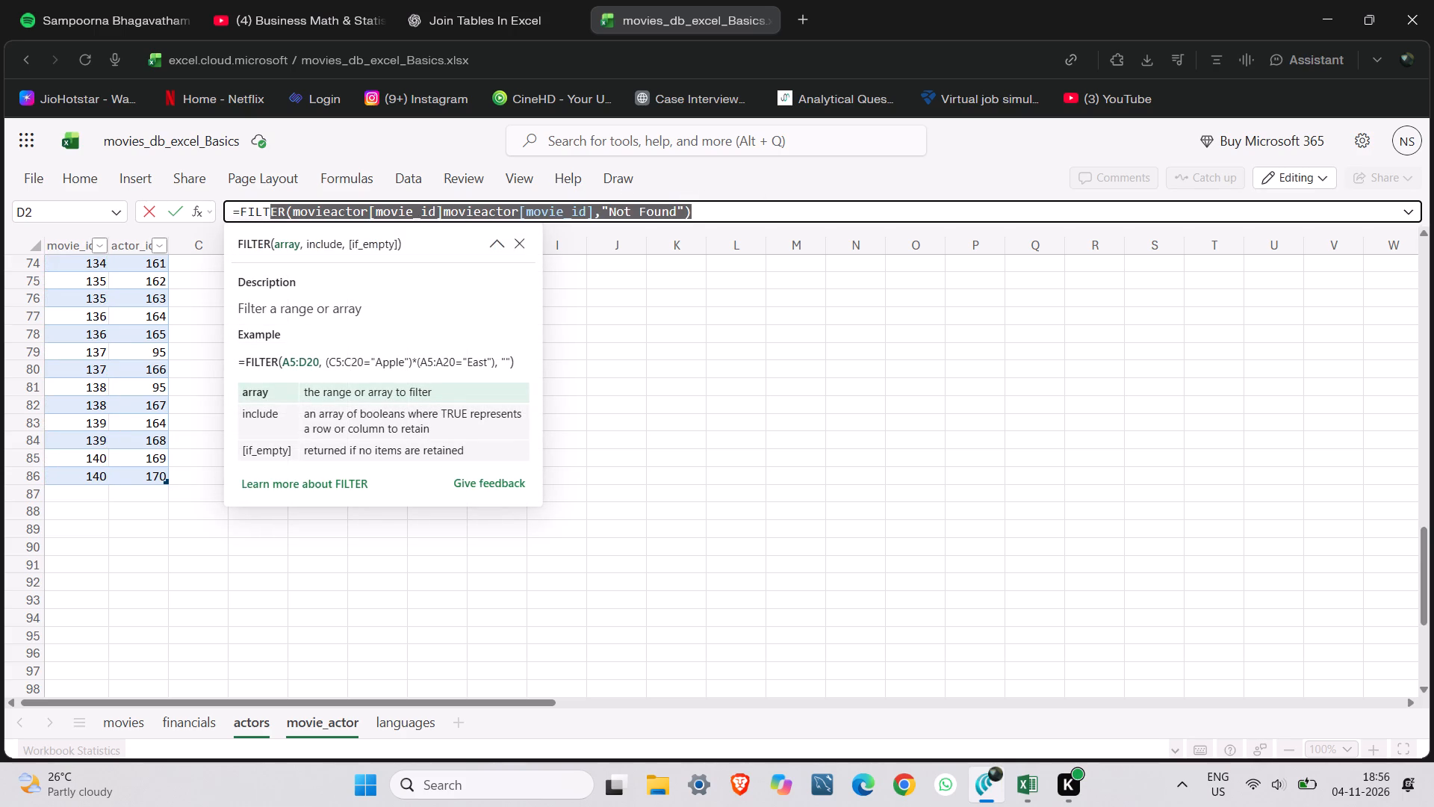
pyautogui.moveTo(266, 214); pyautogui.dragTo(227, 214)
pyautogui.hotkey('ctrl', 'c')
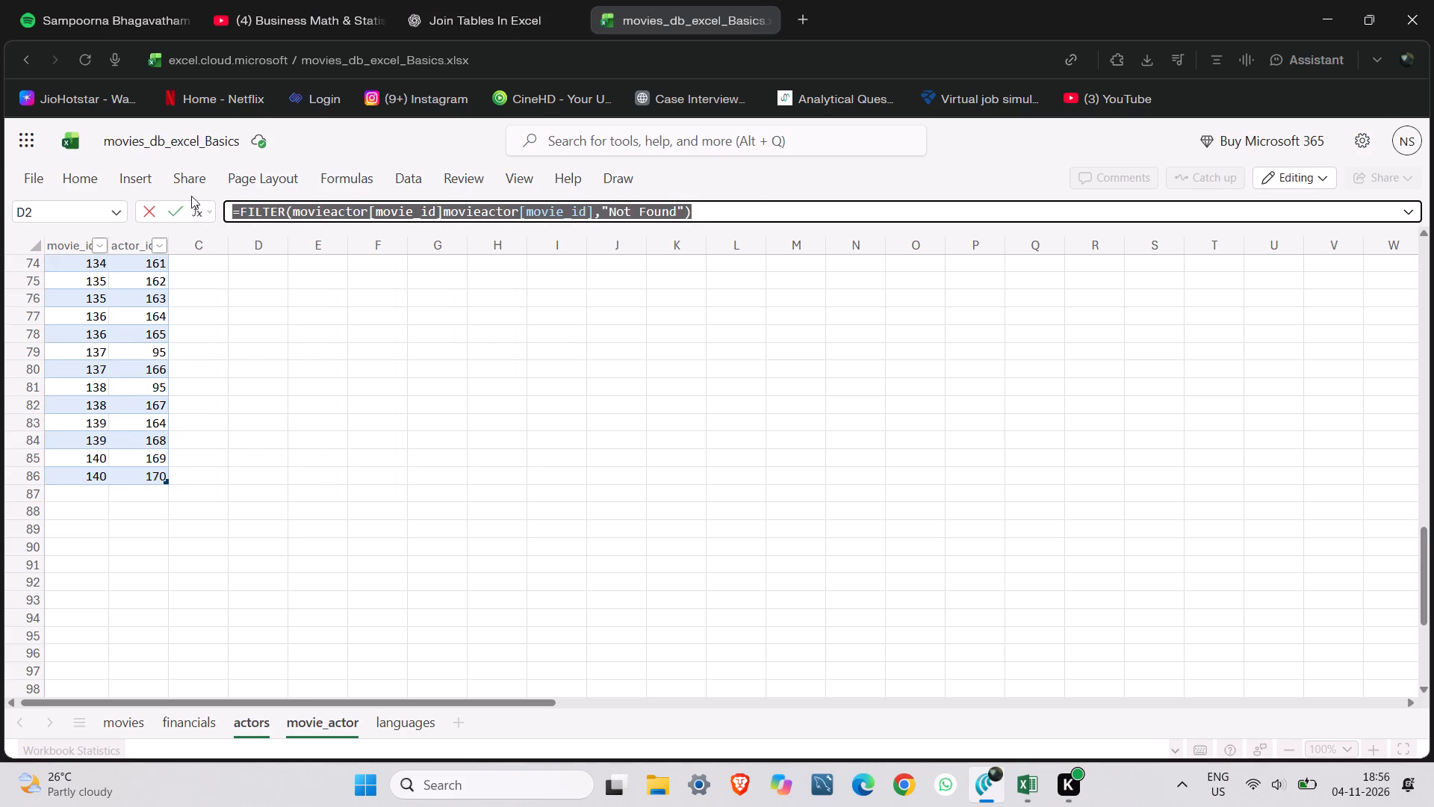
pyautogui.click(258, 729)
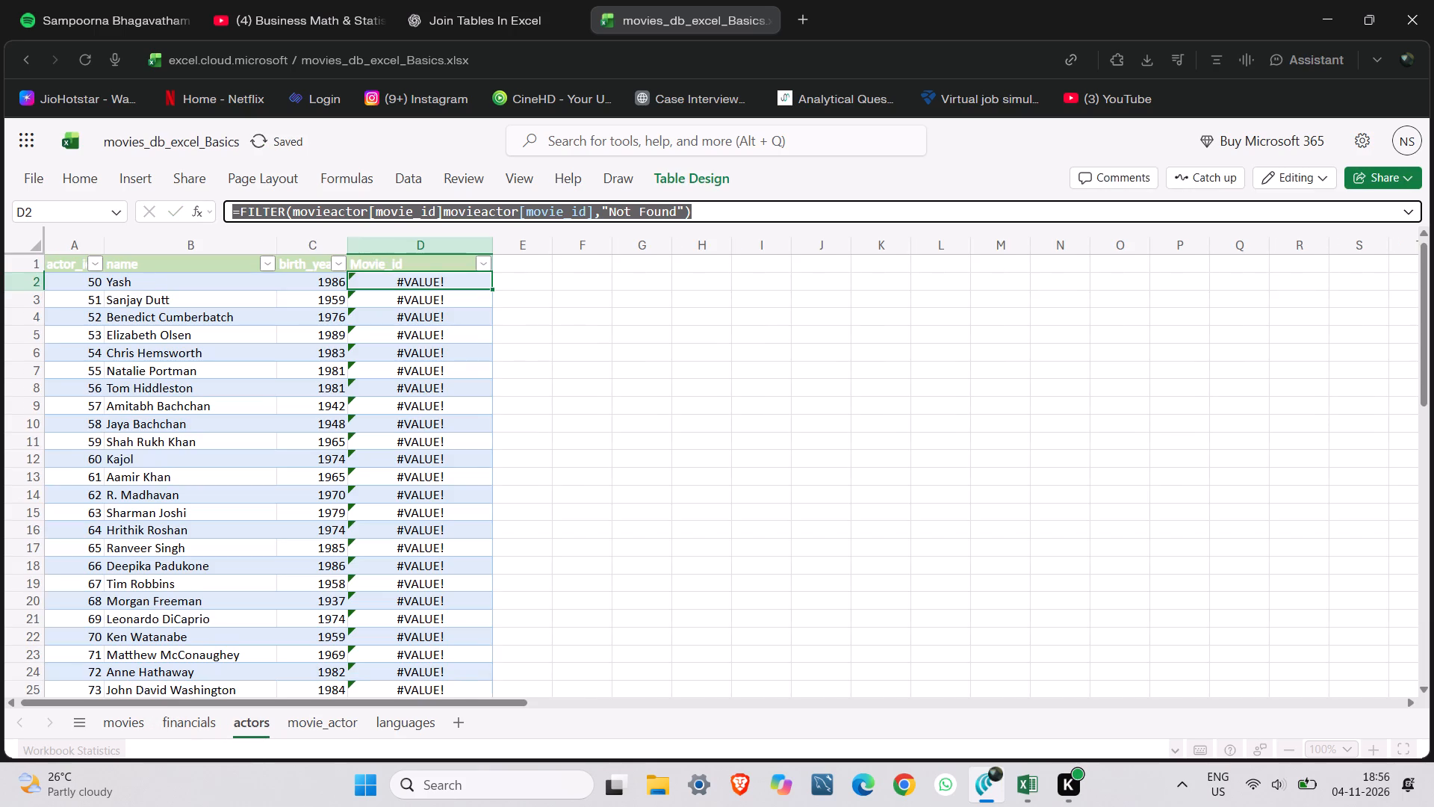
pyautogui.doubleClick(445, 281)
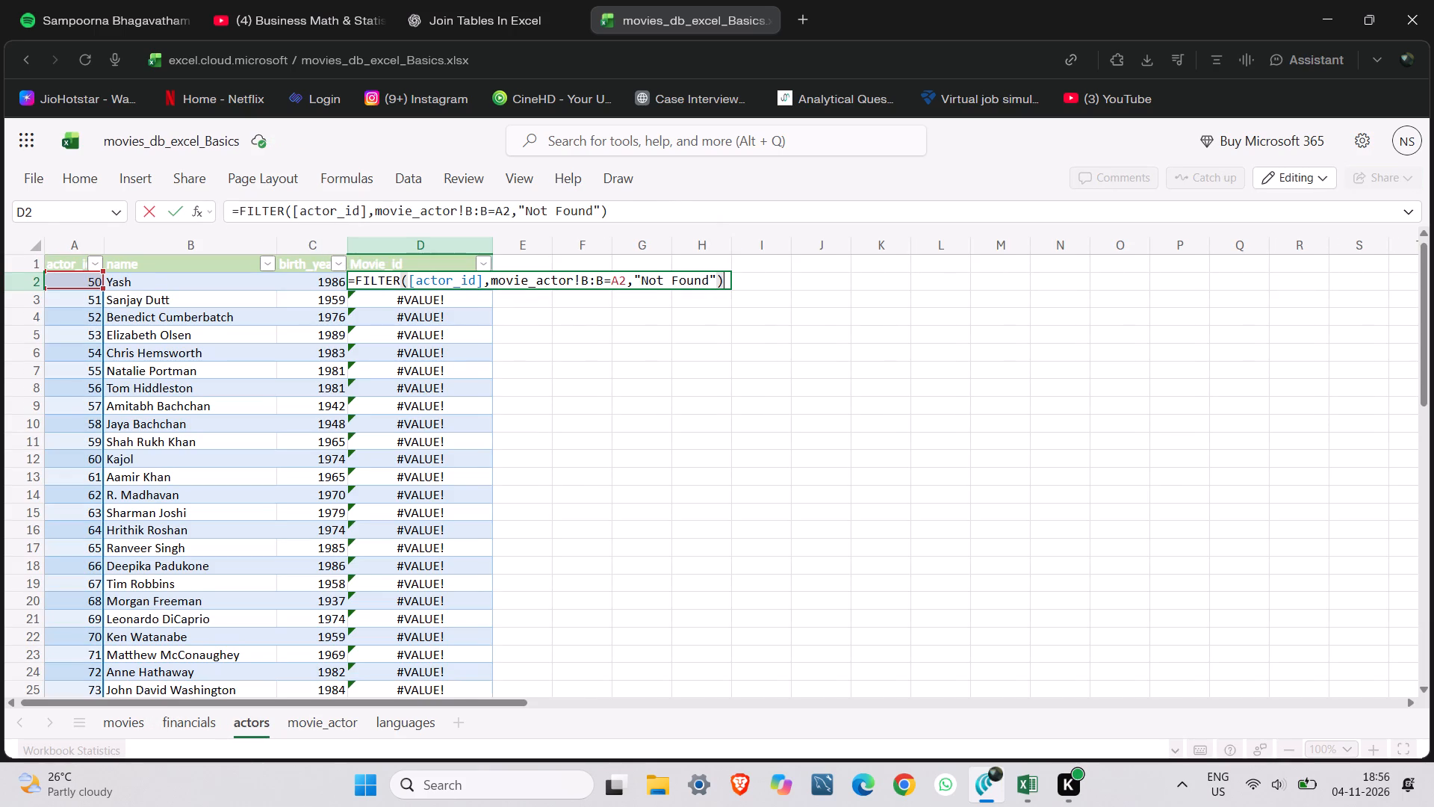
pyautogui.moveTo(723, 281); pyautogui.dragTo(355, 285)
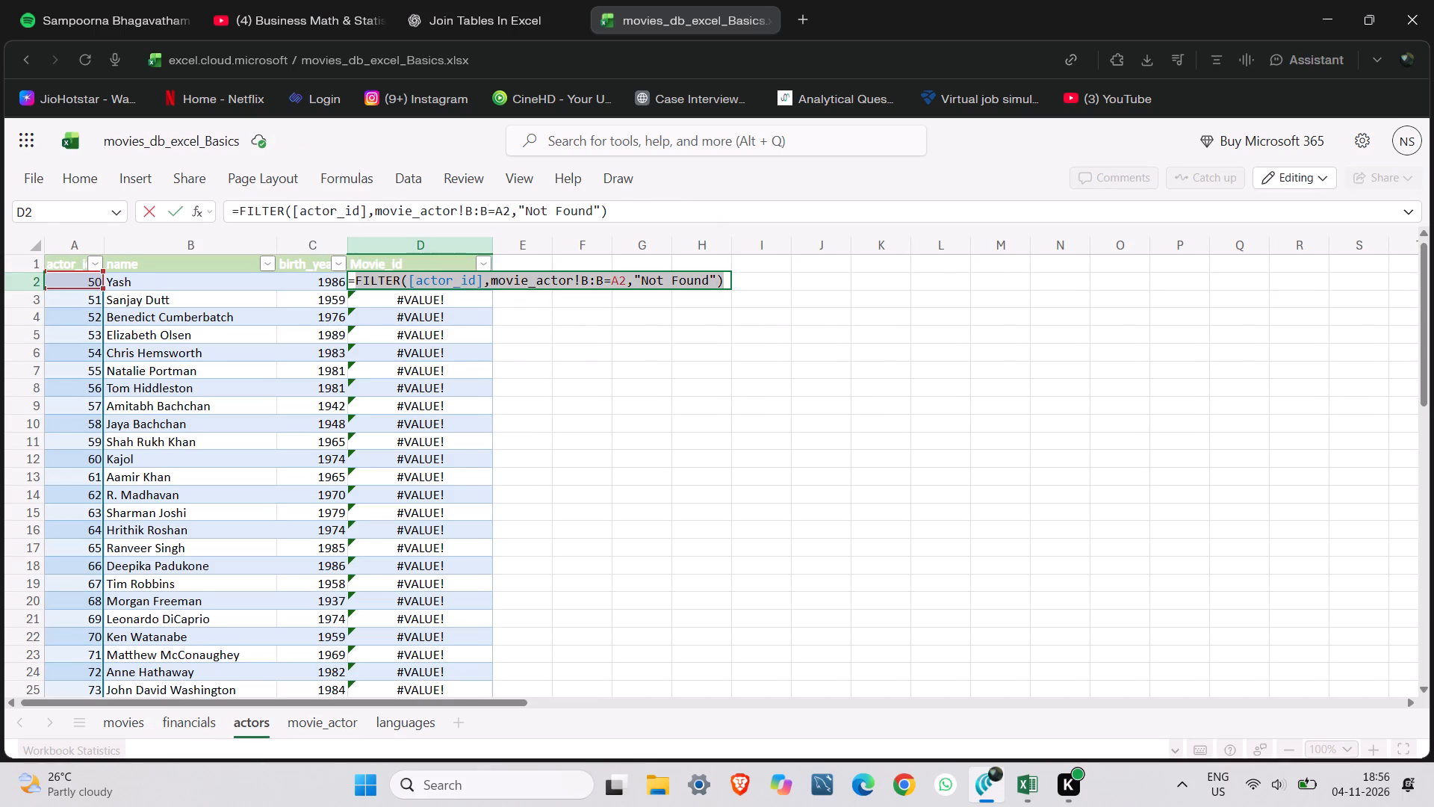
pyautogui.moveTo(355, 285); pyautogui.dragTo(341, 285)
pyautogui.hotkey('ctrl', 'v')
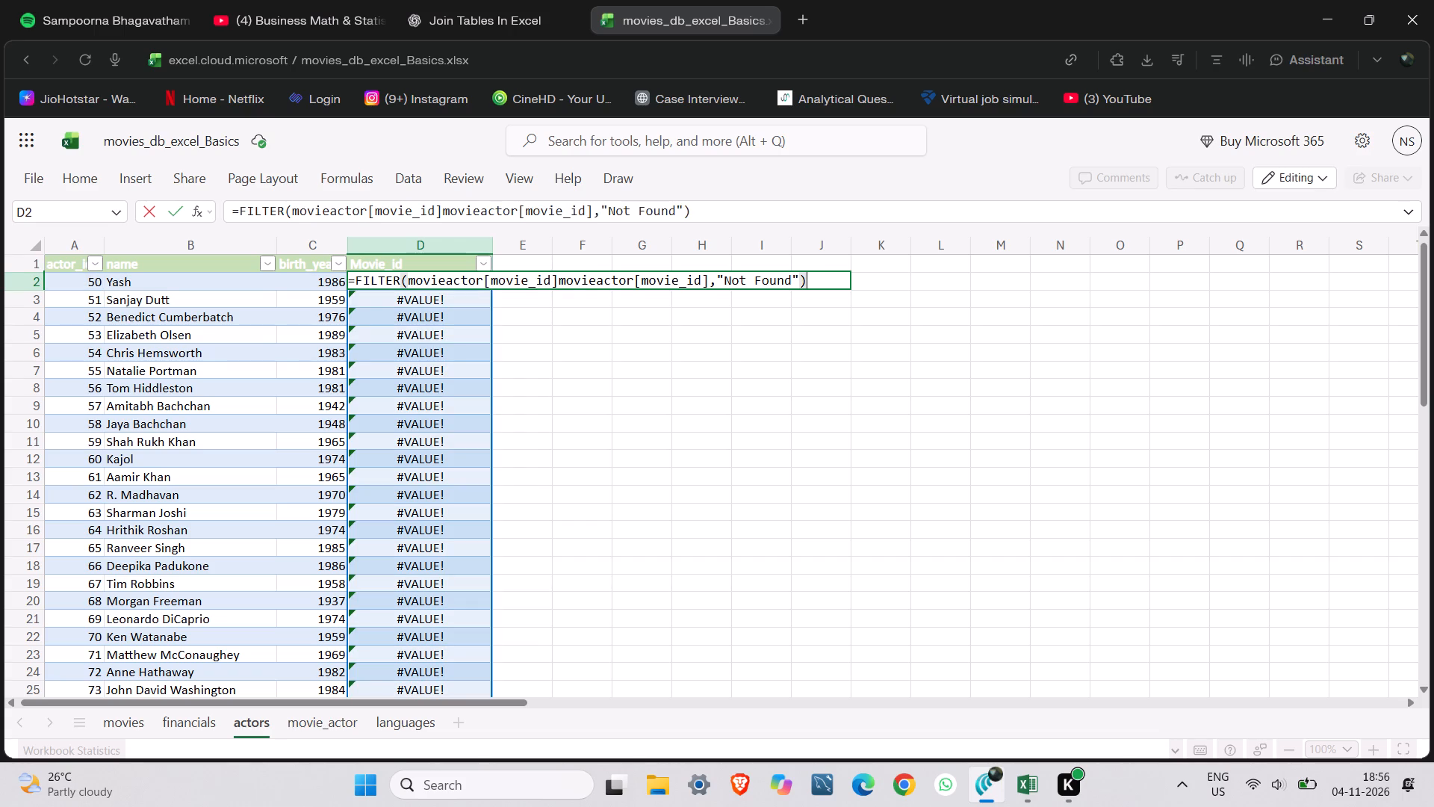
# Insert the movie_actor sheet's actor_id column, movieactor[actor_id], as D2's include argument before "Not Found".
pyautogui.click(710, 283)
pyautogui.press(',')
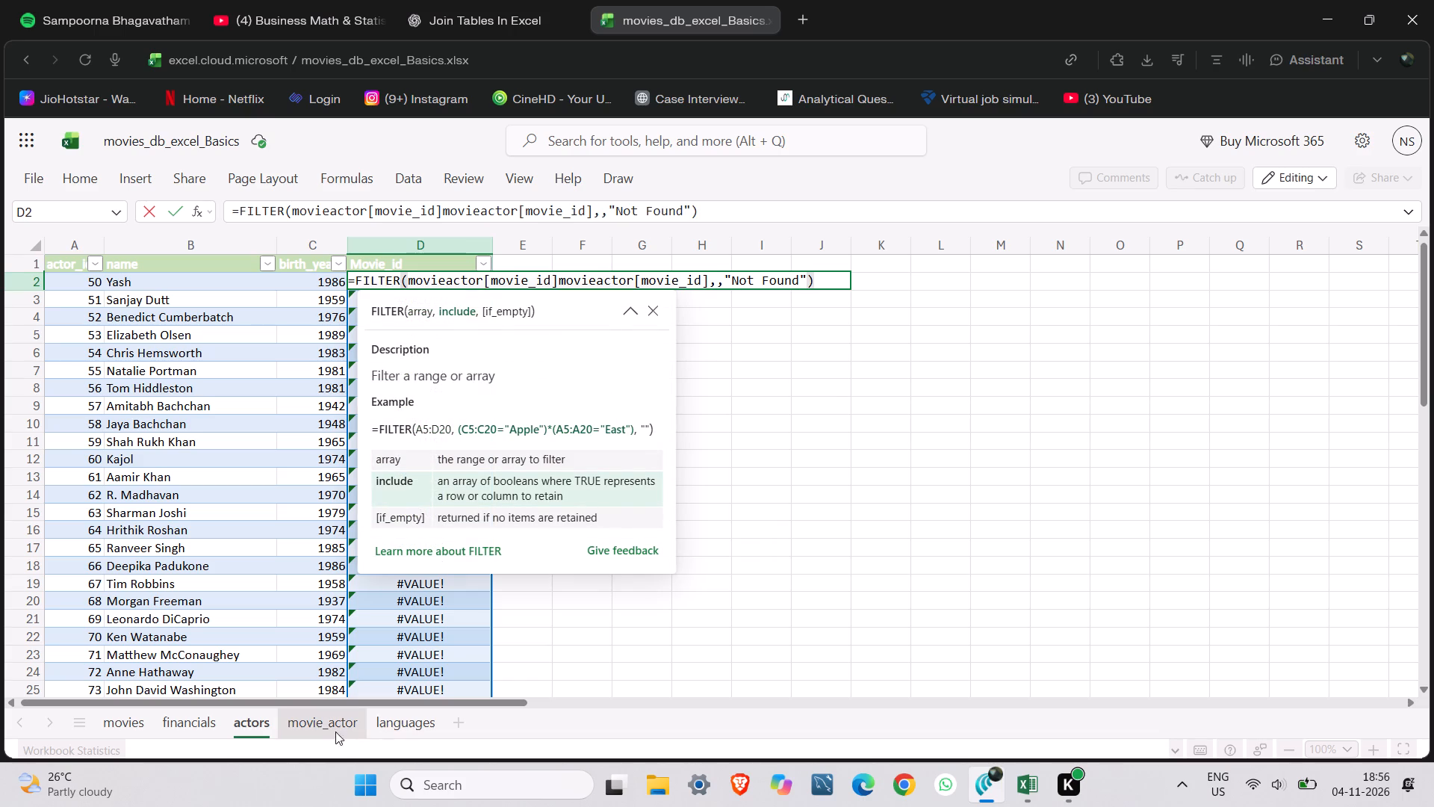
pyautogui.click(318, 721)
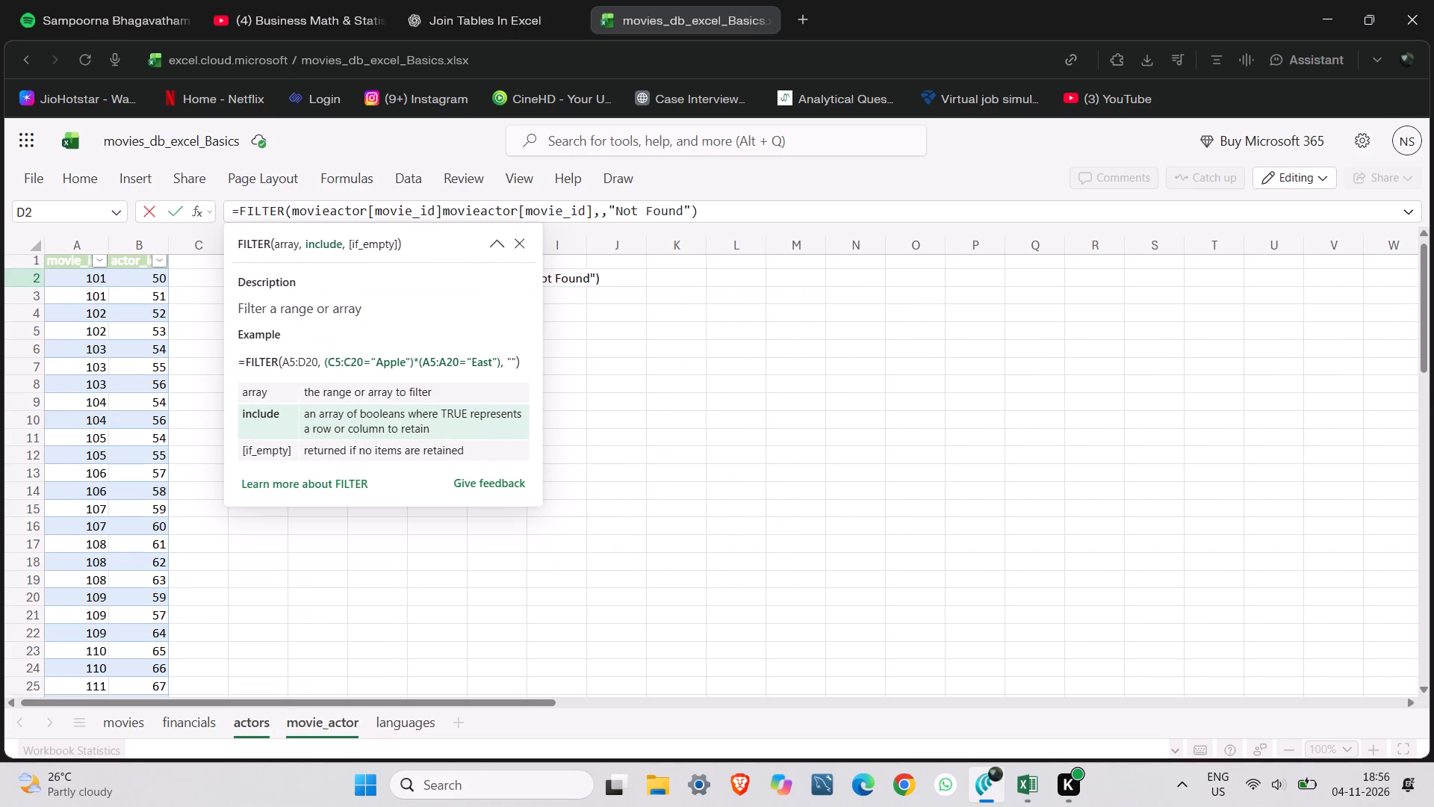
pyautogui.moveTo(137, 282); pyautogui.dragTo(152, 295)
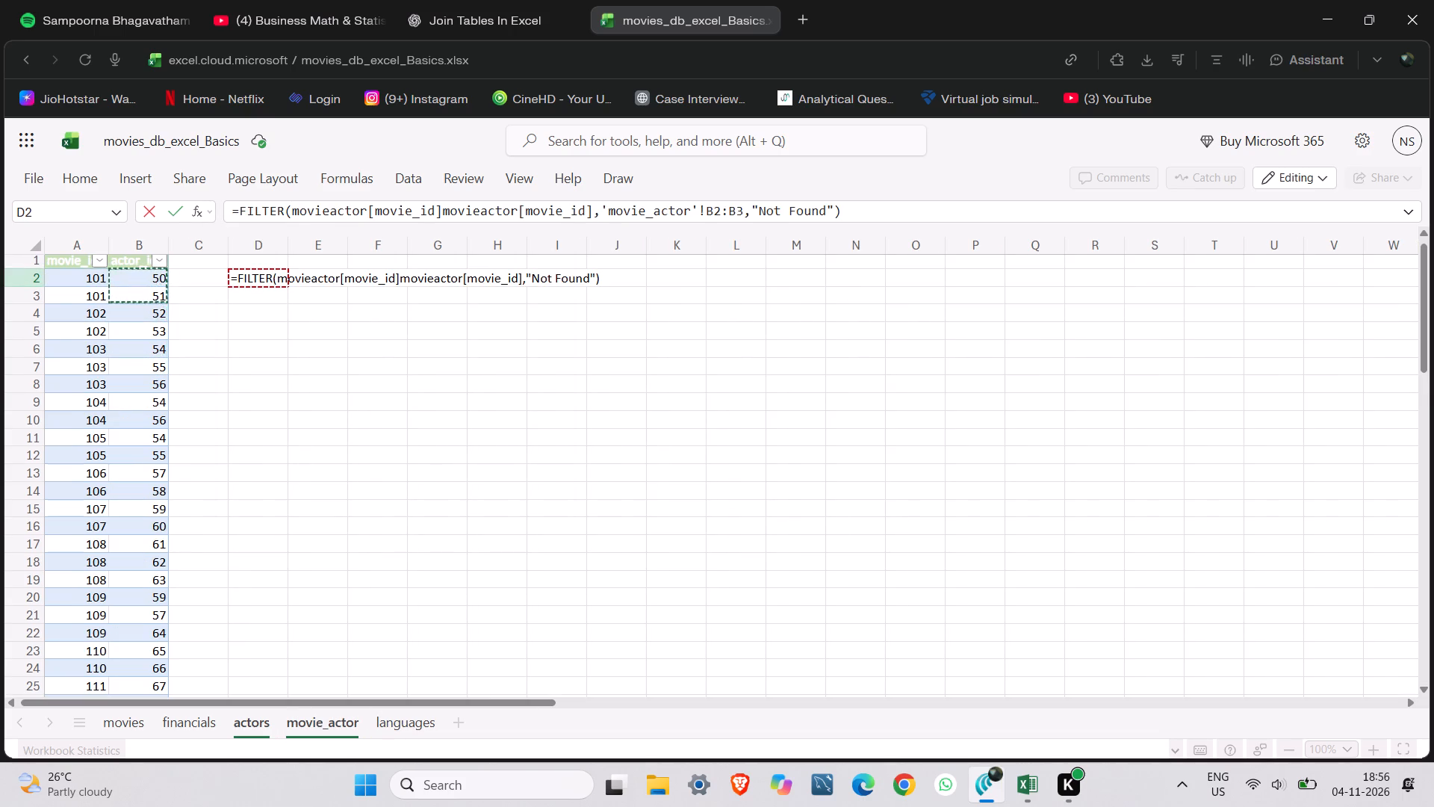
pyautogui.moveTo(152, 295); pyautogui.dragTo(123, 636)
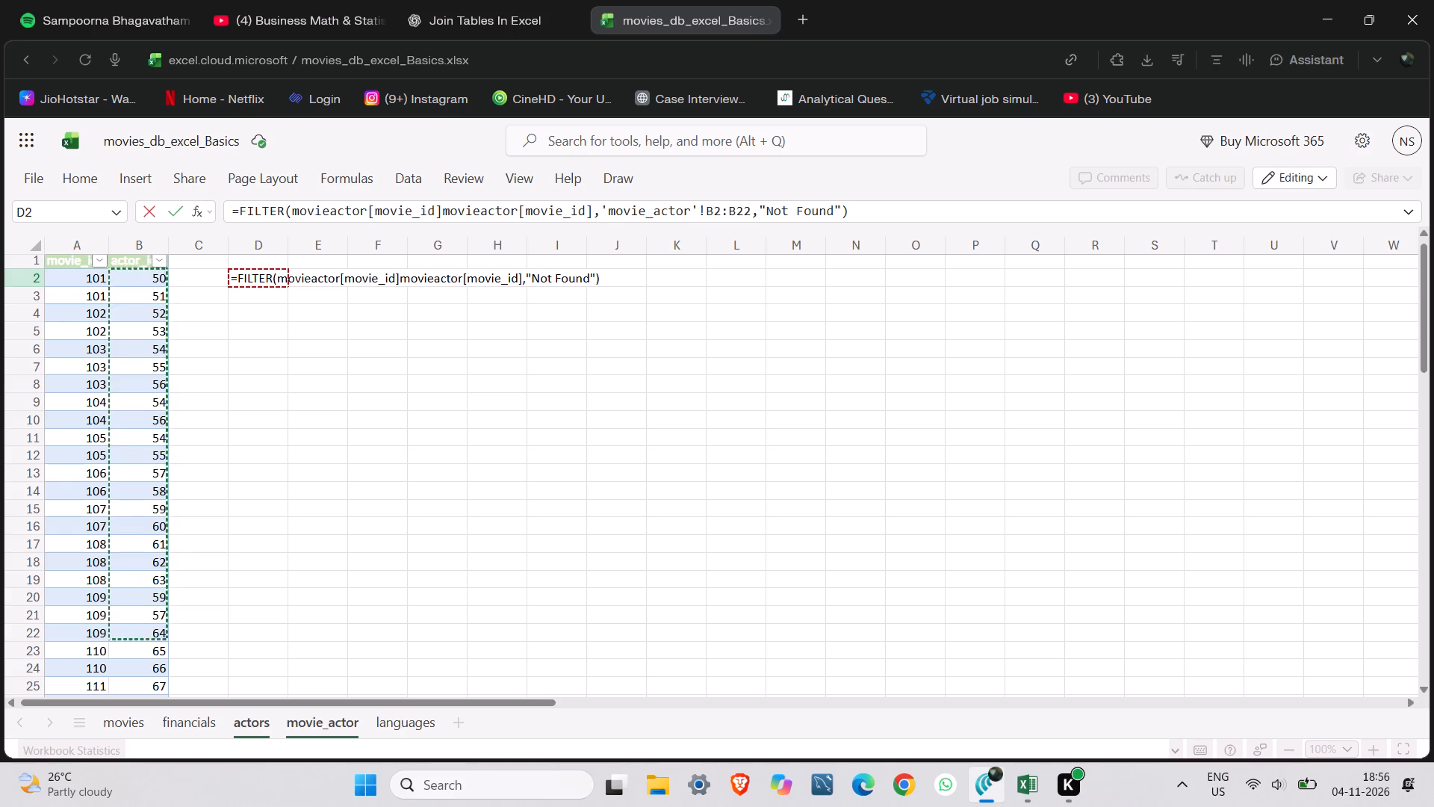
pyautogui.moveTo(123, 636); pyautogui.dragTo(121, 792)
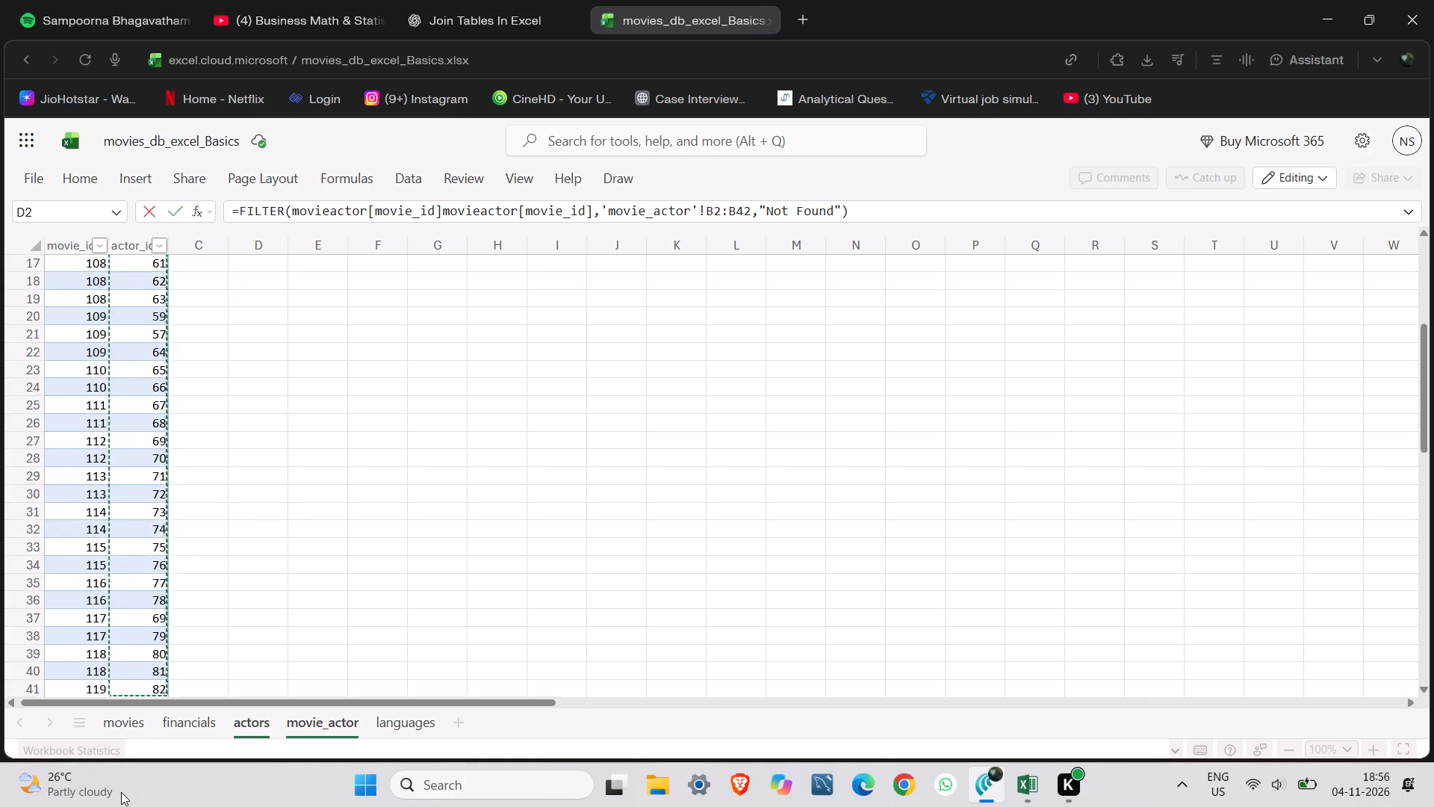
pyautogui.moveTo(121, 792); pyautogui.dragTo(125, 709)
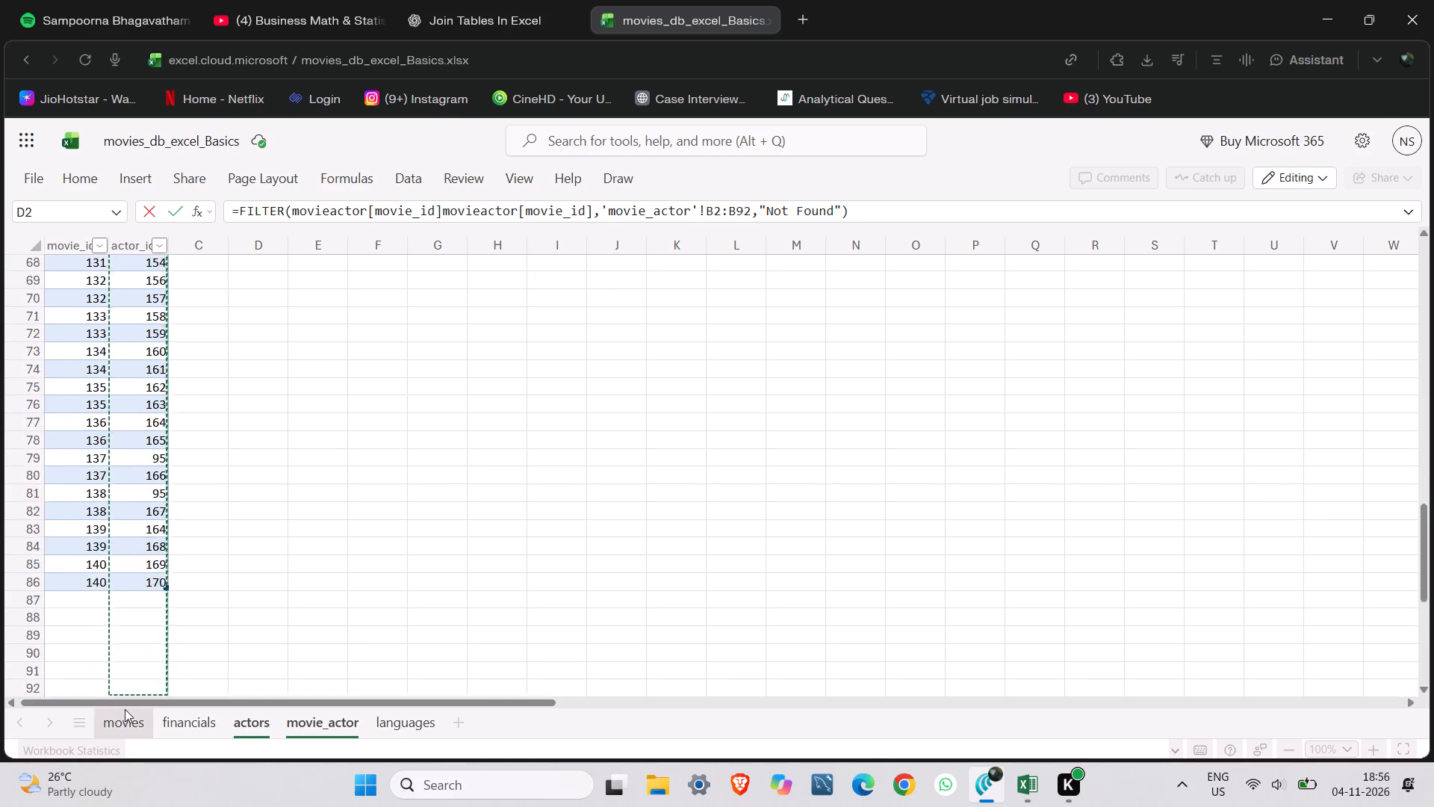
pyautogui.moveTo(125, 709); pyautogui.dragTo(152, 509)
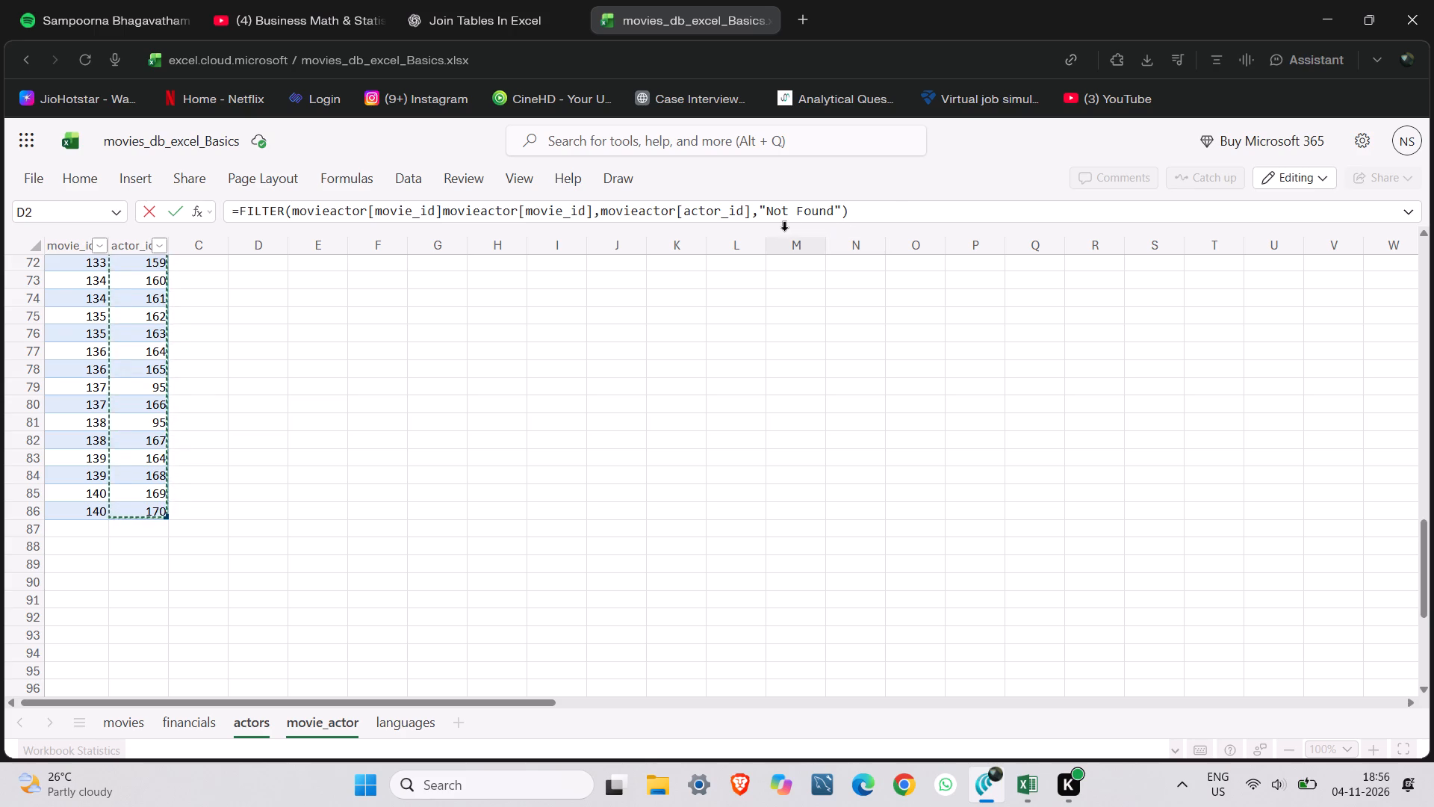
# Copy the movieactor[actor_id] reference from D2's formula and return to that point in the formula on the actors sheet.
pyautogui.moveTo(752, 211); pyautogui.dragTo(603, 205)
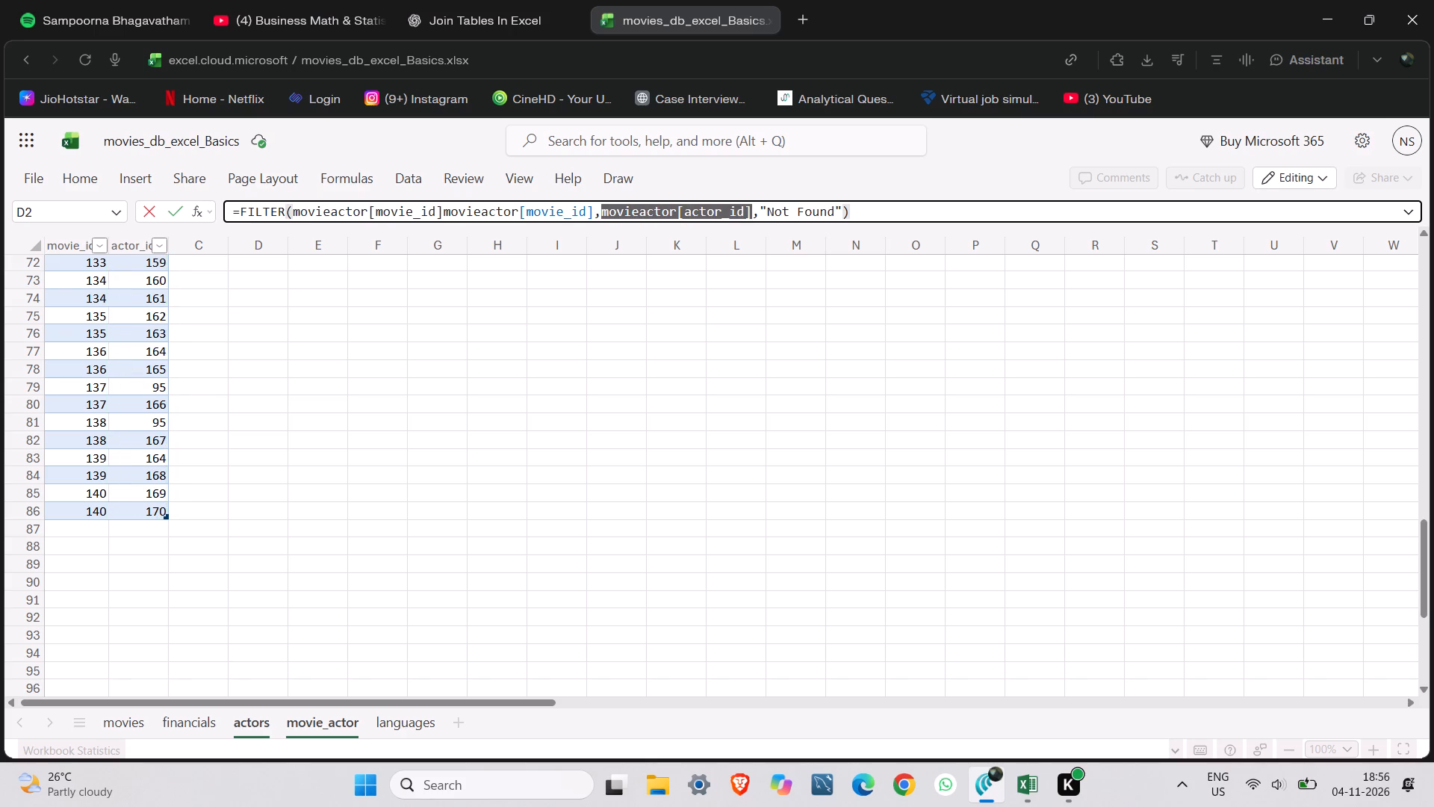
pyautogui.moveTo(603, 205); pyautogui.dragTo(600, 205)
pyautogui.hotkey('ctrl', 'c')
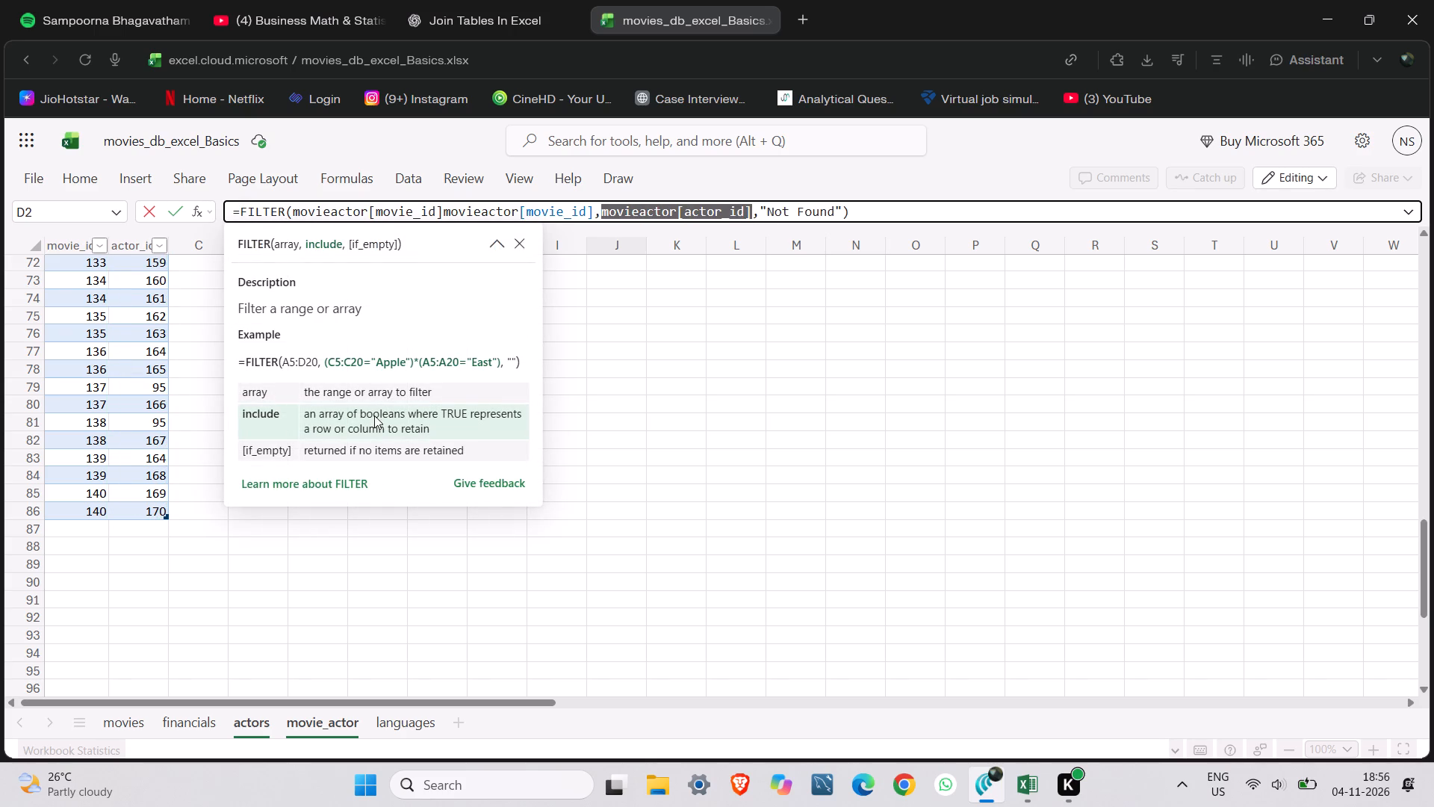
pyautogui.click(252, 726)
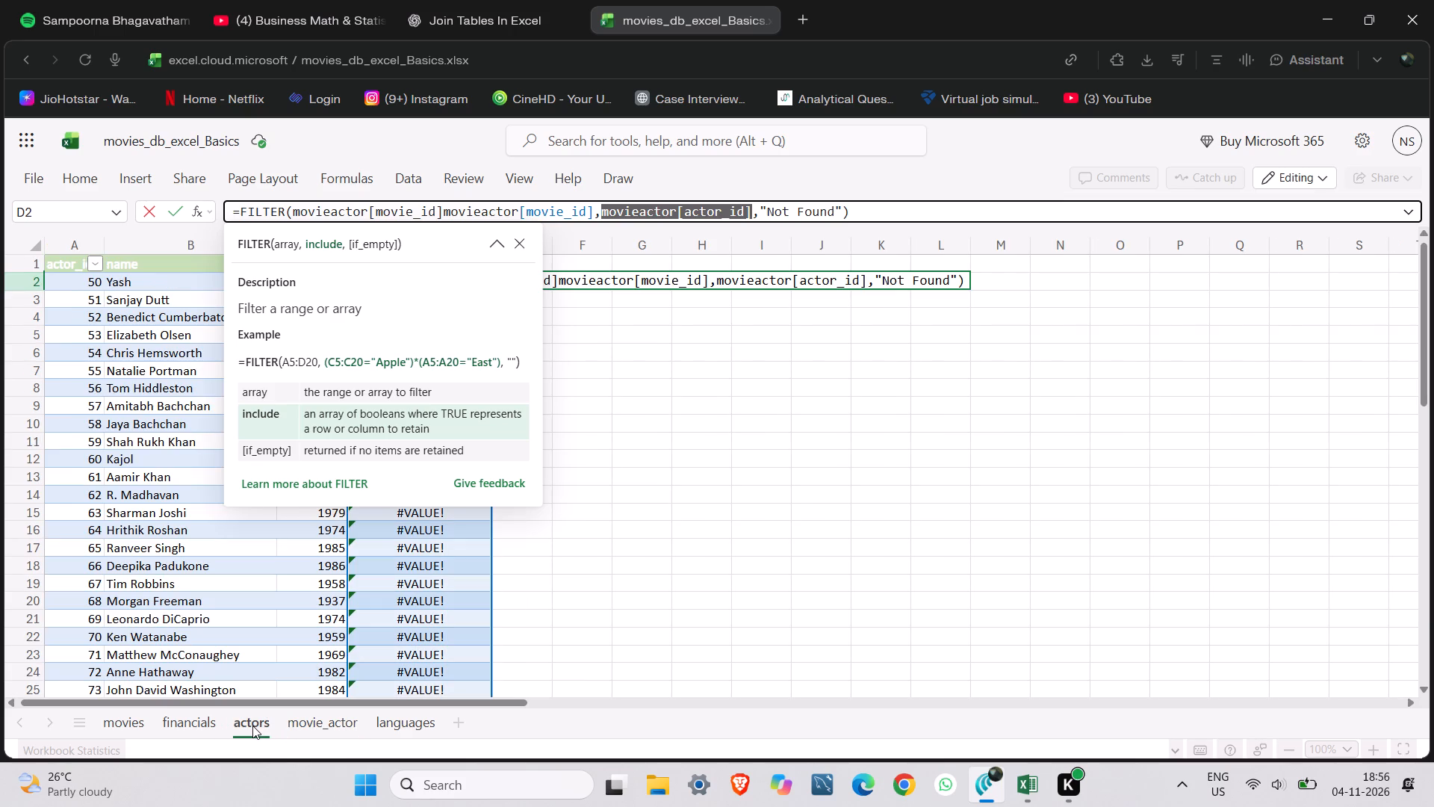
pyautogui.click(754, 210)
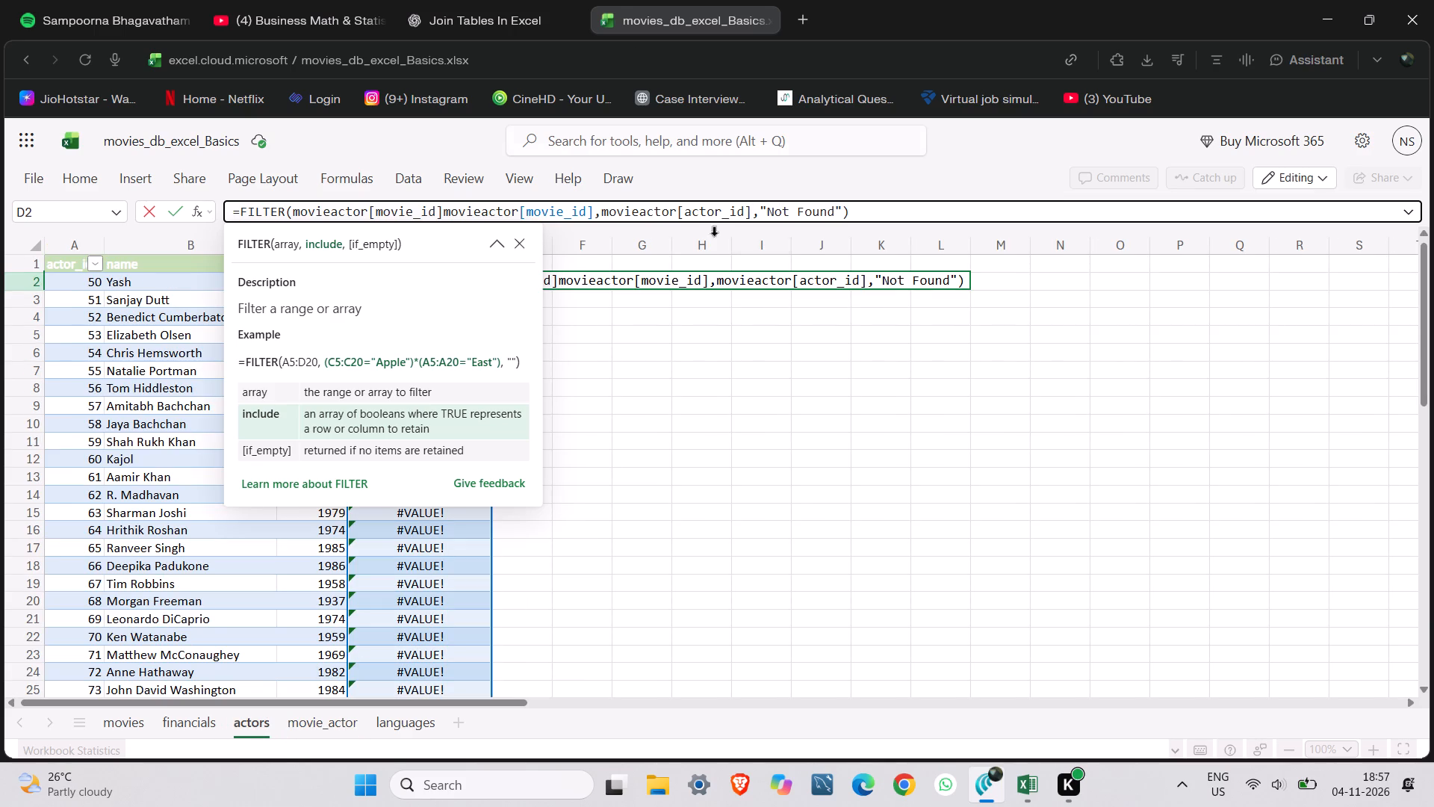
# Check ChatGPT's suggested bounded-range FILTER formula and return to cell D2 in the actors sheet.
pyautogui.click(512, 0)
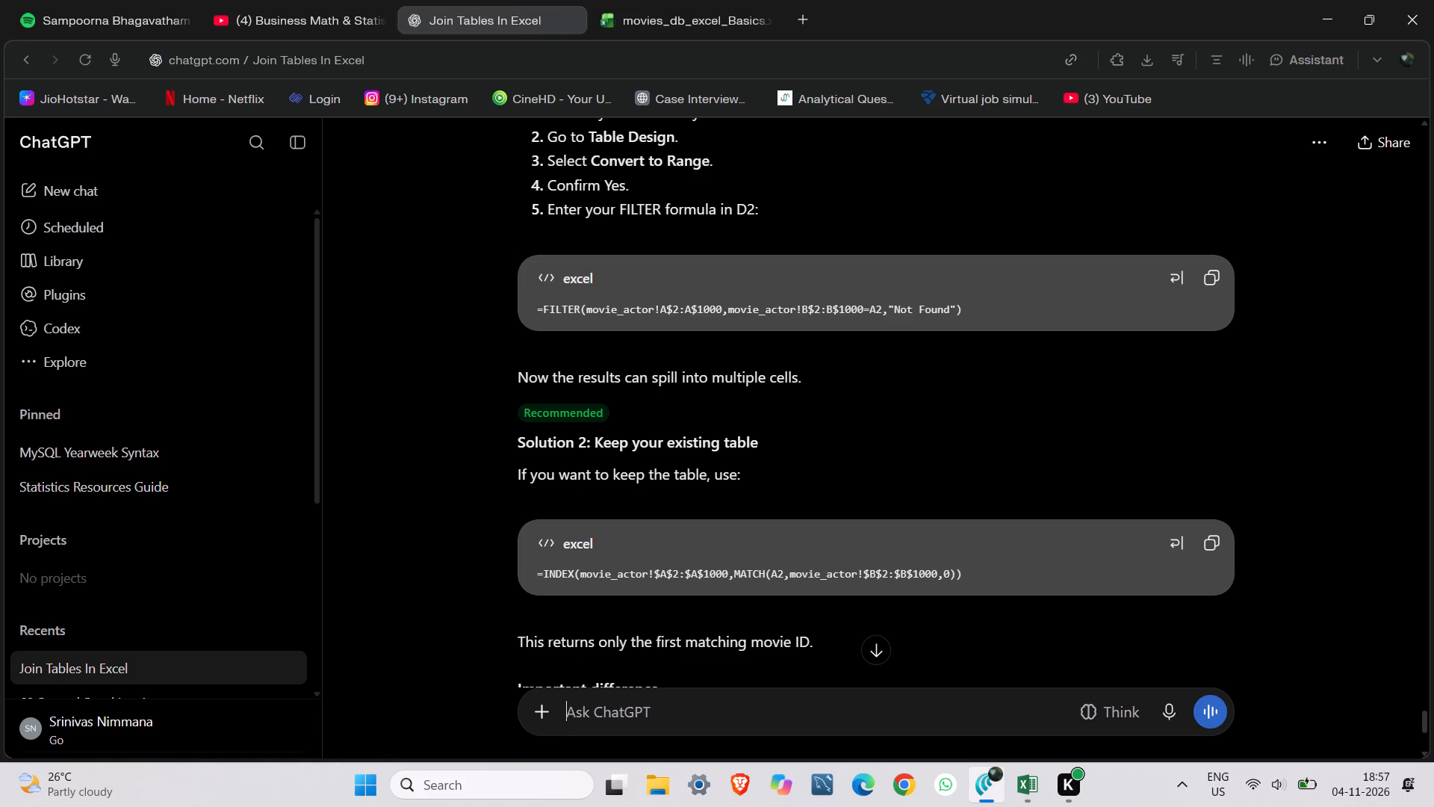
pyautogui.click(696, 0)
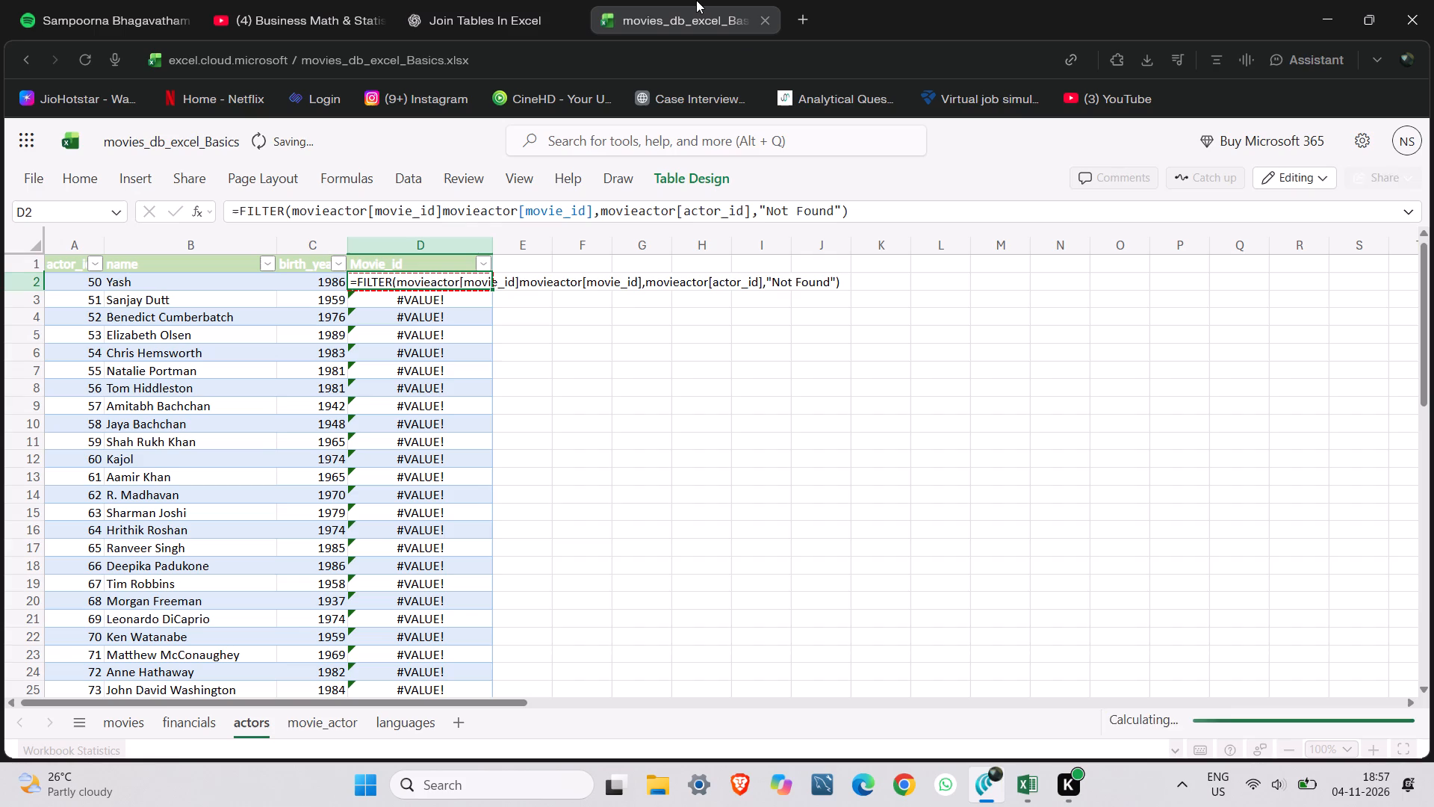
pyautogui.click(757, 284)
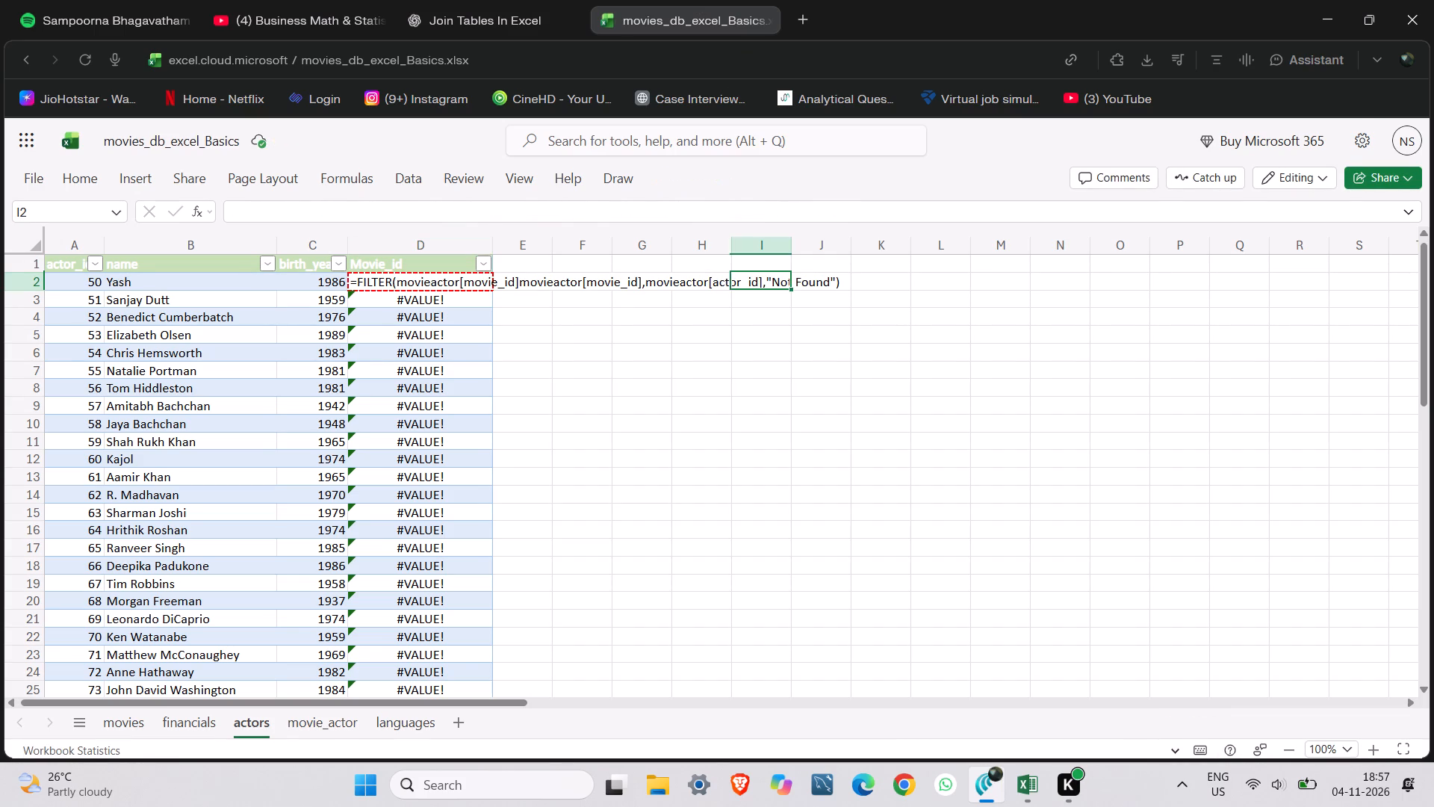
pyautogui.click(769, 284)
pyautogui.click(454, 282)
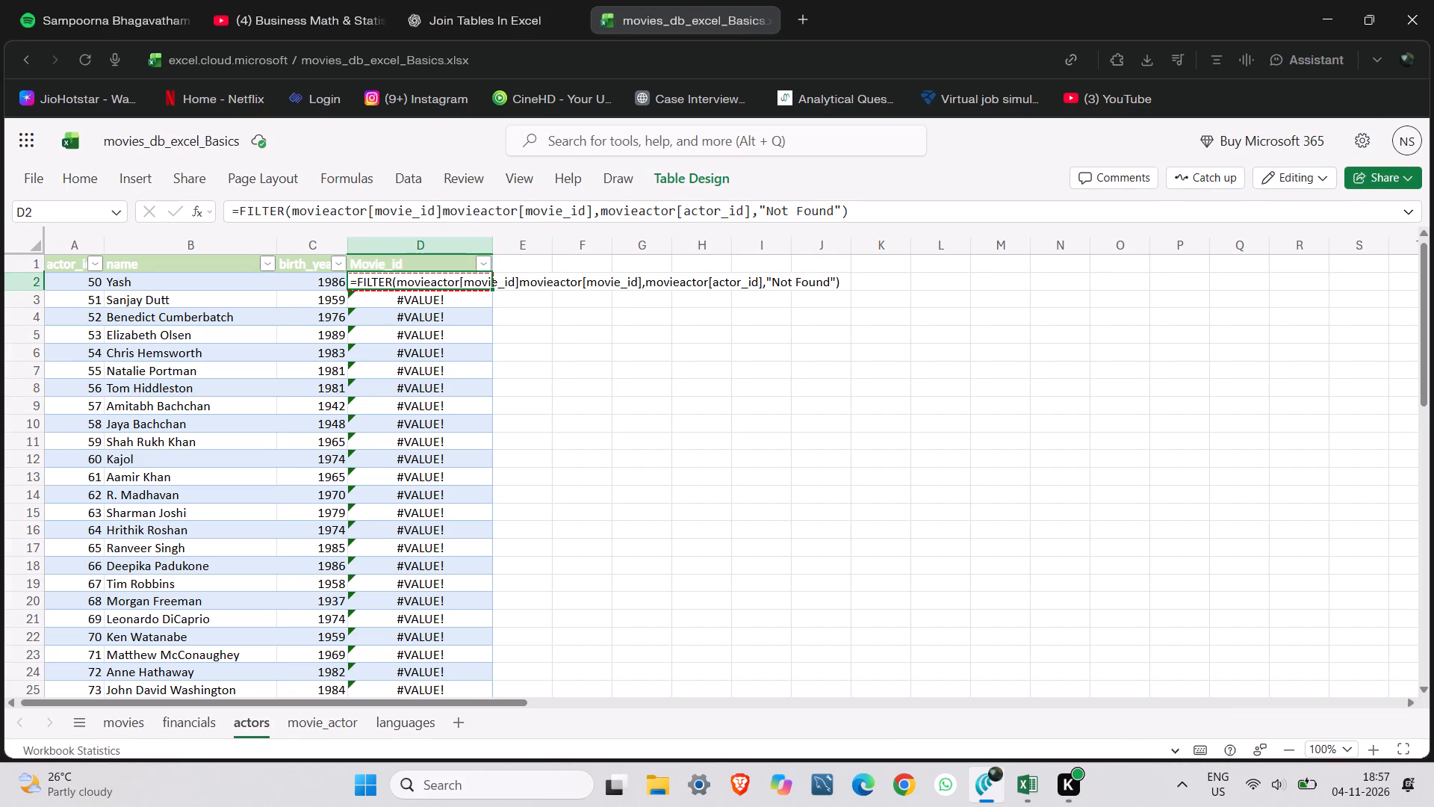
pyautogui.click(454, 282)
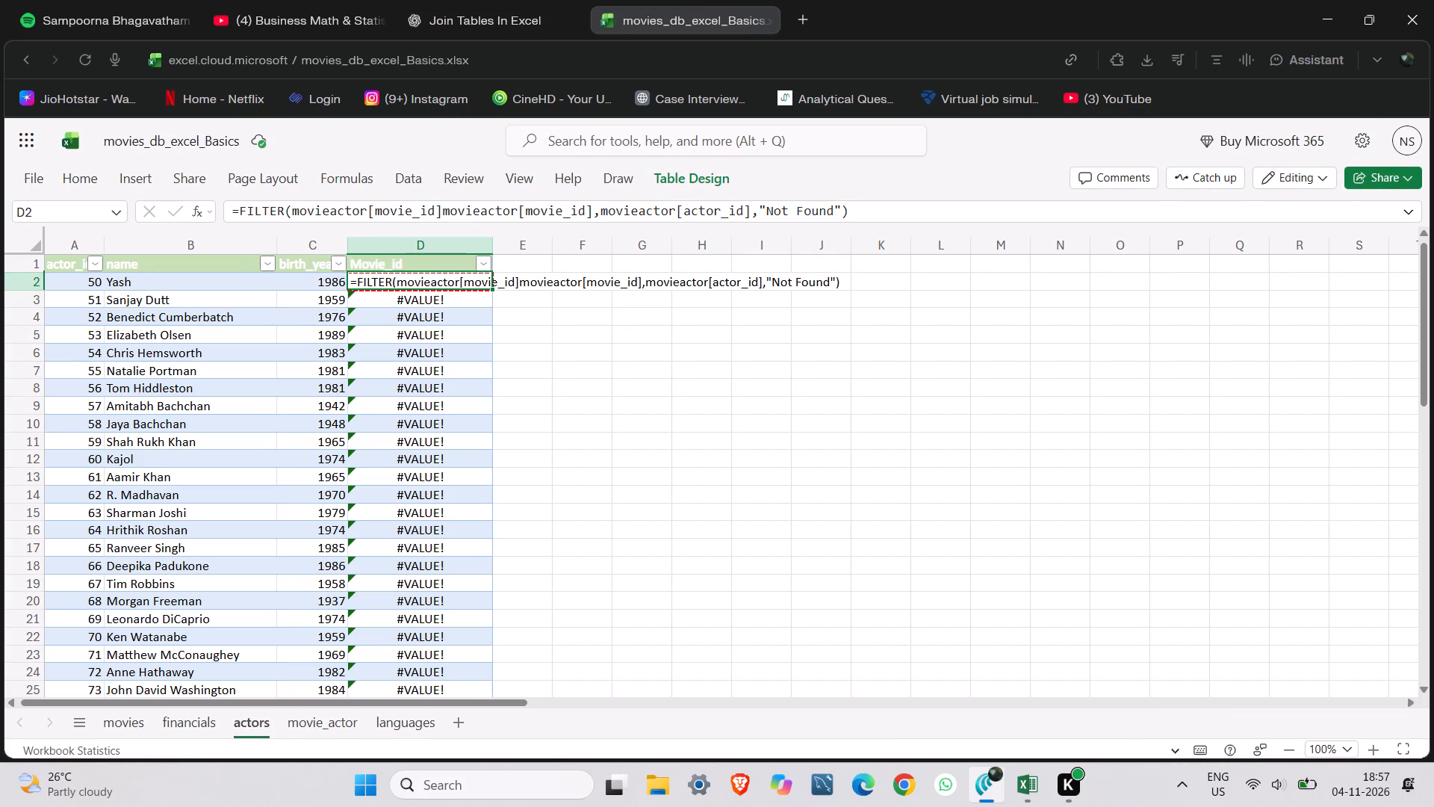
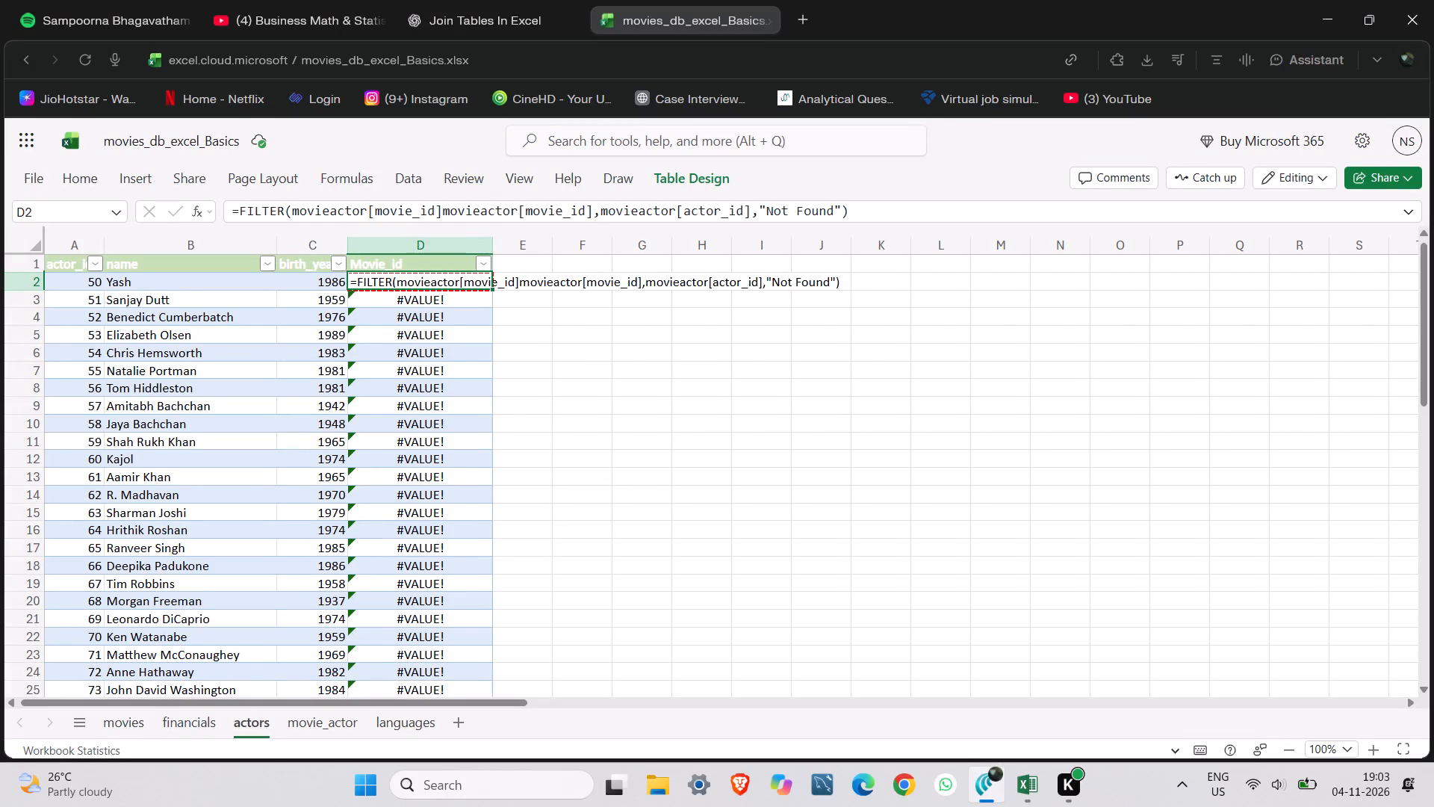
# Delete the whole FILTER formula with the movieactor column references from cell D2 of the actors sheet.
pyautogui.moveTo(842, 285); pyautogui.dragTo(582, 282)
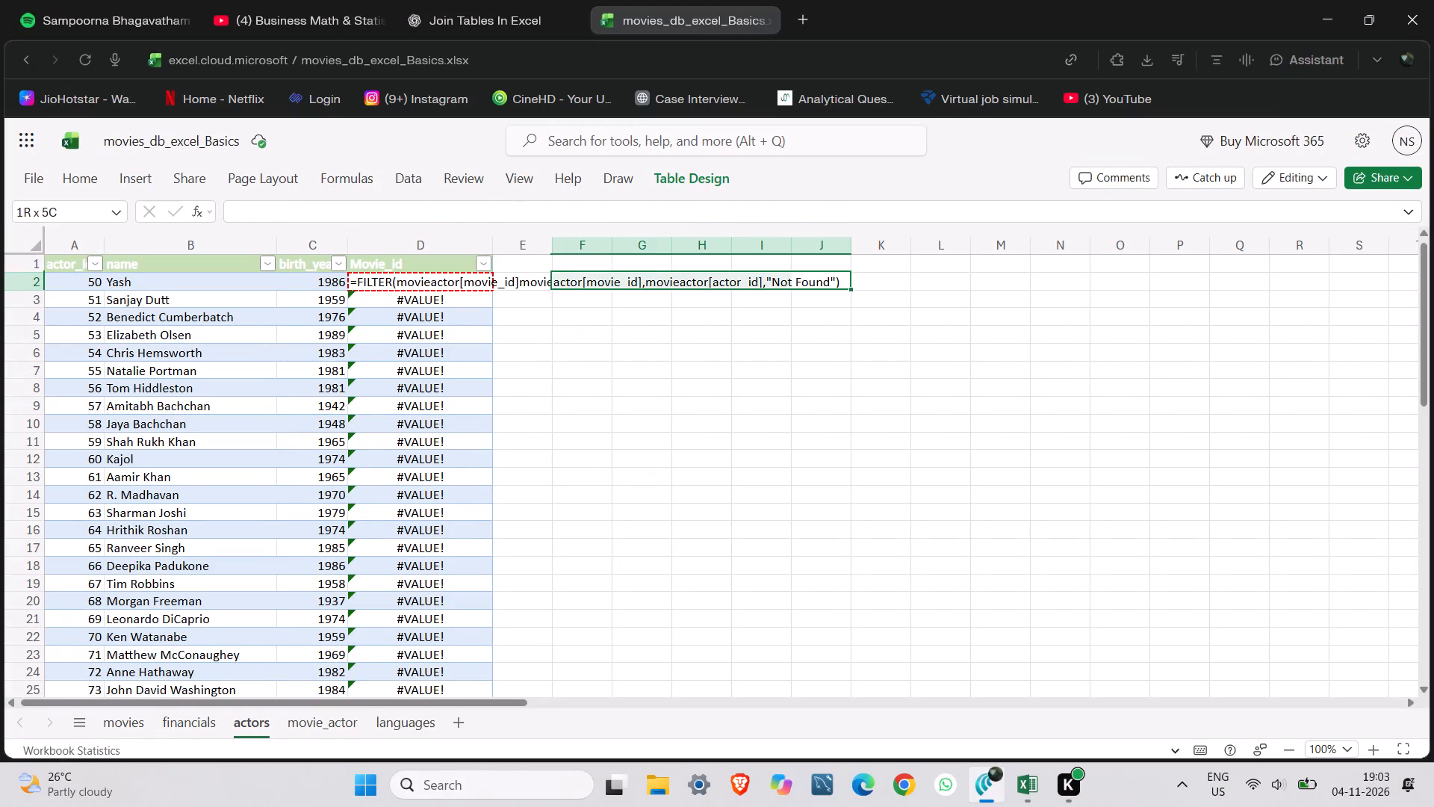
pyautogui.moveTo(582, 282); pyautogui.dragTo(390, 287)
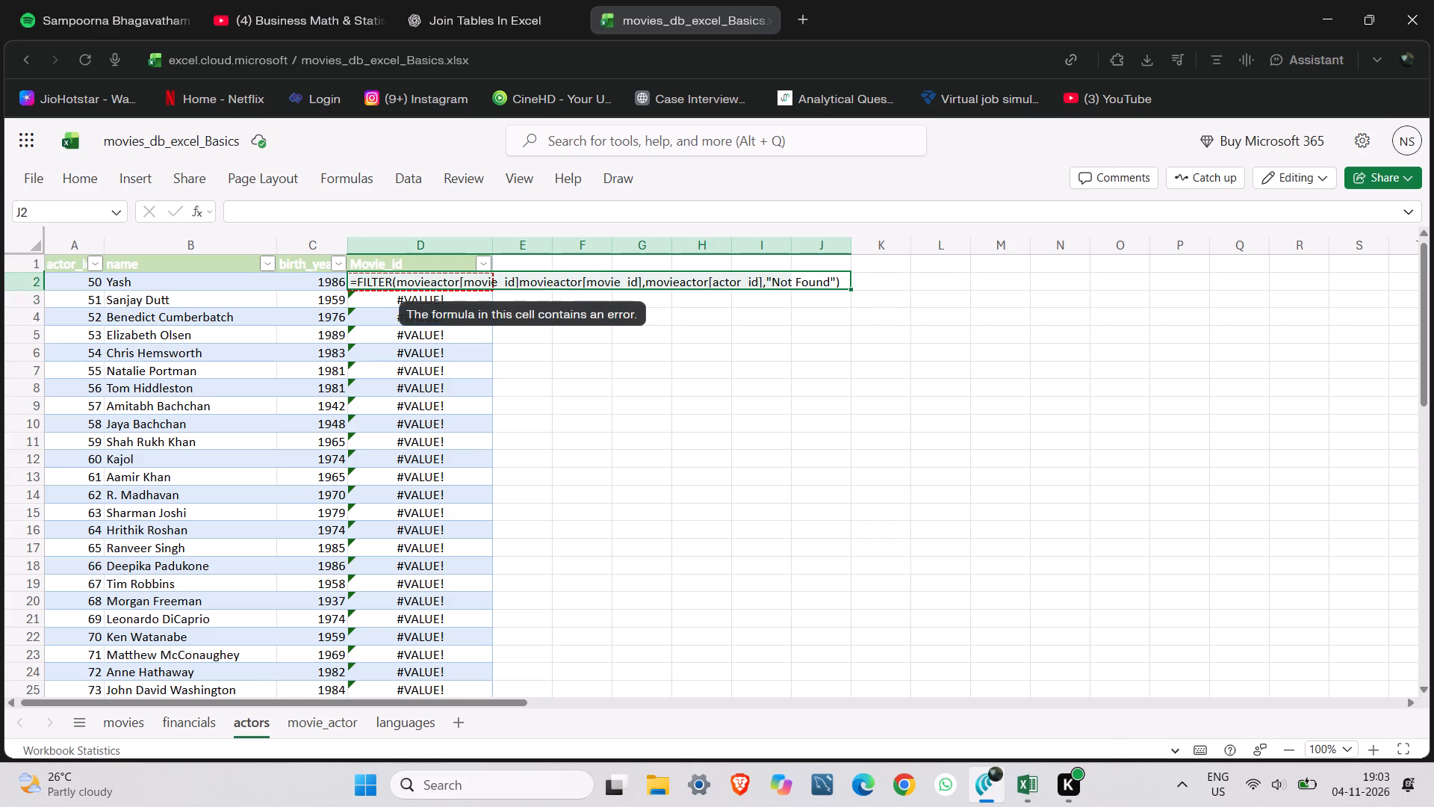
pyautogui.doubleClick(392, 284)
pyautogui.doubleClick(539, 212)
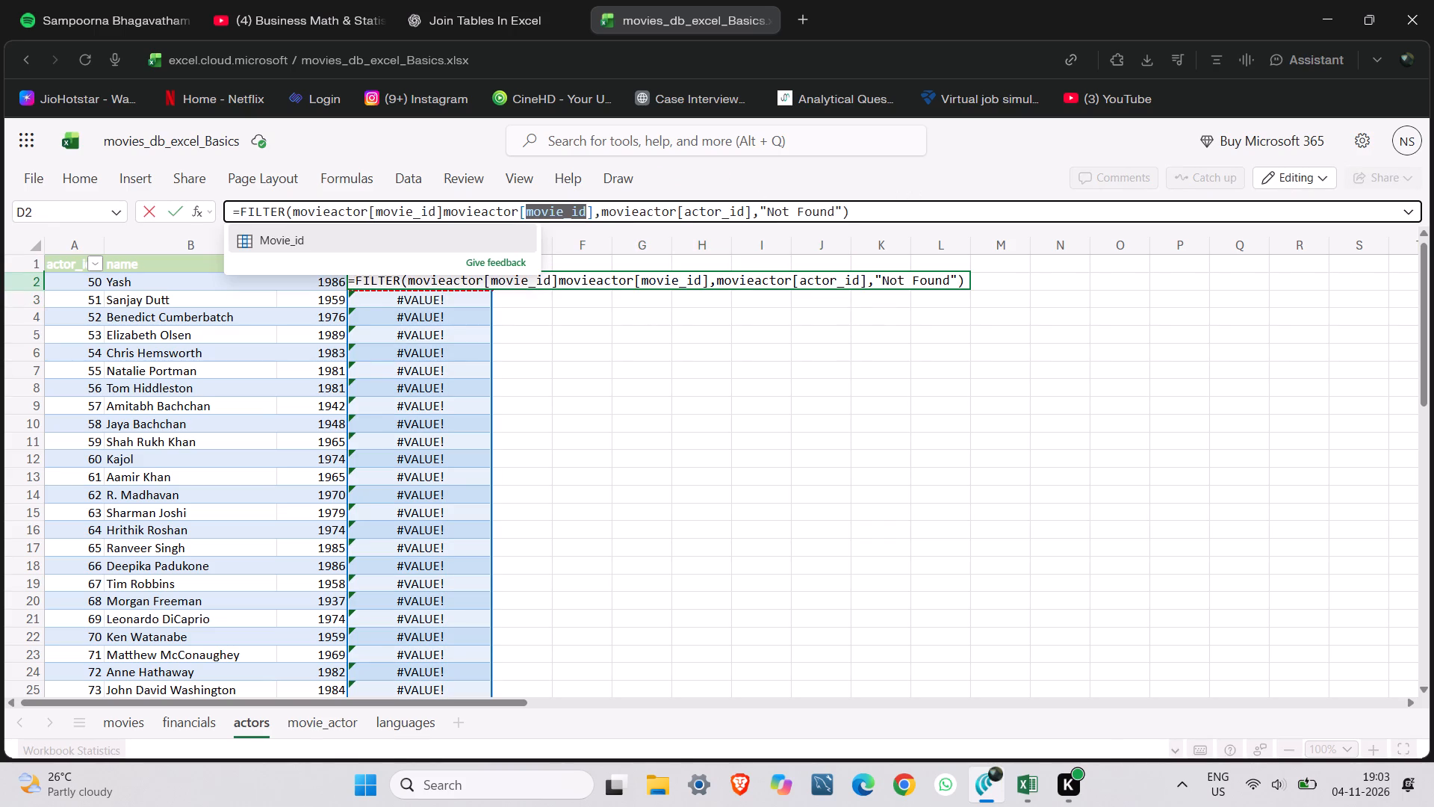
pyautogui.moveTo(866, 208); pyautogui.dragTo(276, 205)
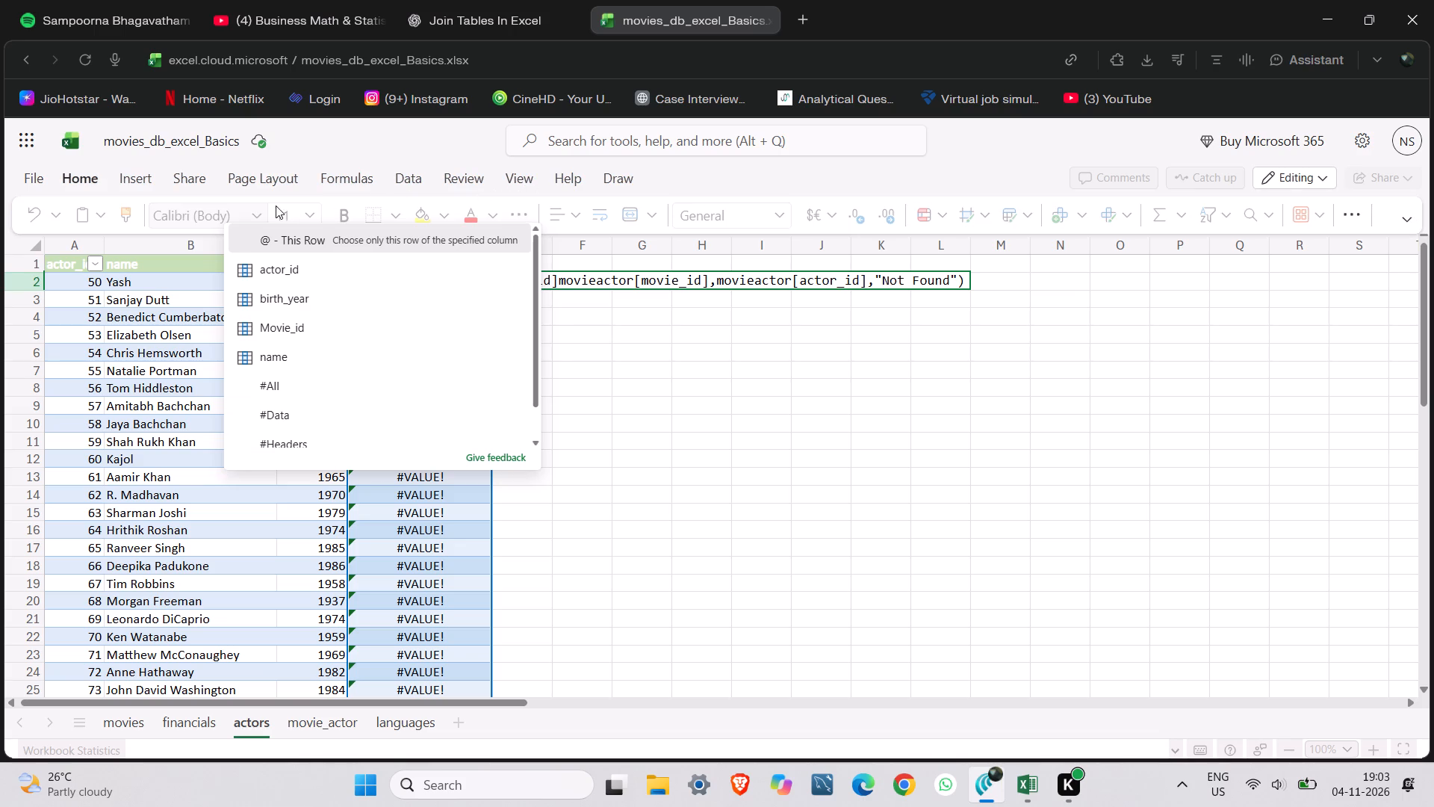
pyautogui.moveTo(276, 205); pyautogui.dragTo(241, 207)
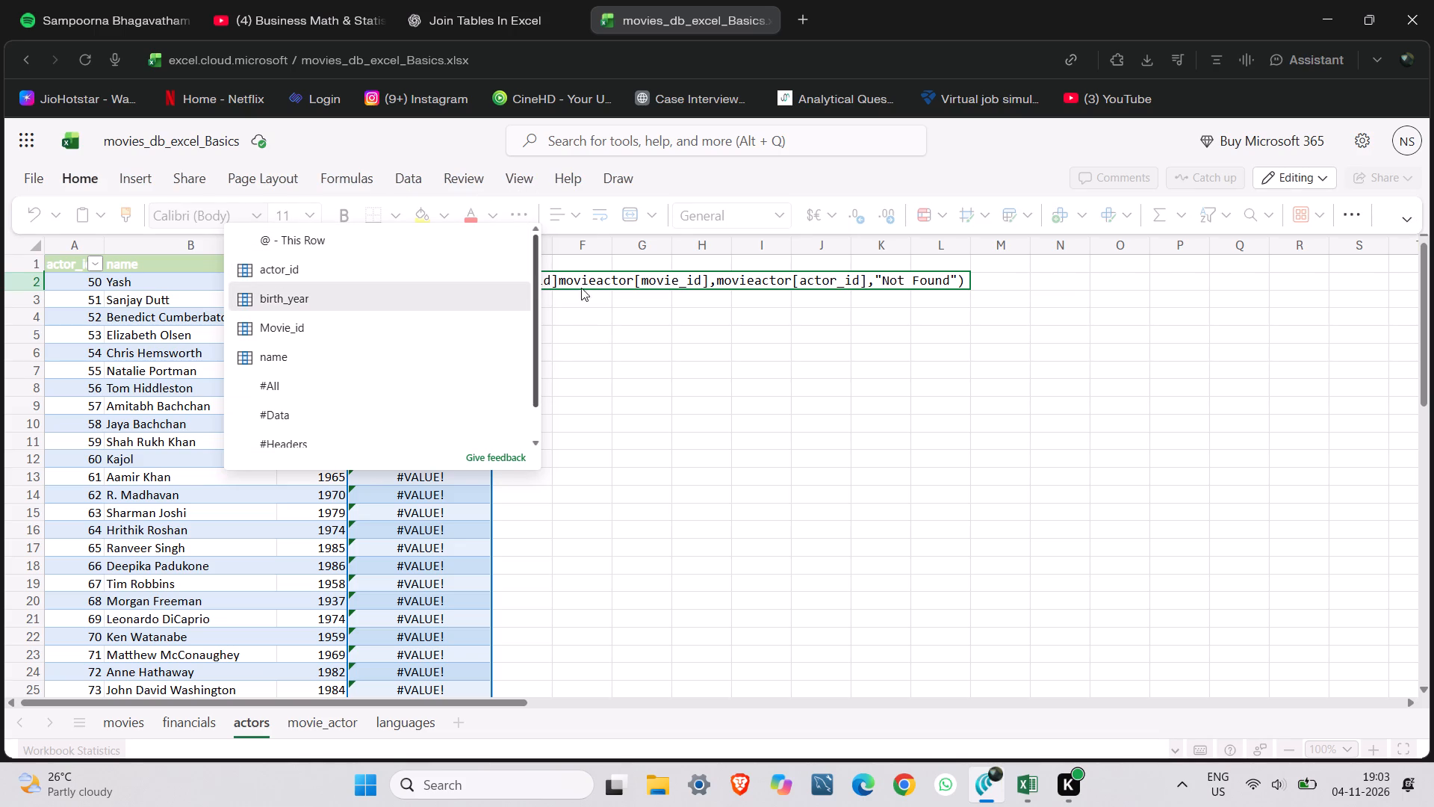
pyautogui.doubleClick(581, 286)
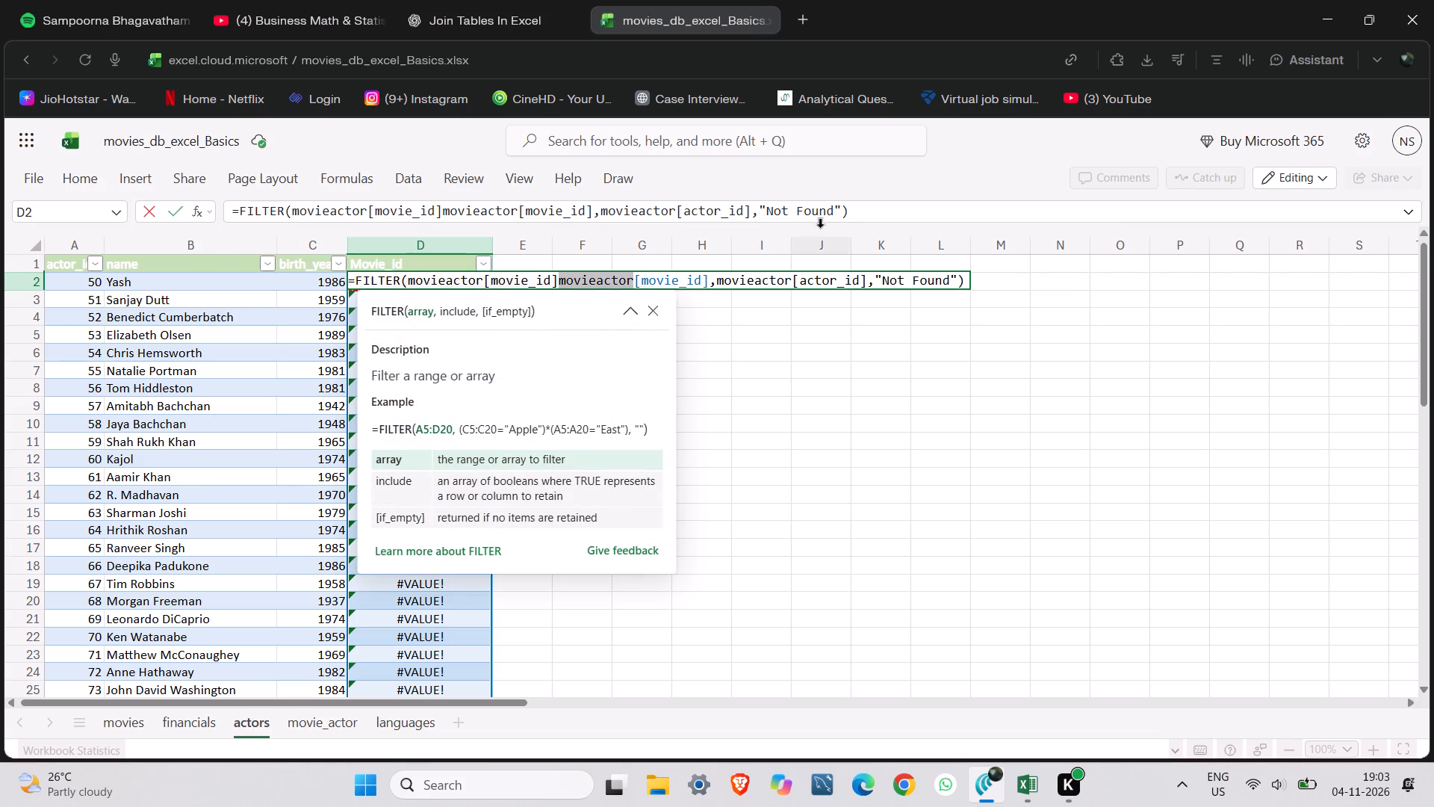
pyautogui.click(850, 215)
pyautogui.hotkey('ctrl', 'a')
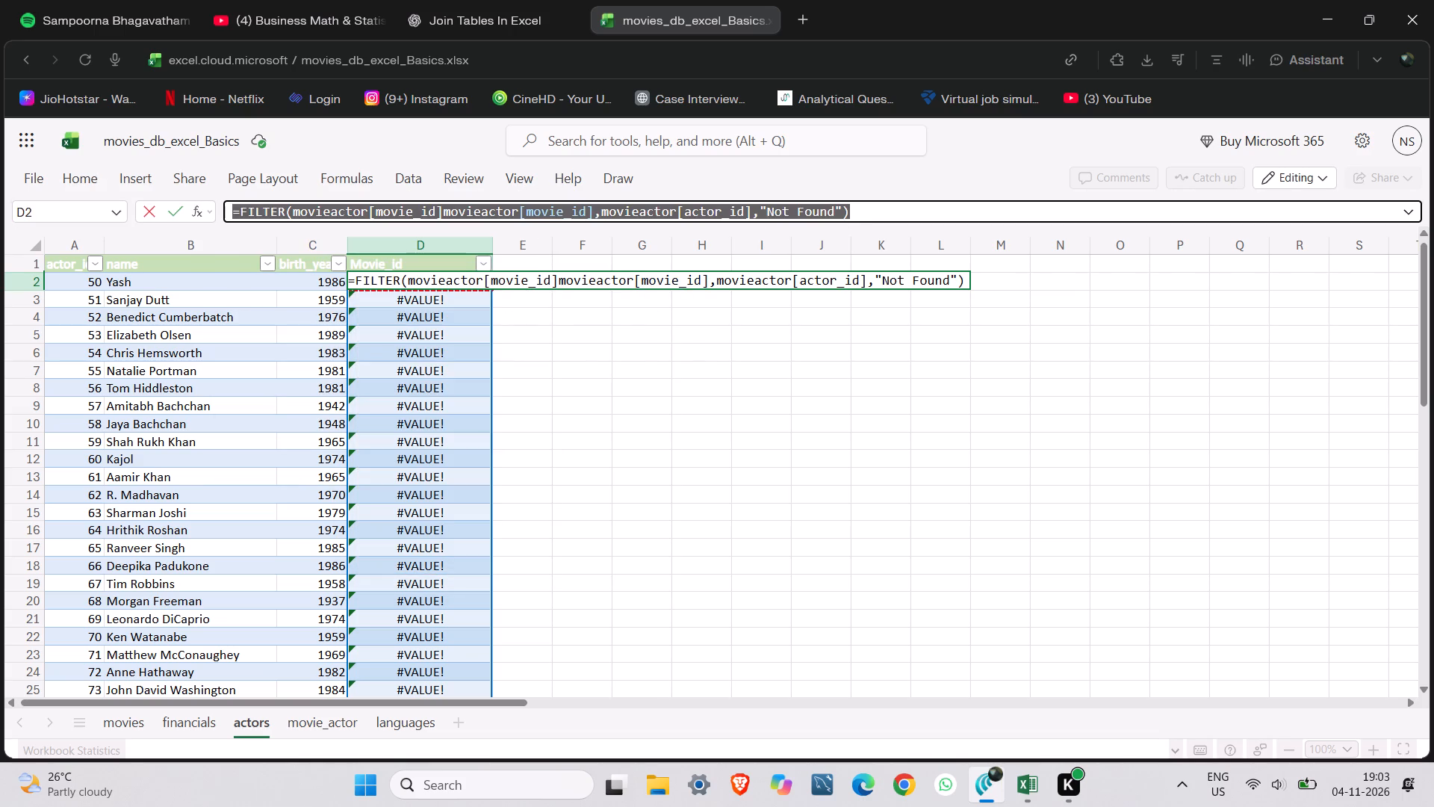
pyautogui.press('BackSpace')
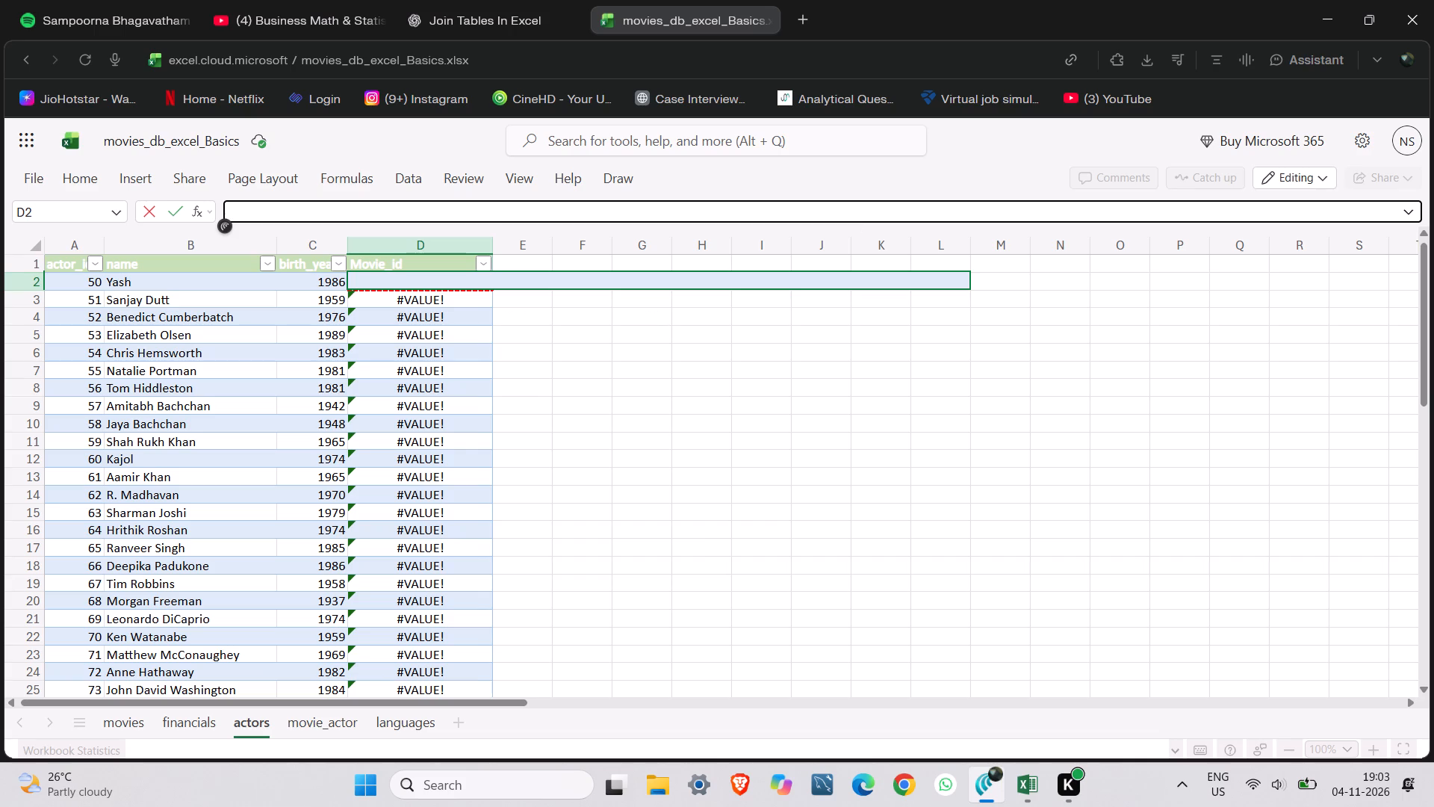
pyautogui.click(436, 285)
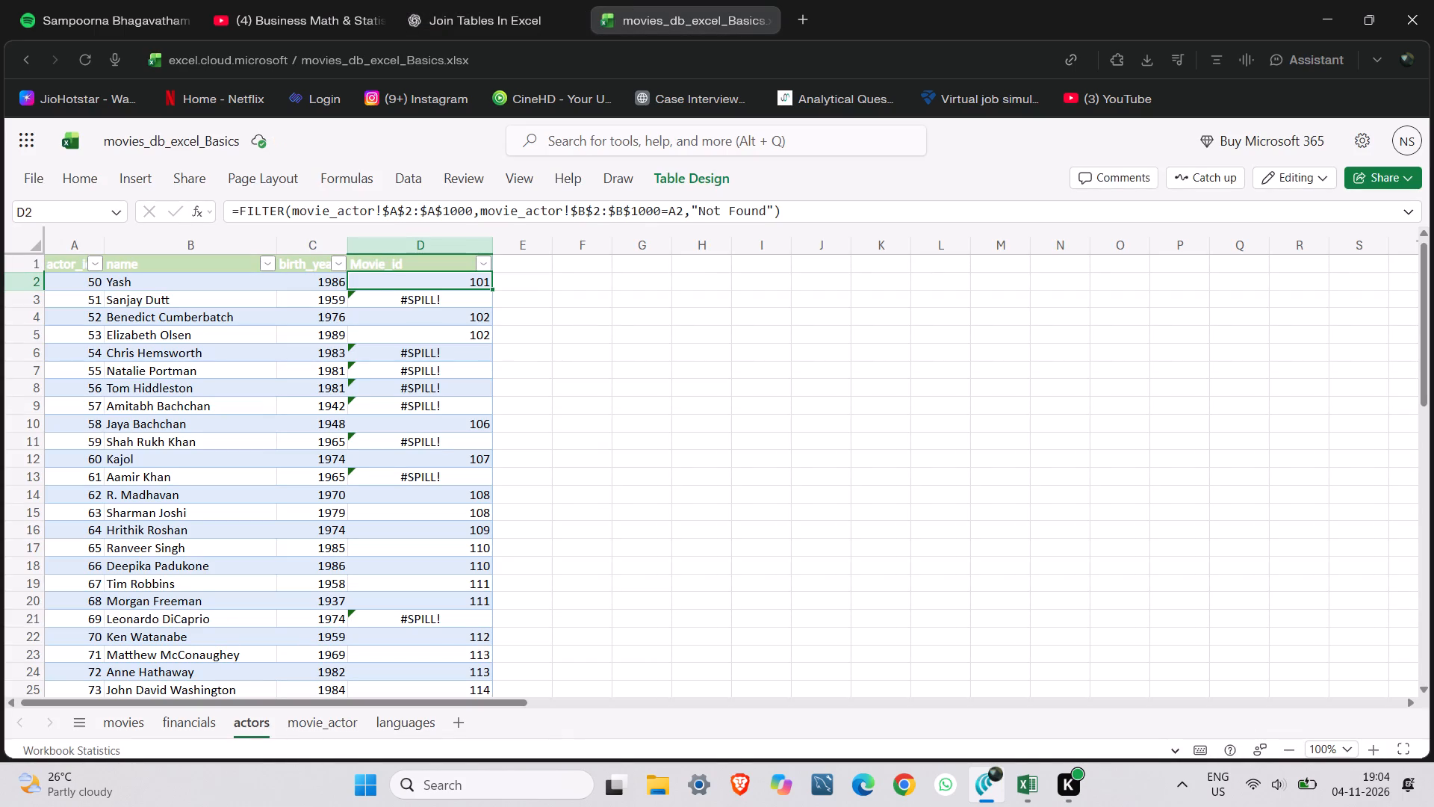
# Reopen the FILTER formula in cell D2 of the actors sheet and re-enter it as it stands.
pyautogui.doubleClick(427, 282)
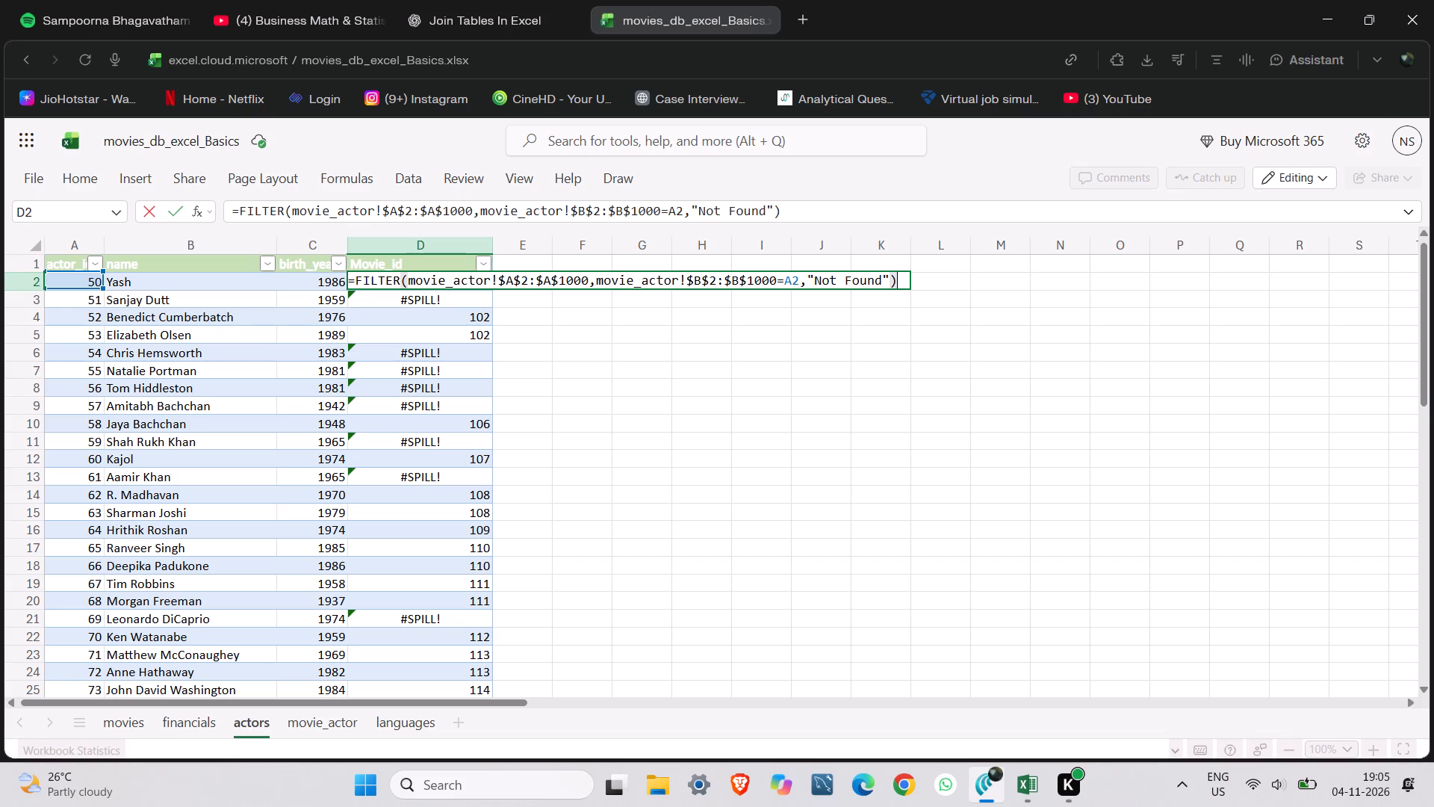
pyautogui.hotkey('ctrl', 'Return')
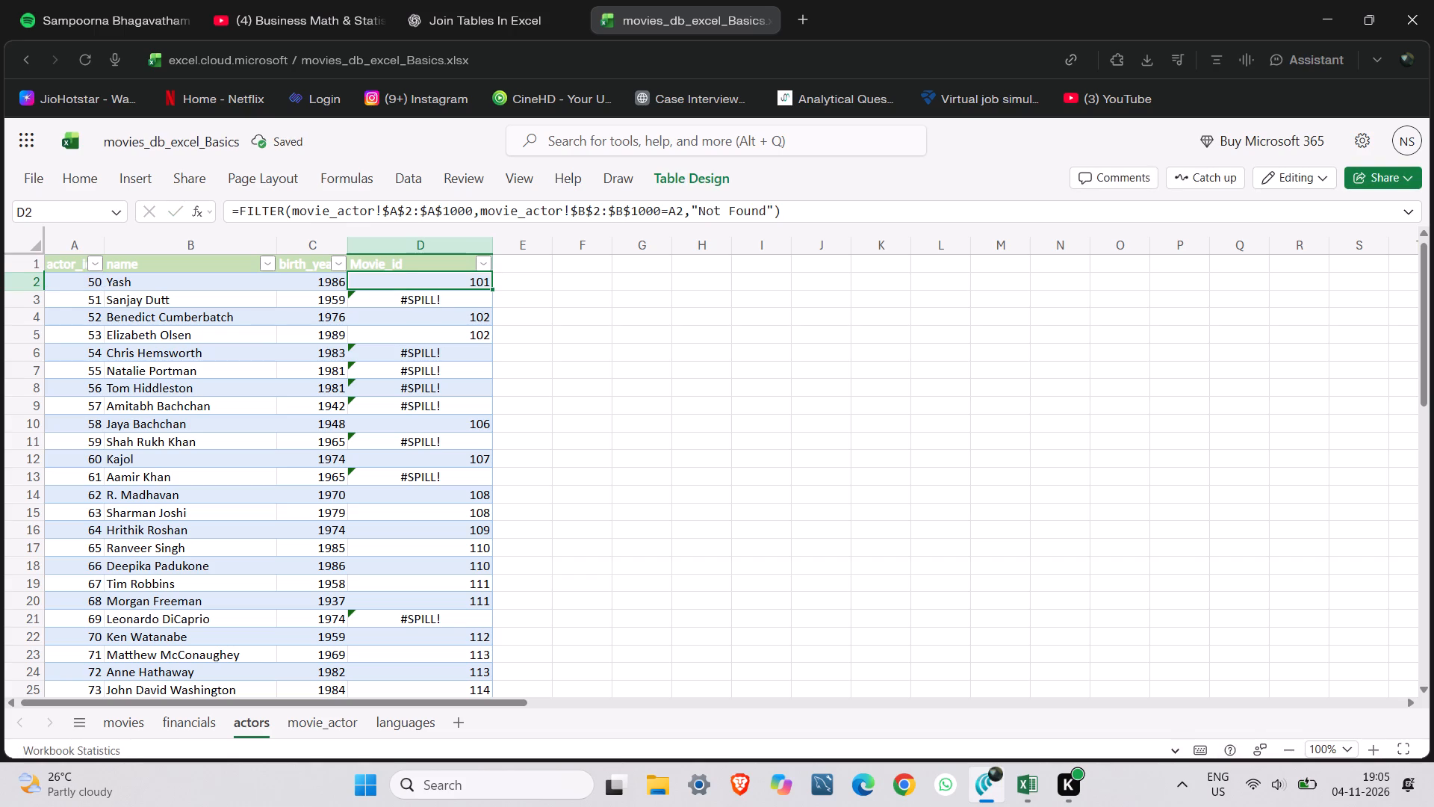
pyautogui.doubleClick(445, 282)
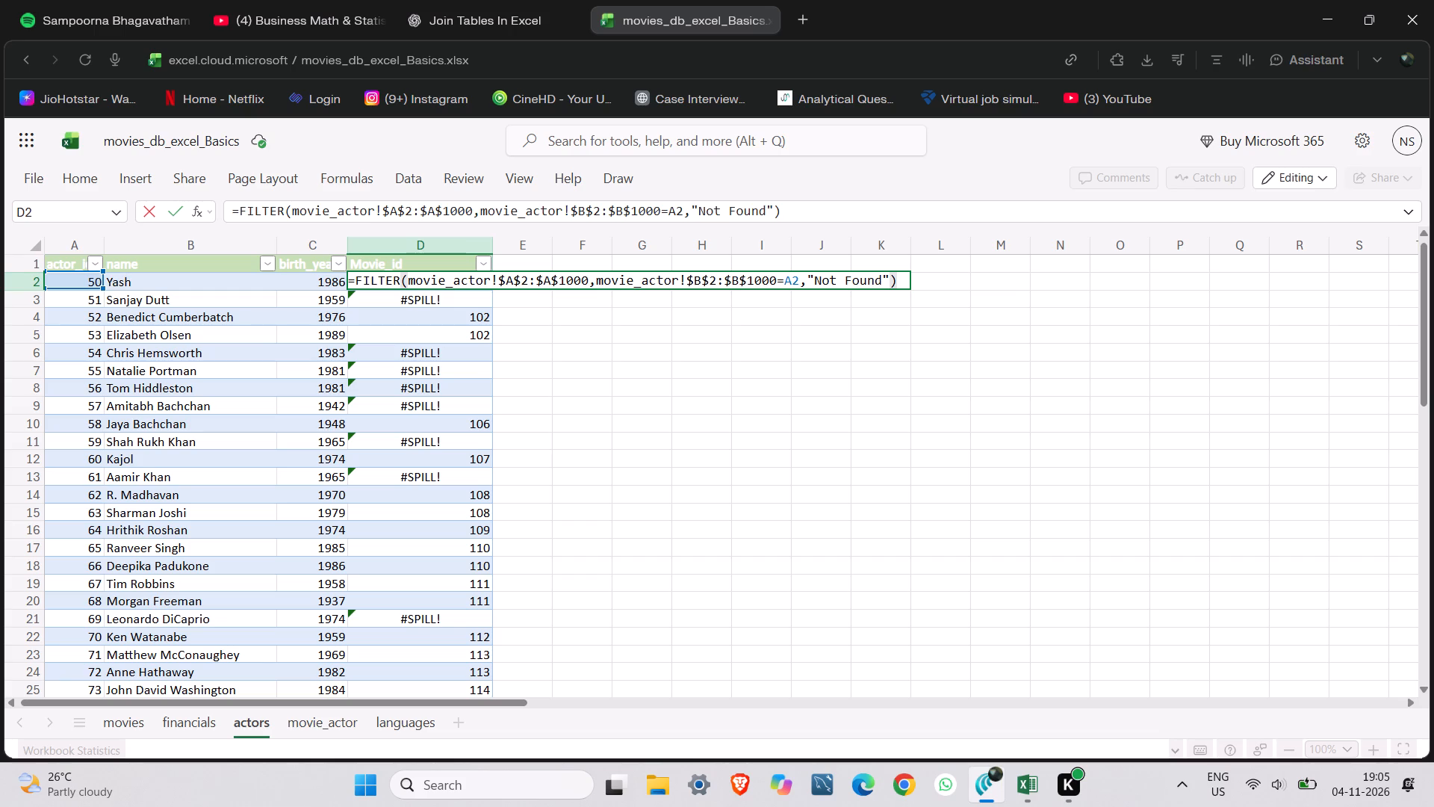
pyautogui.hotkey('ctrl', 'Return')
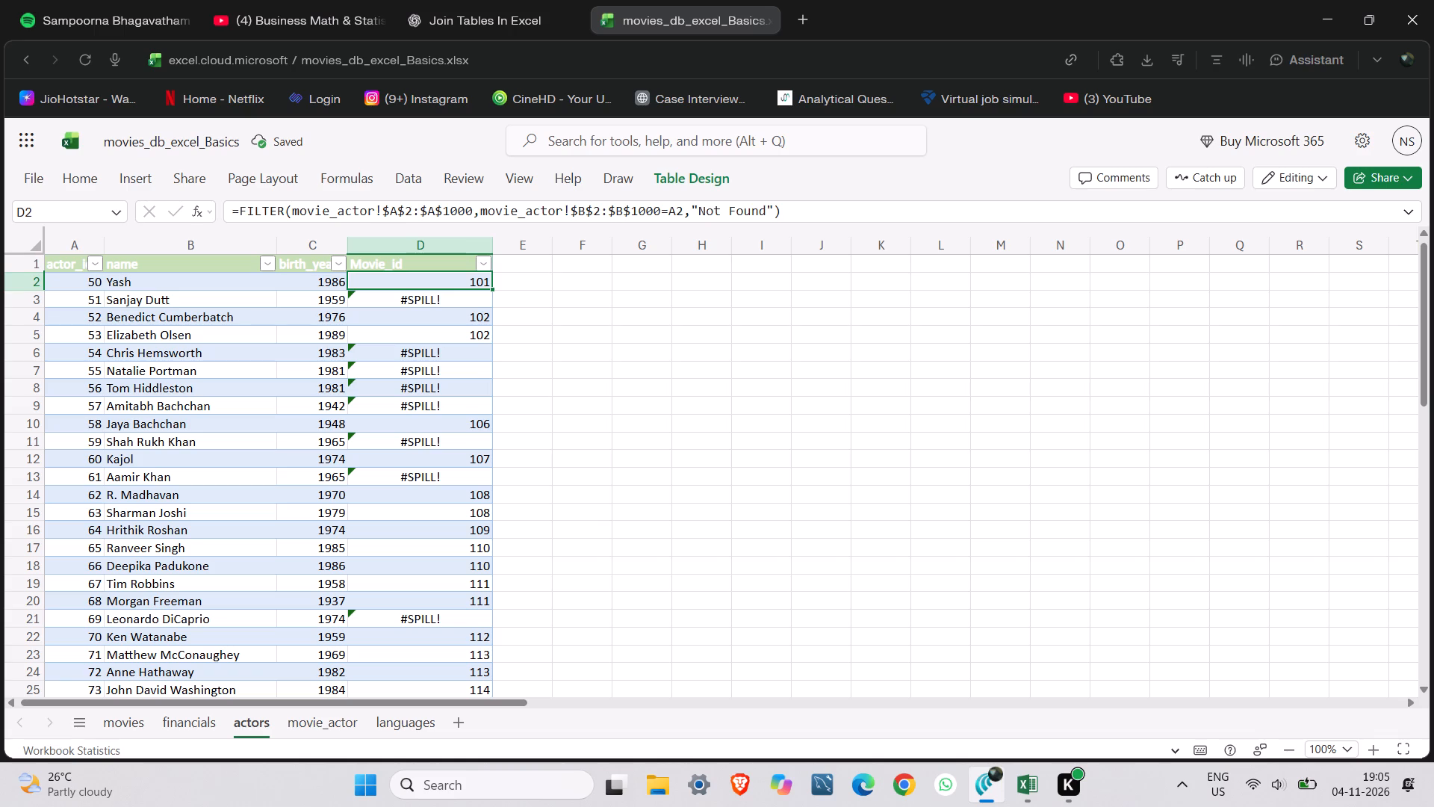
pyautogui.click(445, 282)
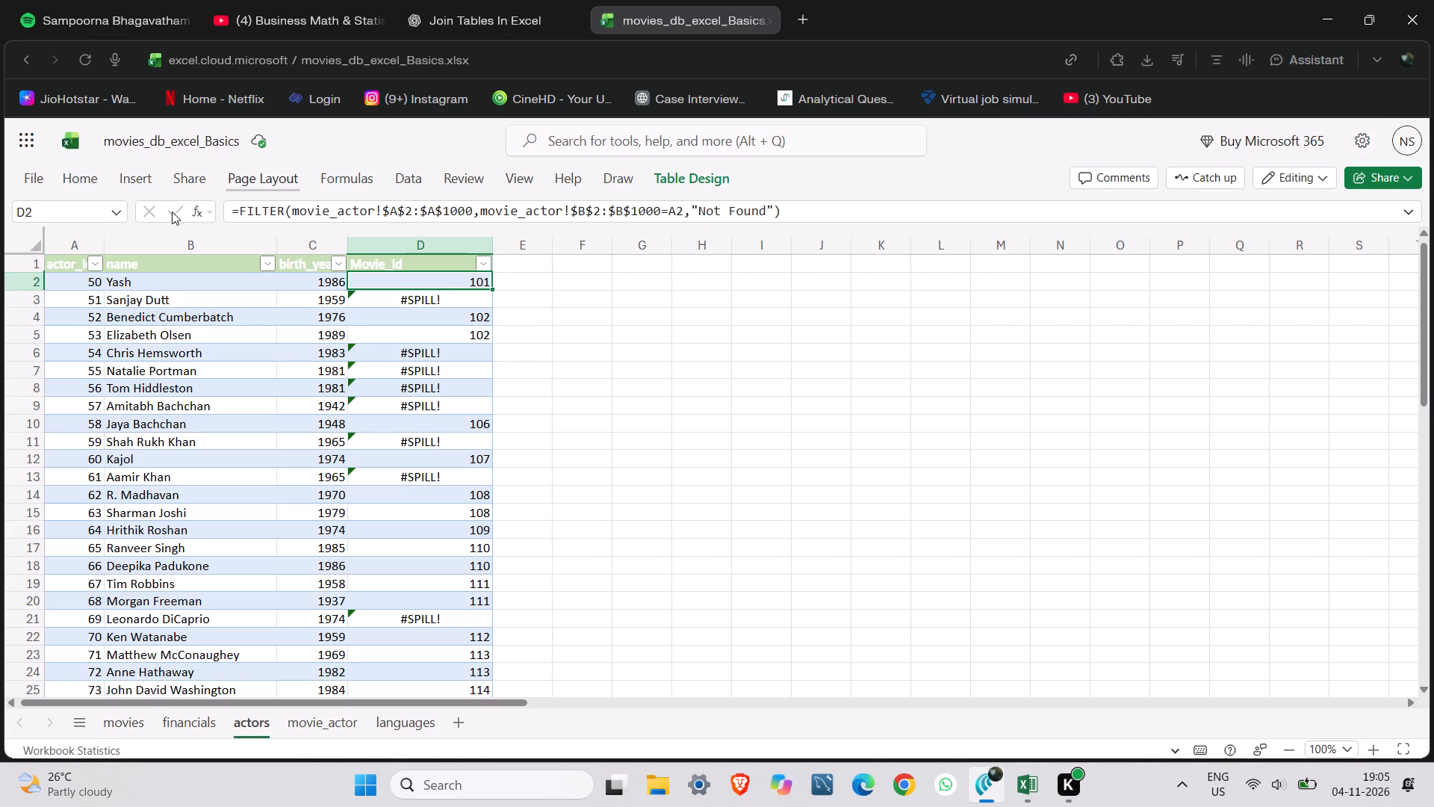
# Look through the actors table's Movie_id column from top to bottom for rows that return errors.
pyautogui.scroll(-3, 270, 353)
pyautogui.scroll(-4, 299, 433)
pyautogui.scroll(-9, 368, 445)
pyautogui.scroll(1, 416, 396)
pyautogui.scroll(-6, 417, 401)
pyautogui.scroll(1, 420, 395)
pyautogui.scroll(-6, 420, 395)
pyautogui.scroll(12, 423, 392)
pyautogui.scroll(-9, 440, 365)
pyautogui.scroll(1, 279, 359)
pyautogui.scroll(-2, 220, 395)
pyautogui.click(151, 454)
pyautogui.click(232, 409)
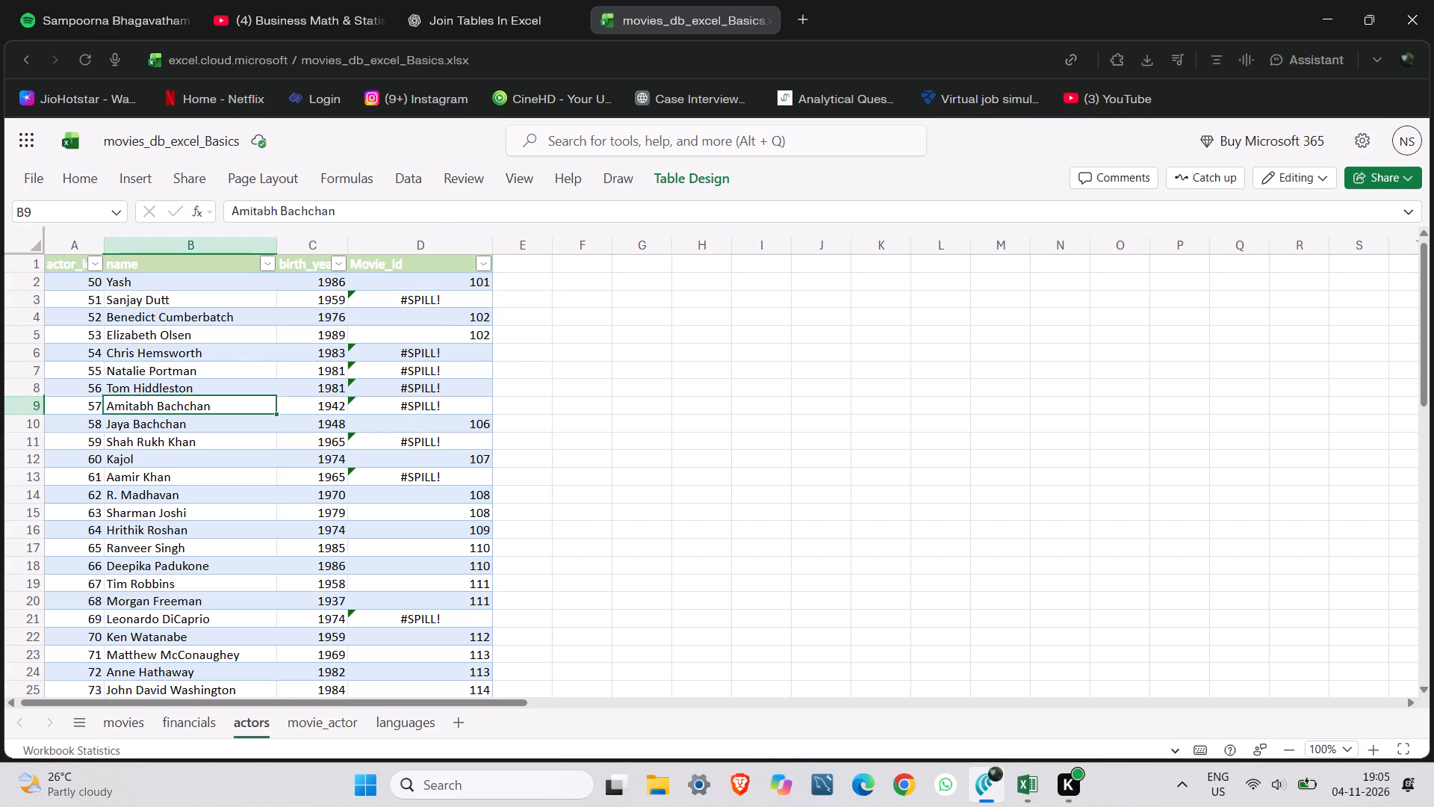
pyautogui.click(472, 406)
pyautogui.click(641, 389)
pyautogui.scroll(-7, 699, 387)
pyautogui.scroll(7, 701, 389)
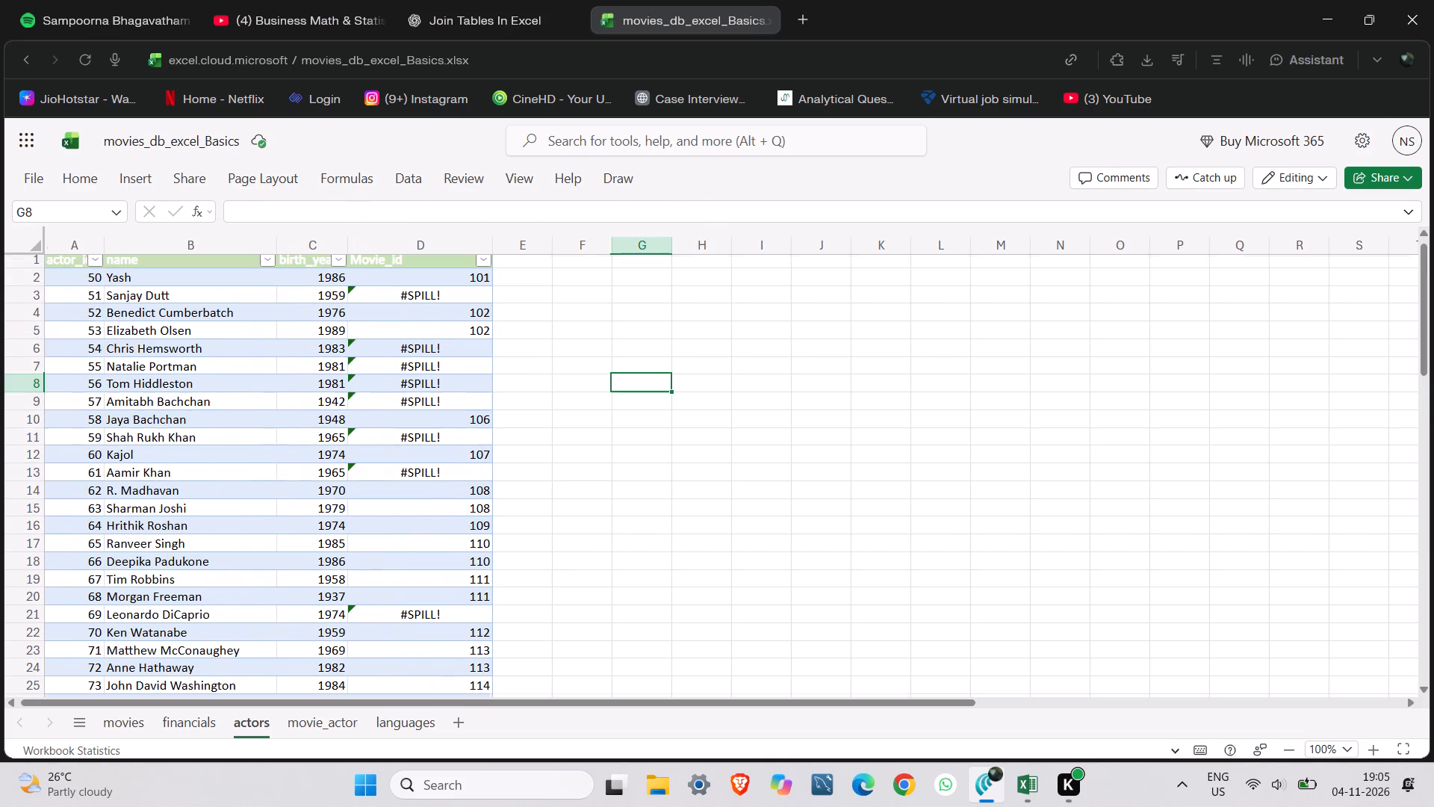
pyautogui.scroll(-13, 609, 400)
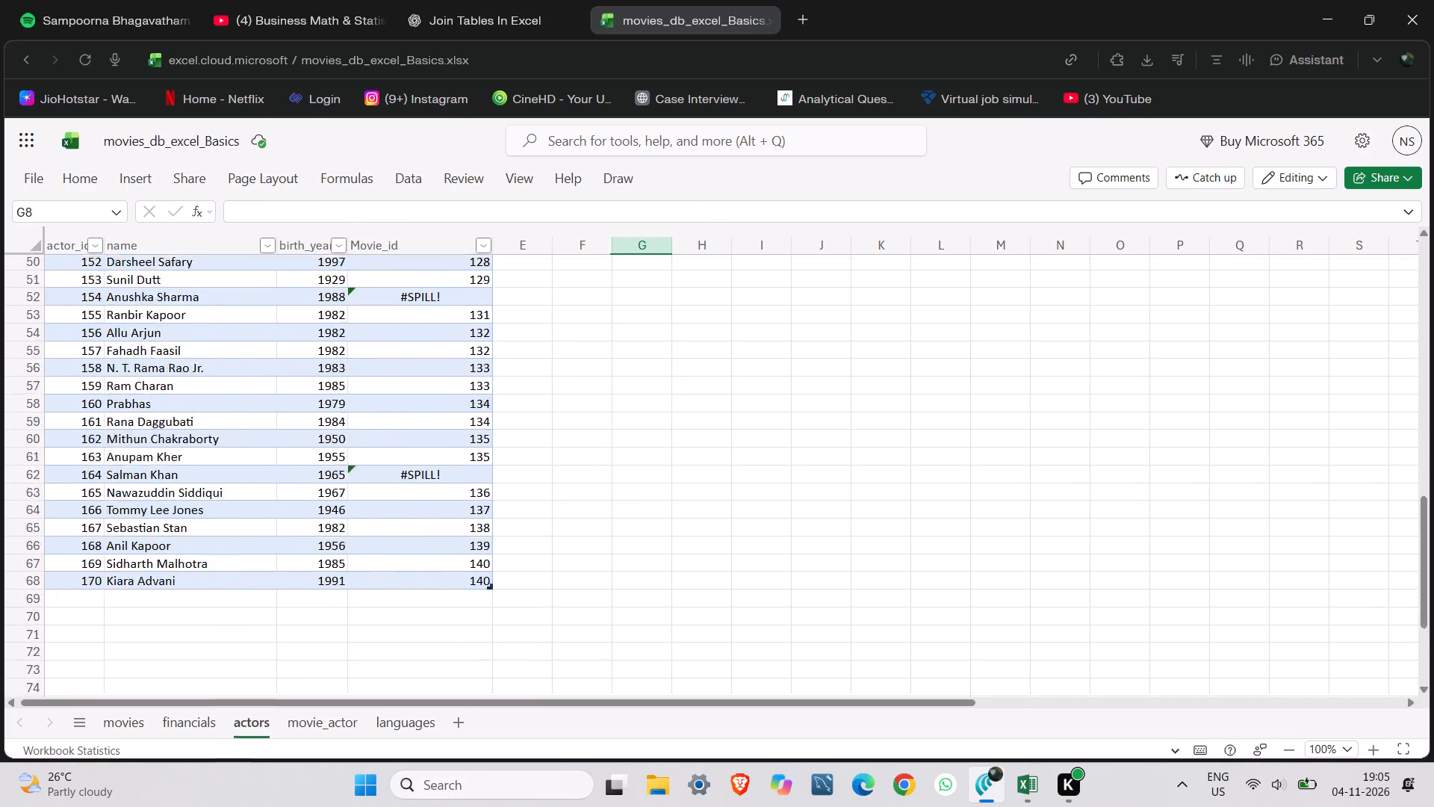
pyautogui.scroll(4, 608, 398)
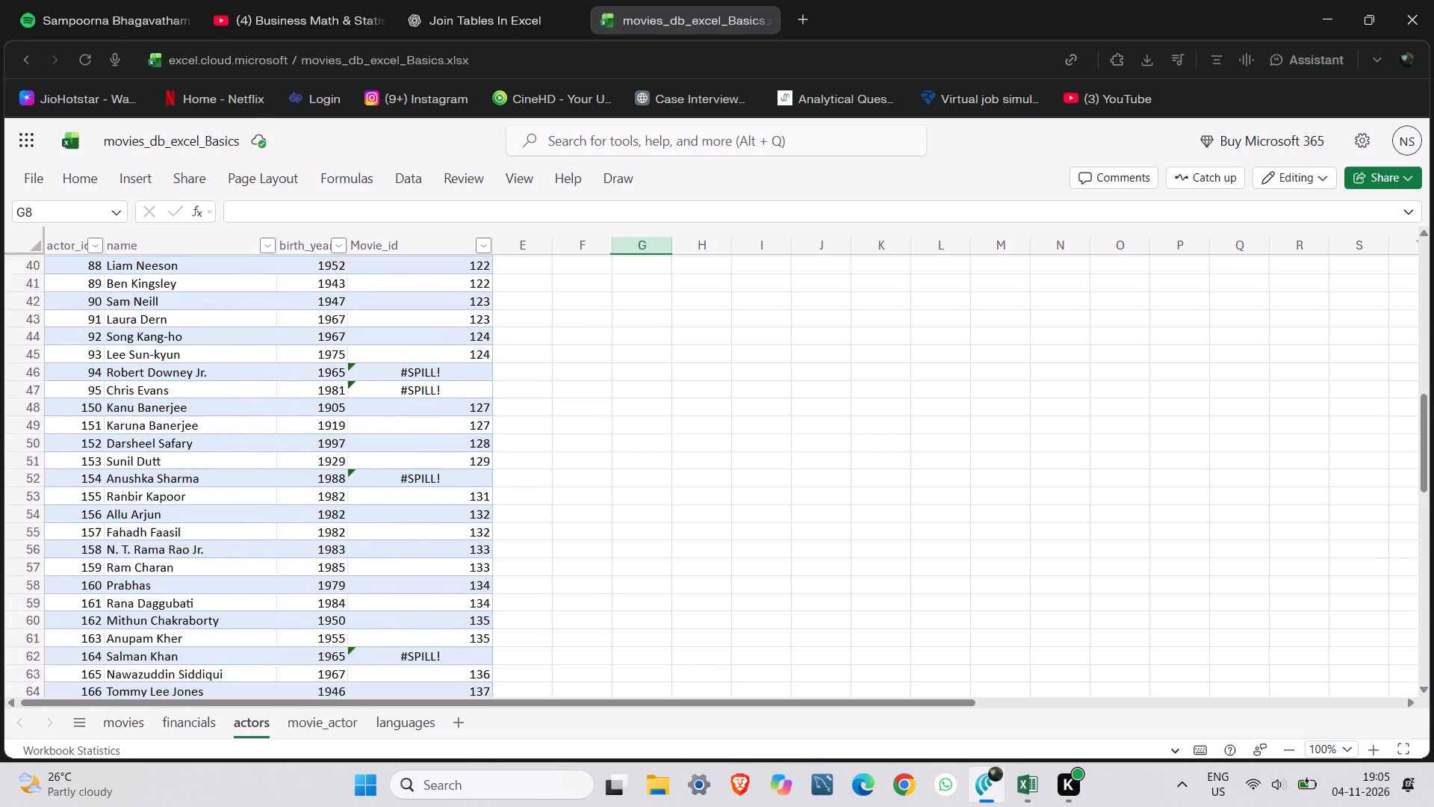
pyautogui.scroll(1, 608, 398)
# Inspect the FILTER formulas in the Movie_id cells D46 and D47 without changing them.
pyautogui.doubleClick(420, 483)
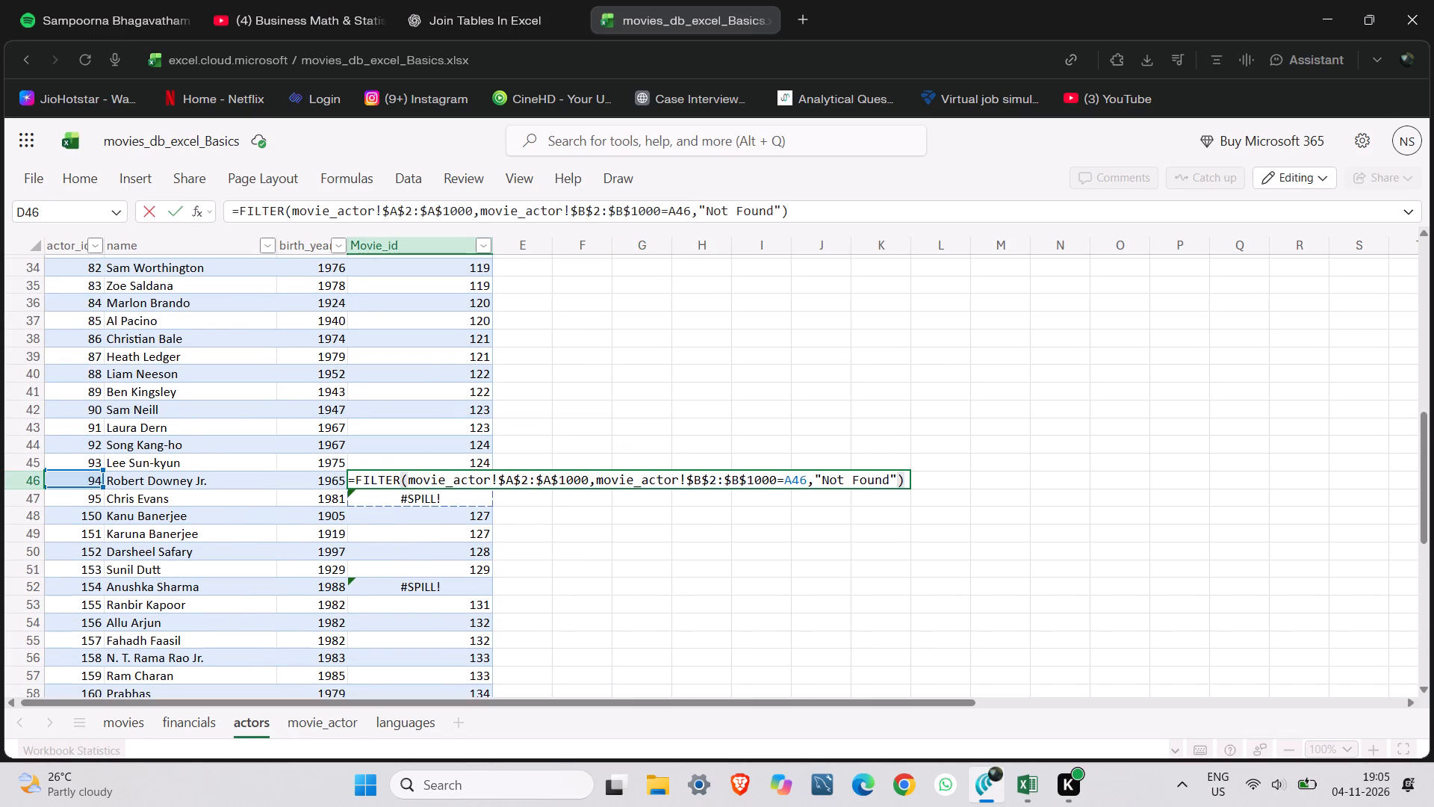
pyautogui.doubleClick(429, 501)
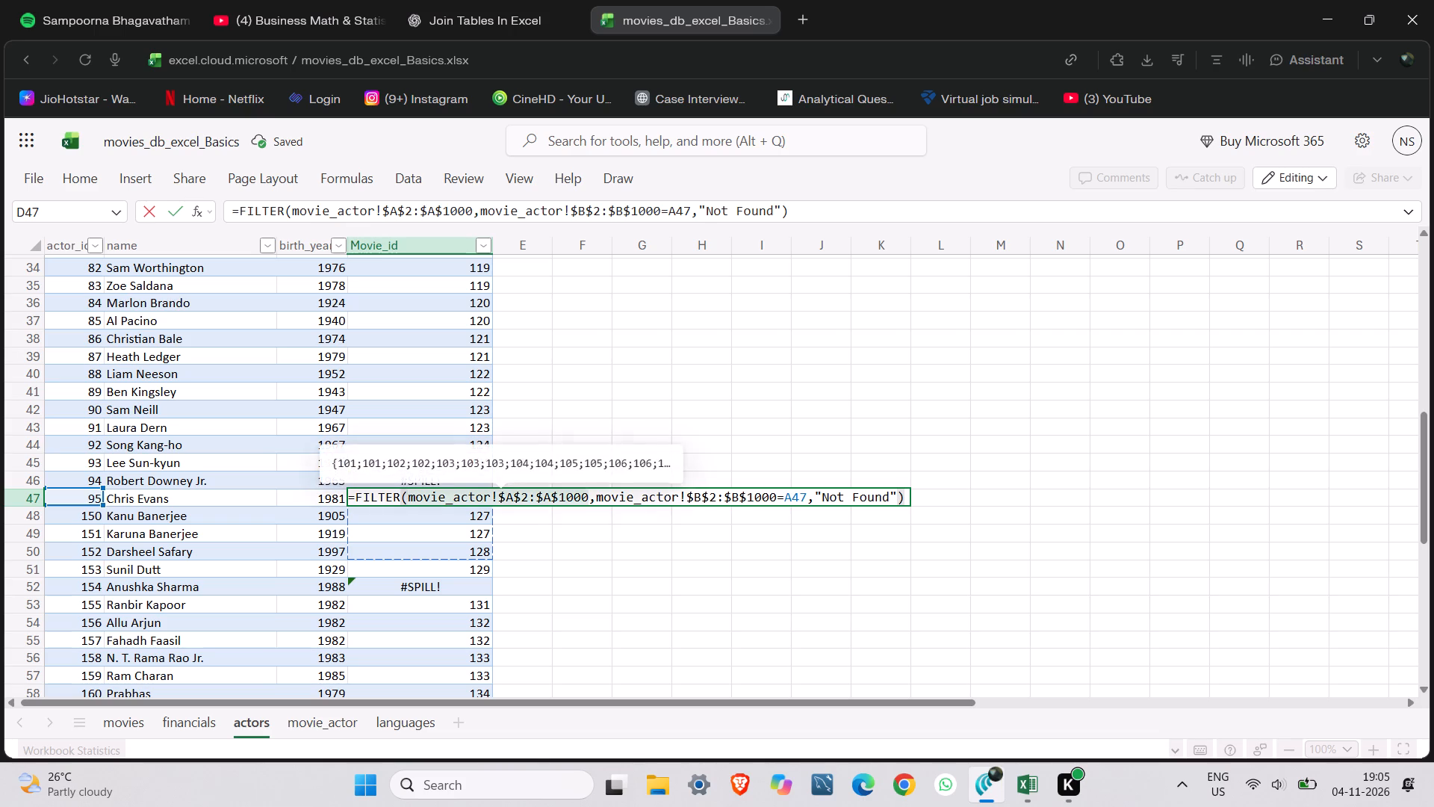
pyautogui.click(460, 371)
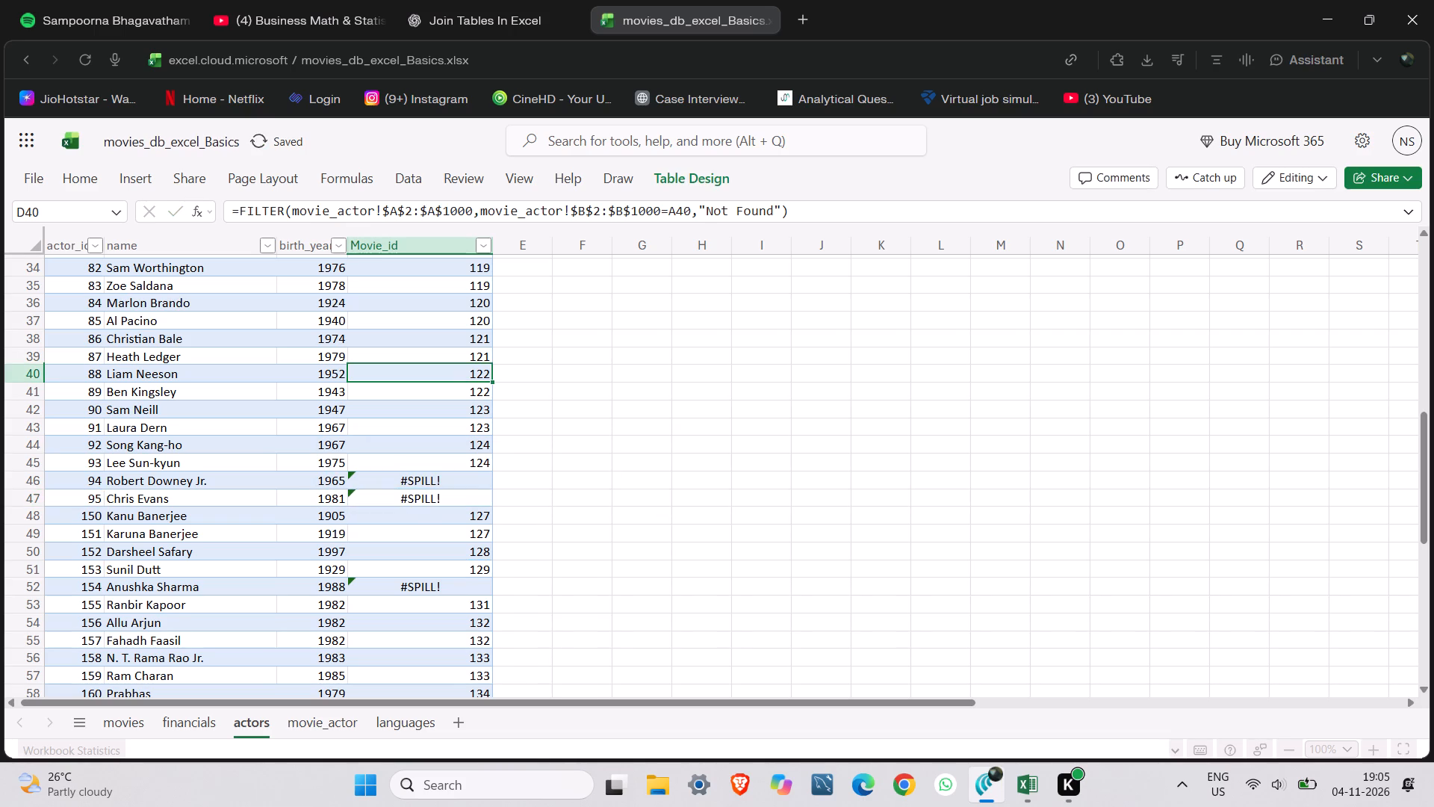
pyautogui.scroll(13, 443, 361)
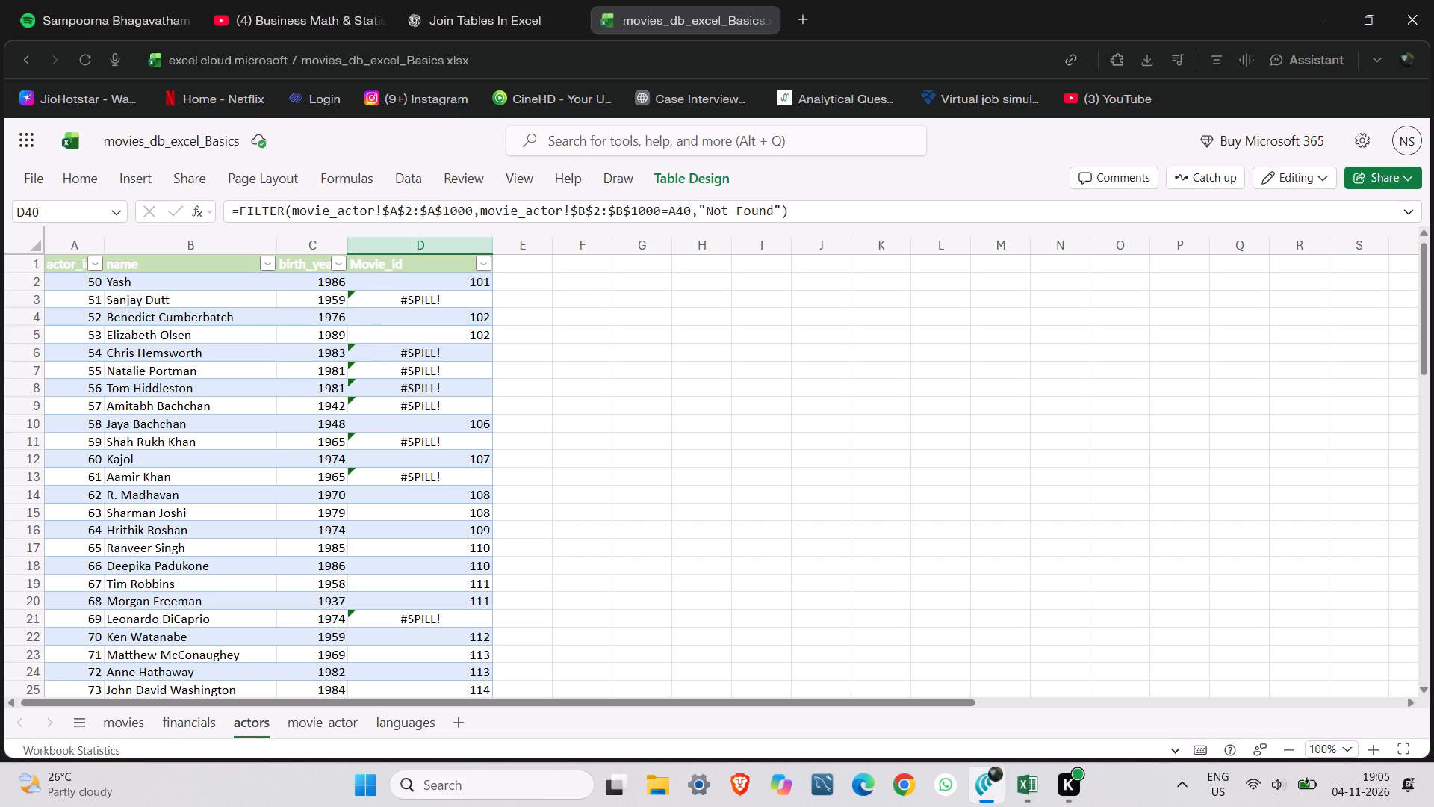
pyautogui.scroll(-1, 453, 324)
pyautogui.scroll(3, 453, 324)
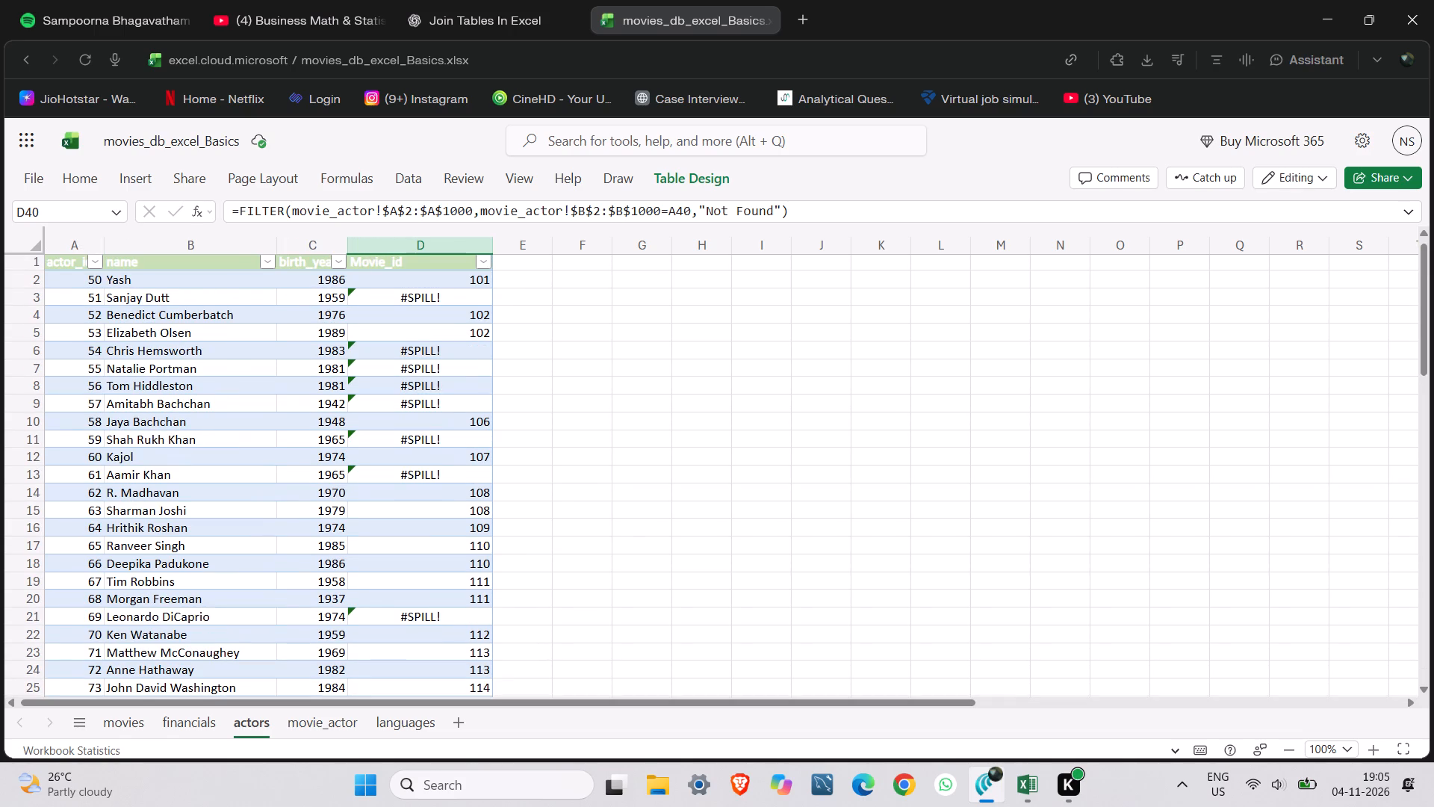
# Delete the entire Movie_id column D from the actors sheet.
pyautogui.rightClick(452, 250)
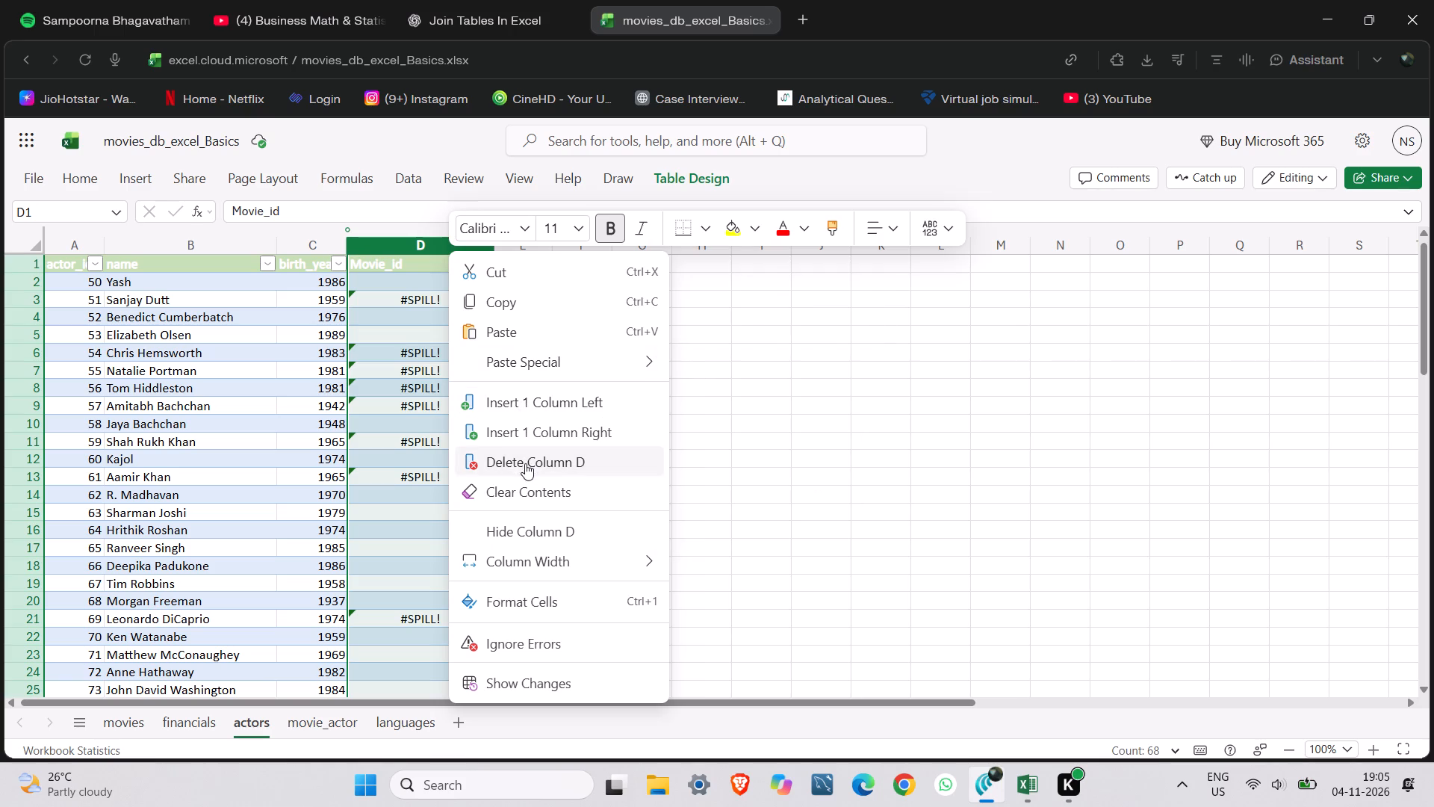
pyautogui.click(525, 463)
pyautogui.click(276, 297)
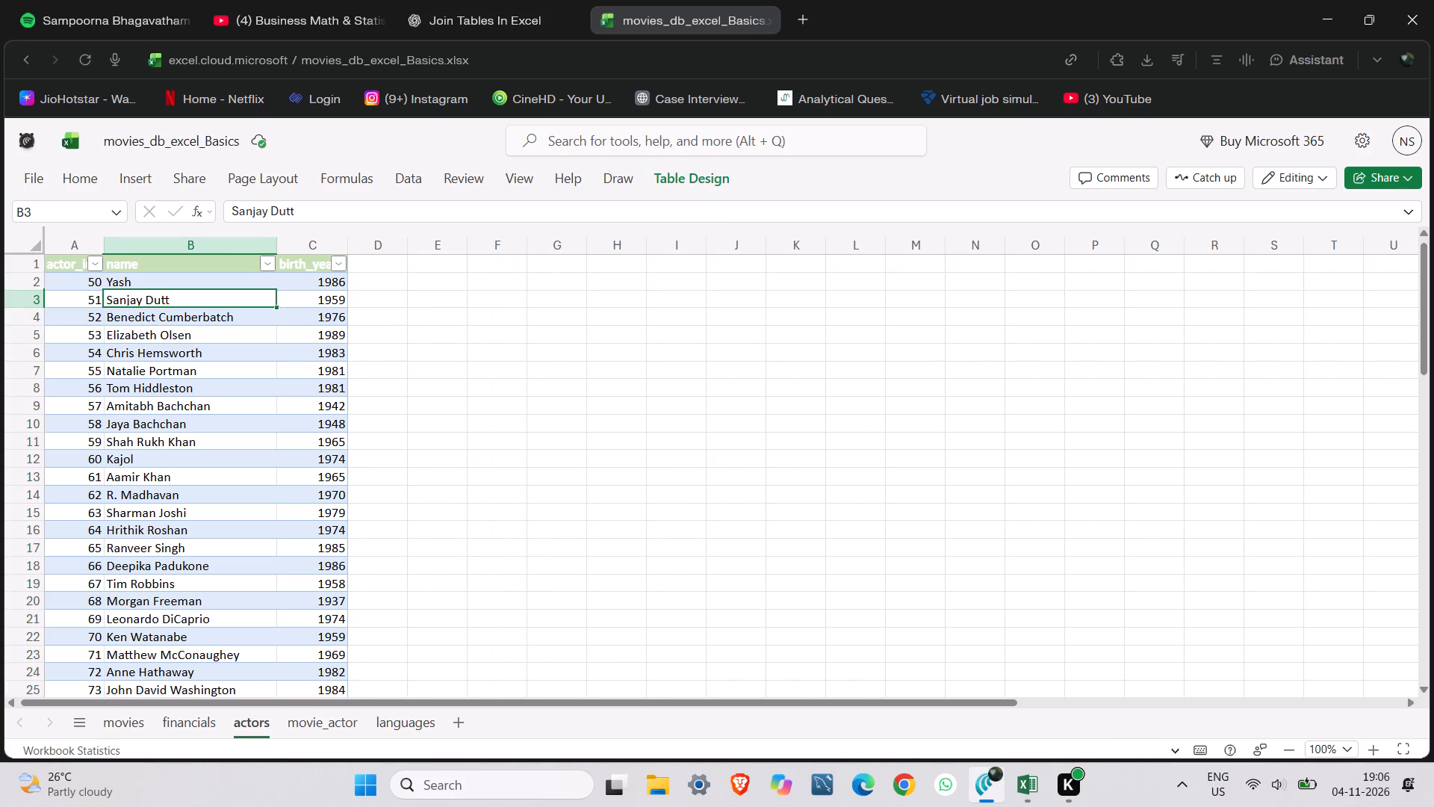
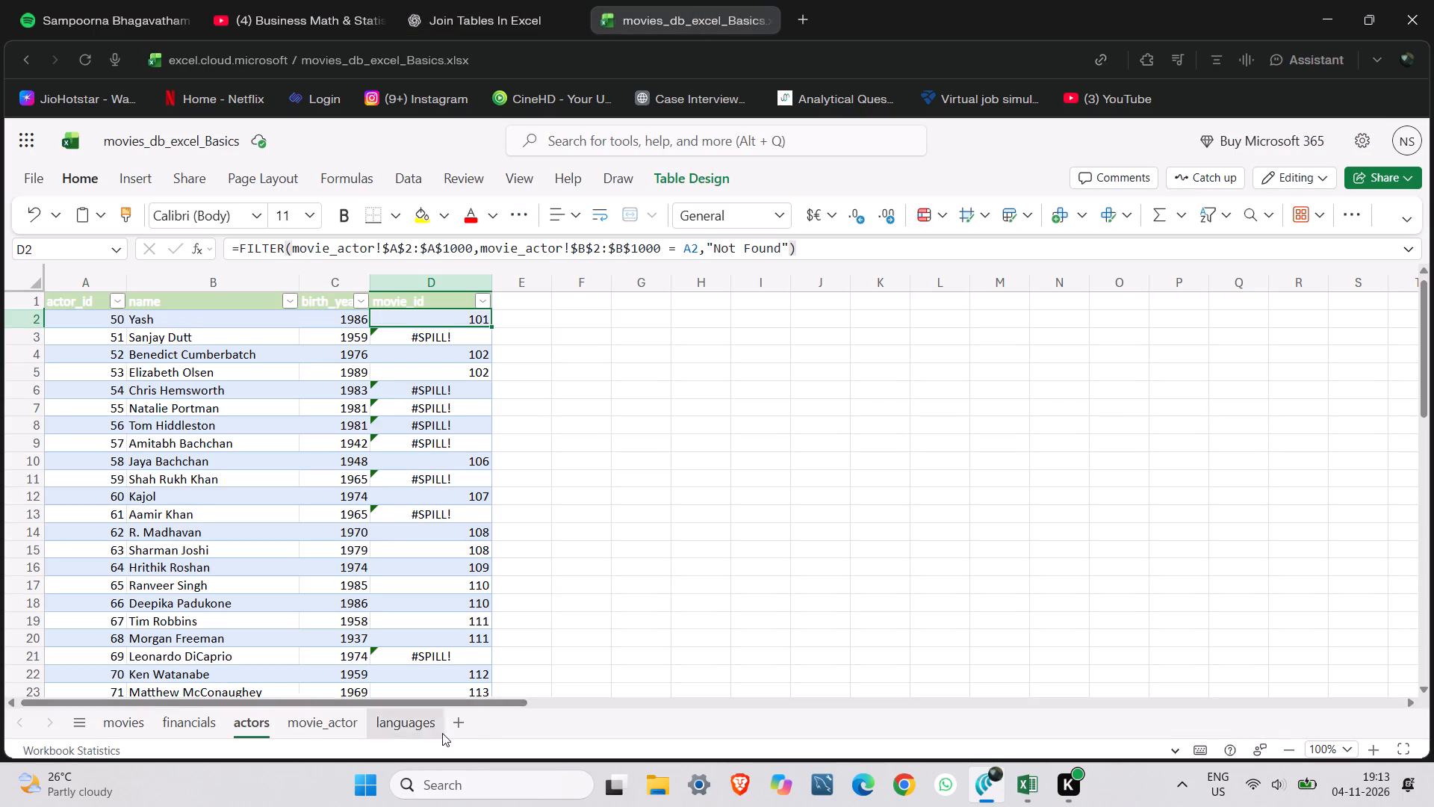
pyautogui.click(335, 717)
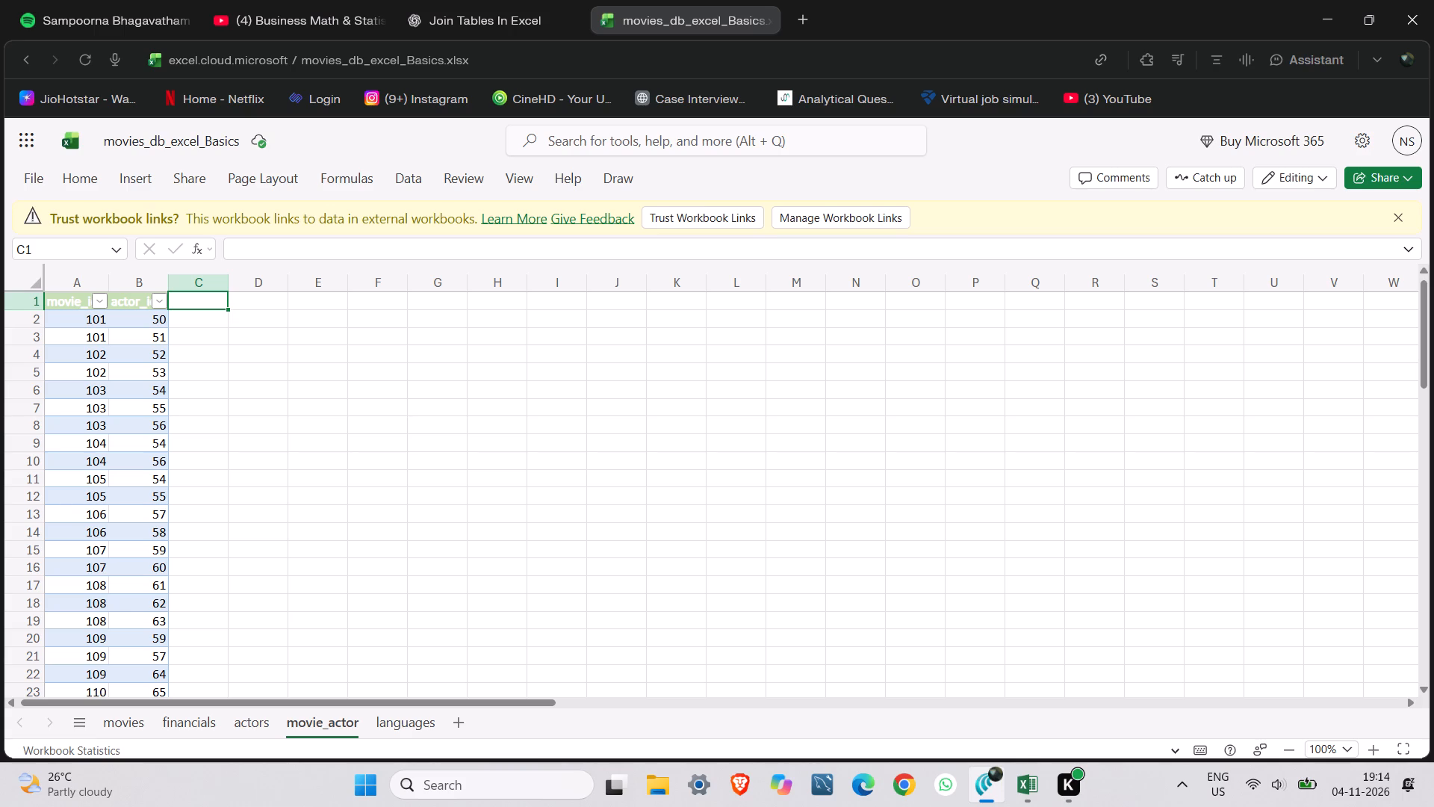
pyautogui.click(326, 726)
pyautogui.doubleClick(240, 707)
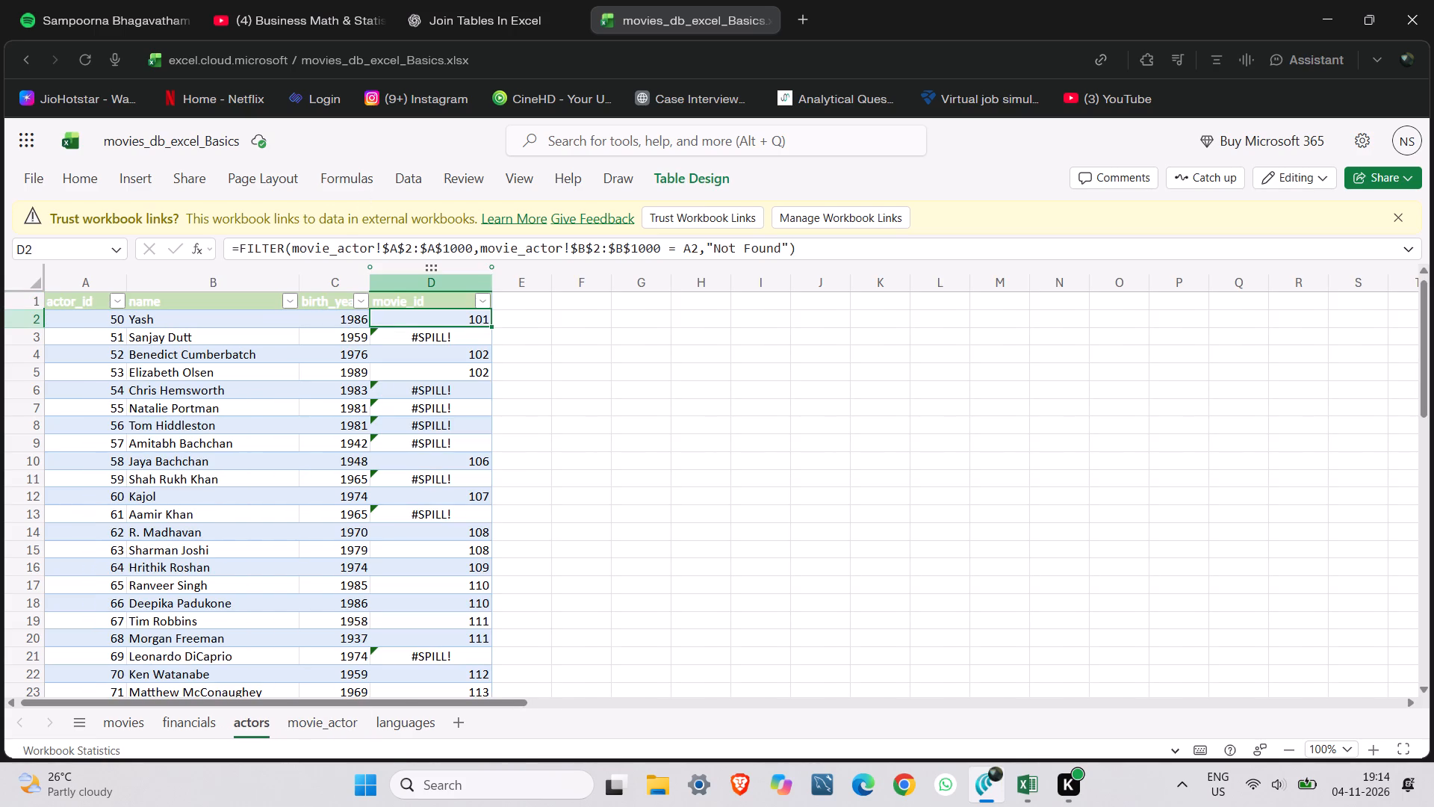
pyautogui.rightClick(437, 294)
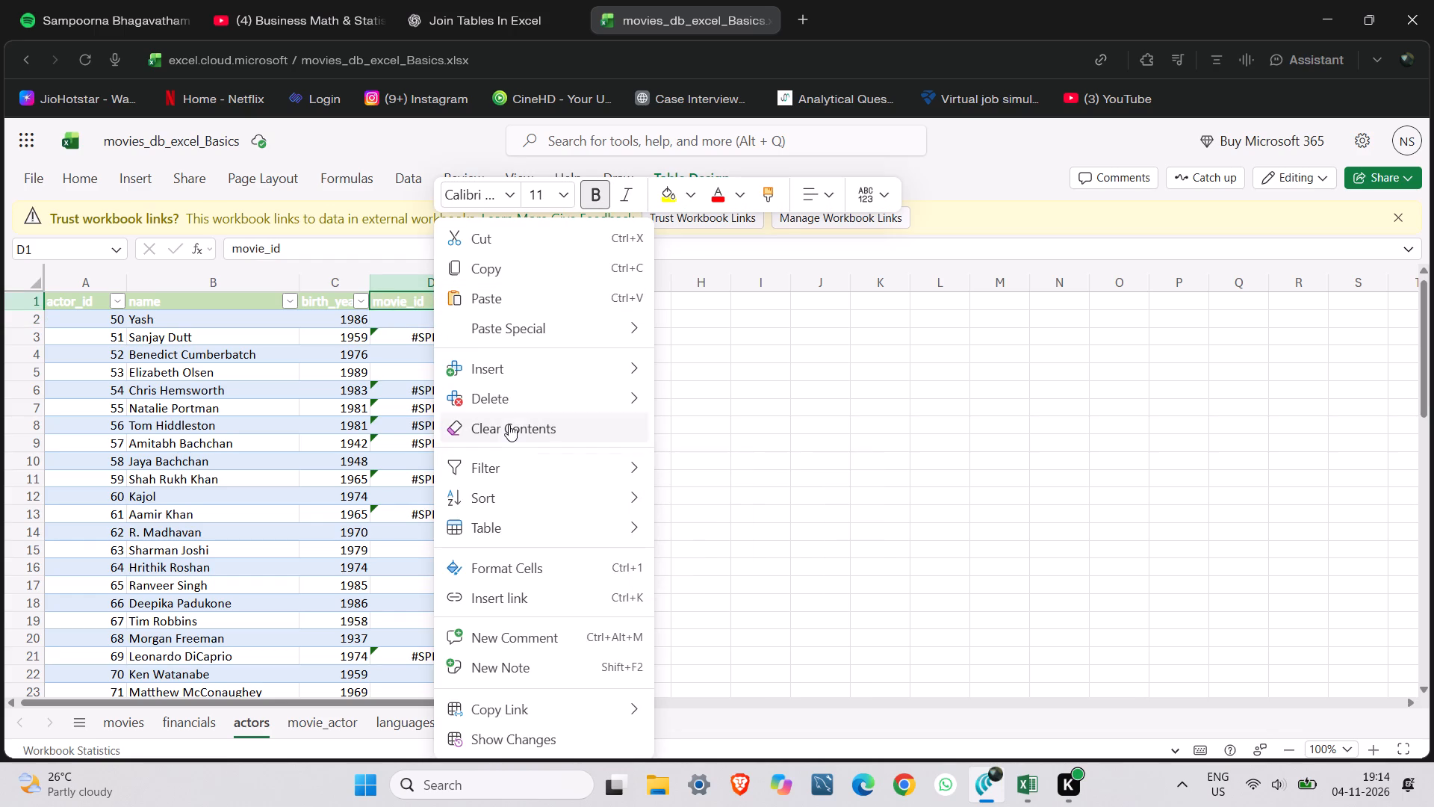
pyautogui.click(396, 332)
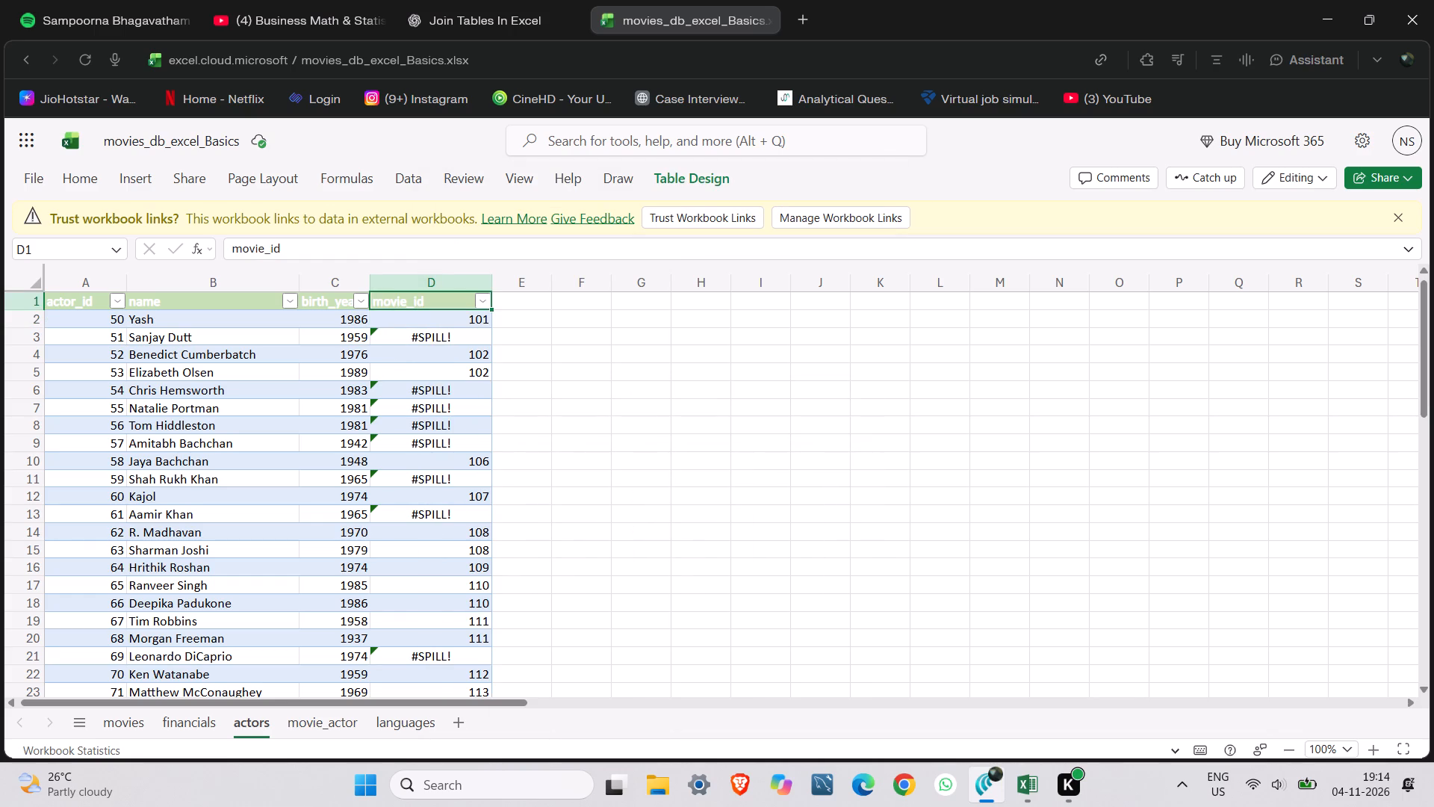
pyautogui.rightClick(405, 286)
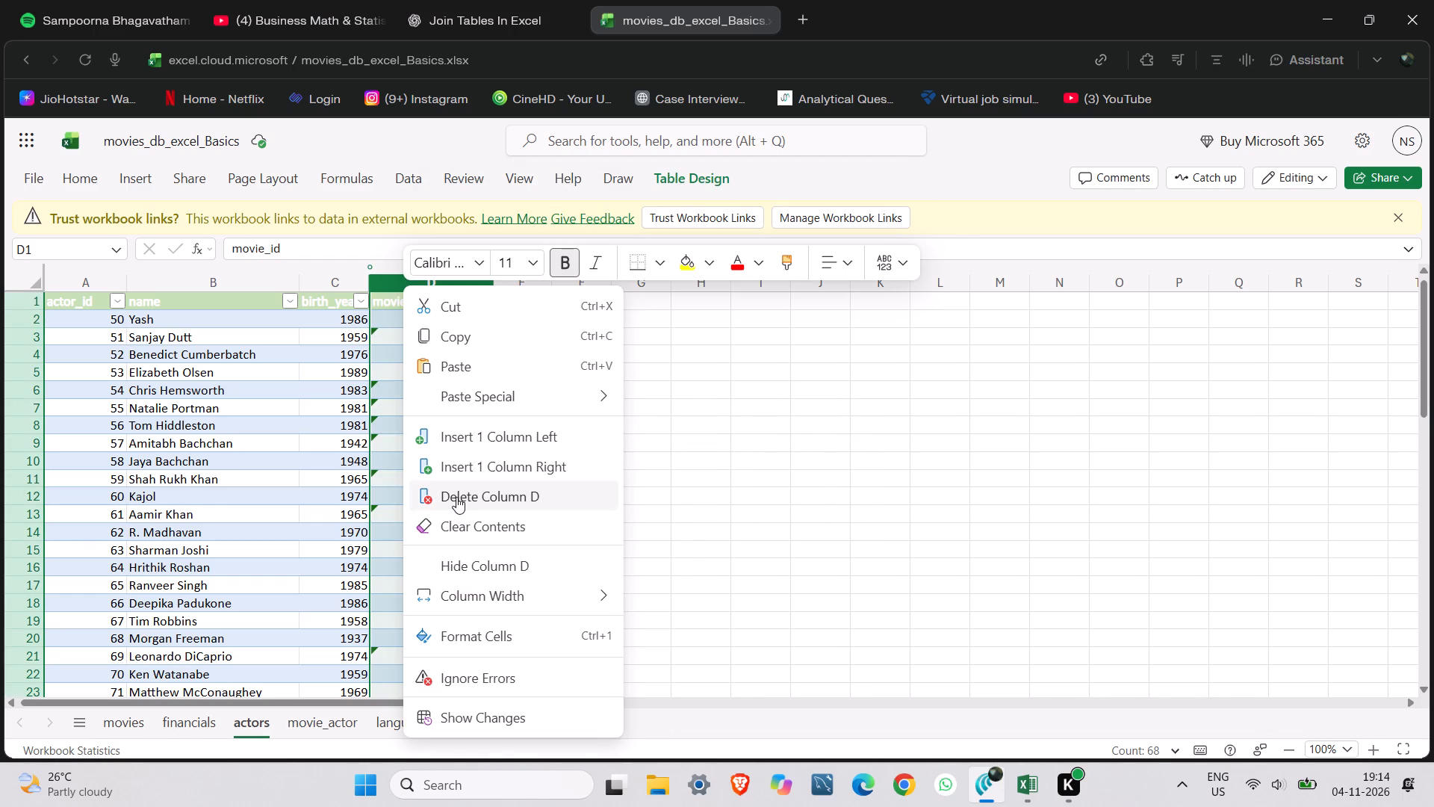
pyautogui.click(456, 497)
pyautogui.moveTo(408, 409); pyautogui.dragTo(402, 418)
pyautogui.click(350, 418)
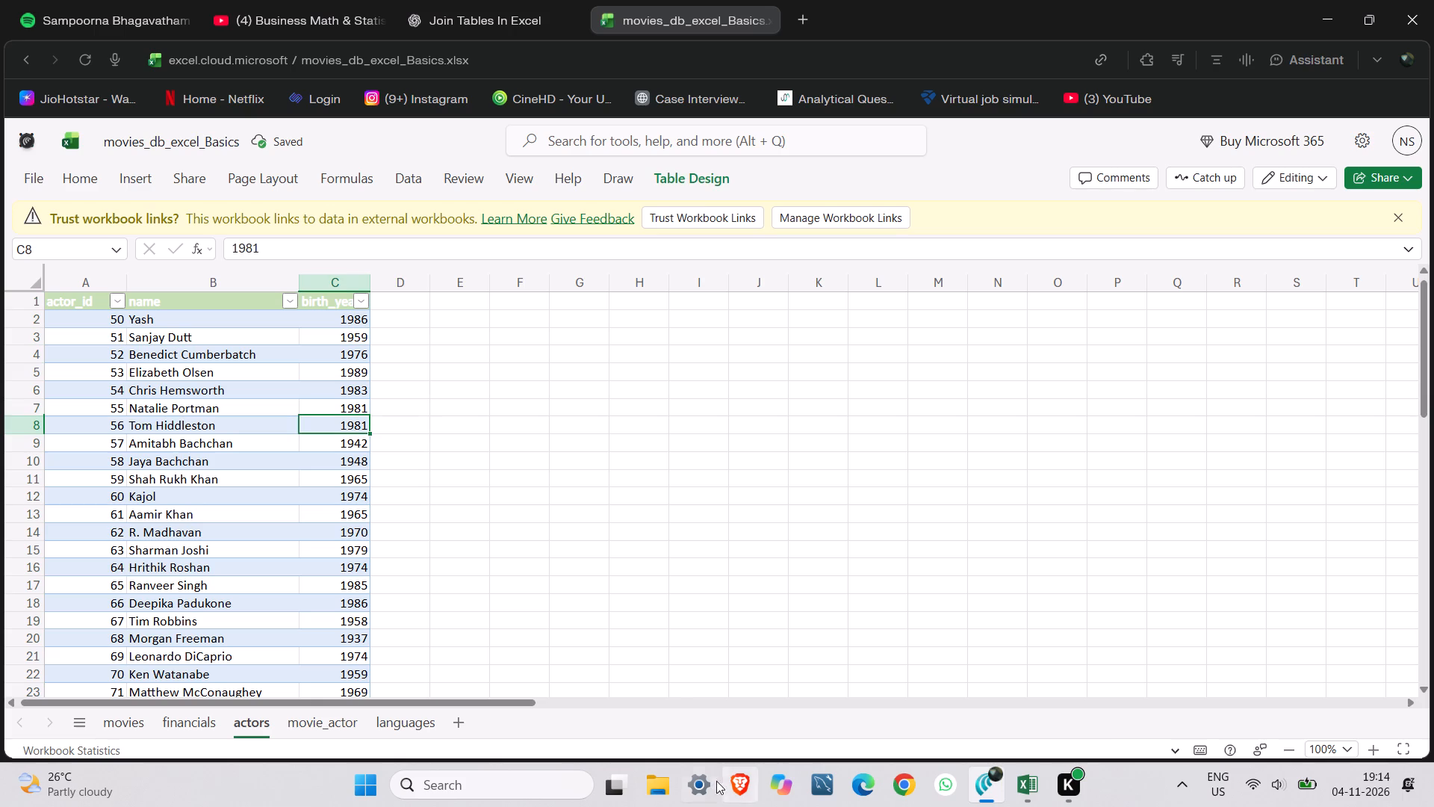
# Start an XLOOKUP formula in cell C1 of the movie_actor sheet.
pyautogui.click(361, 722)
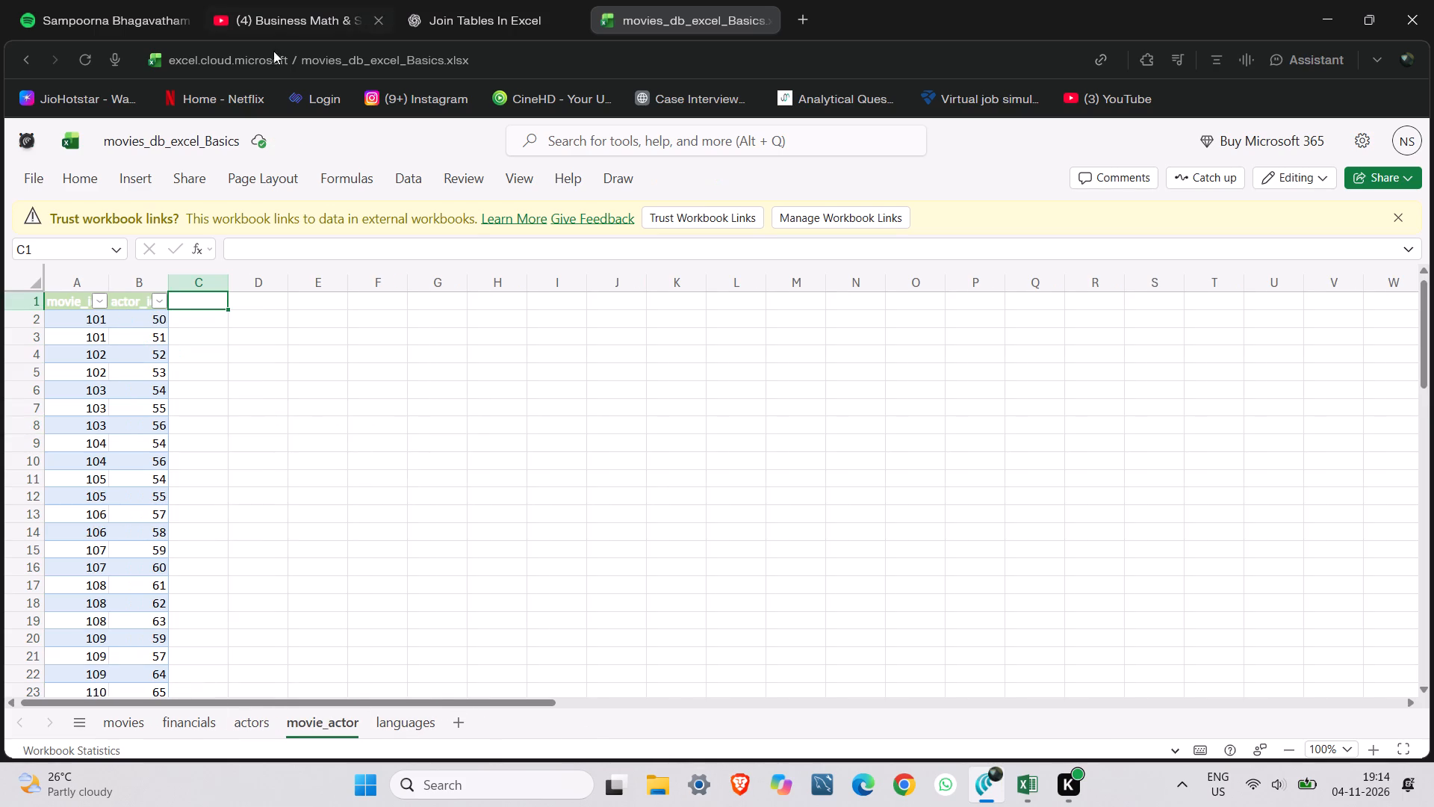
pyautogui.click(208, 306)
pyautogui.click(213, 300)
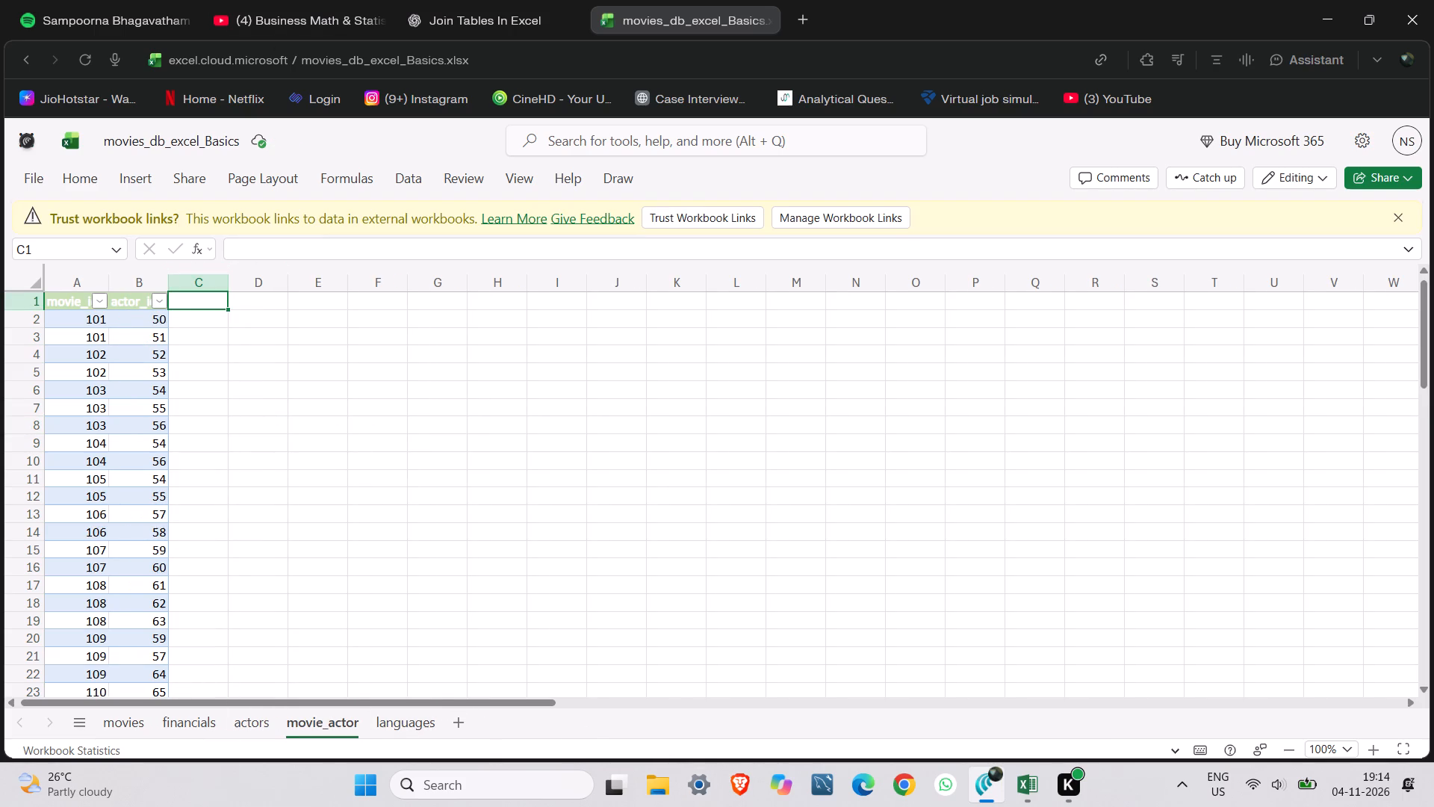
pyautogui.click(211, 306)
pyautogui.doubleClick(208, 304)
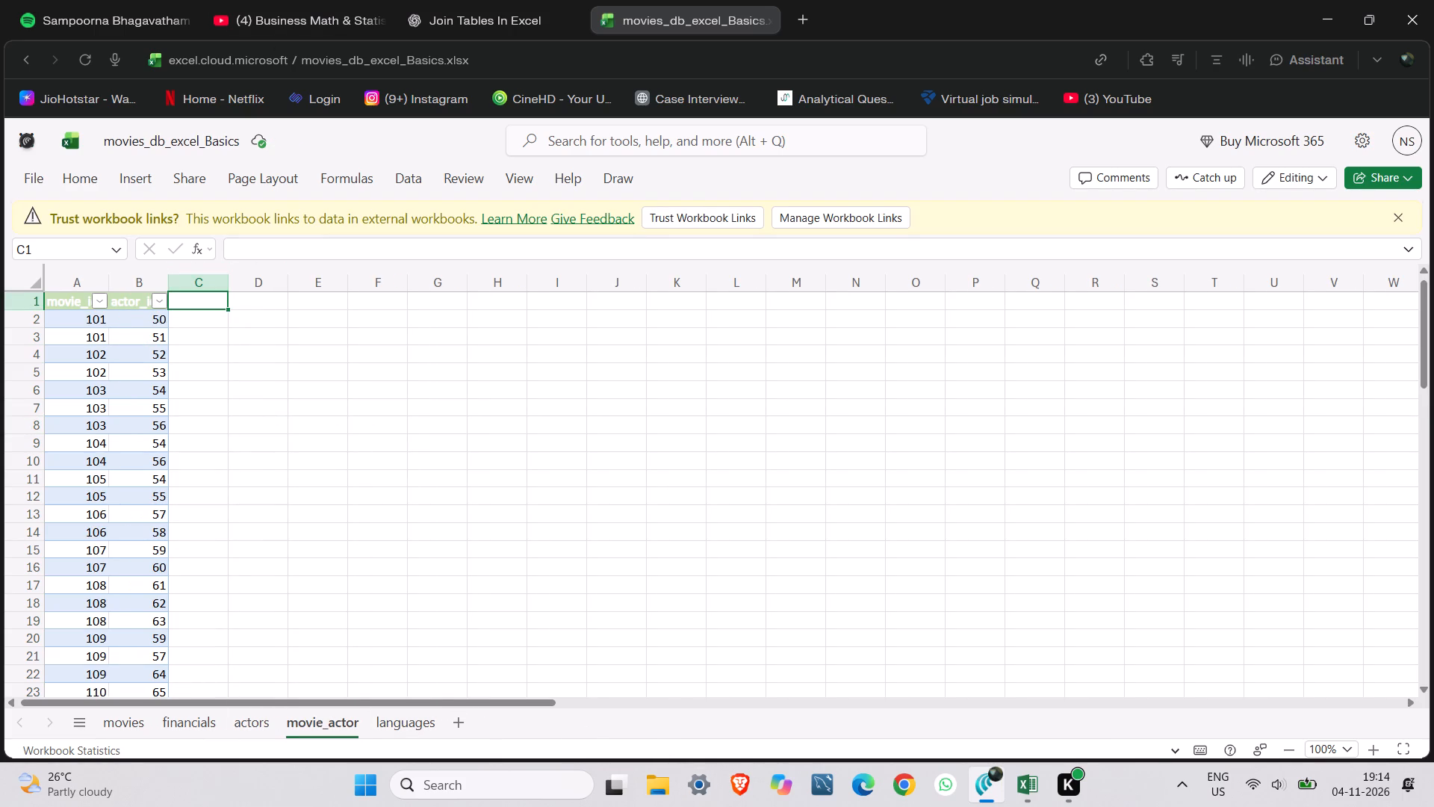
pyautogui.doubleClick(205, 300)
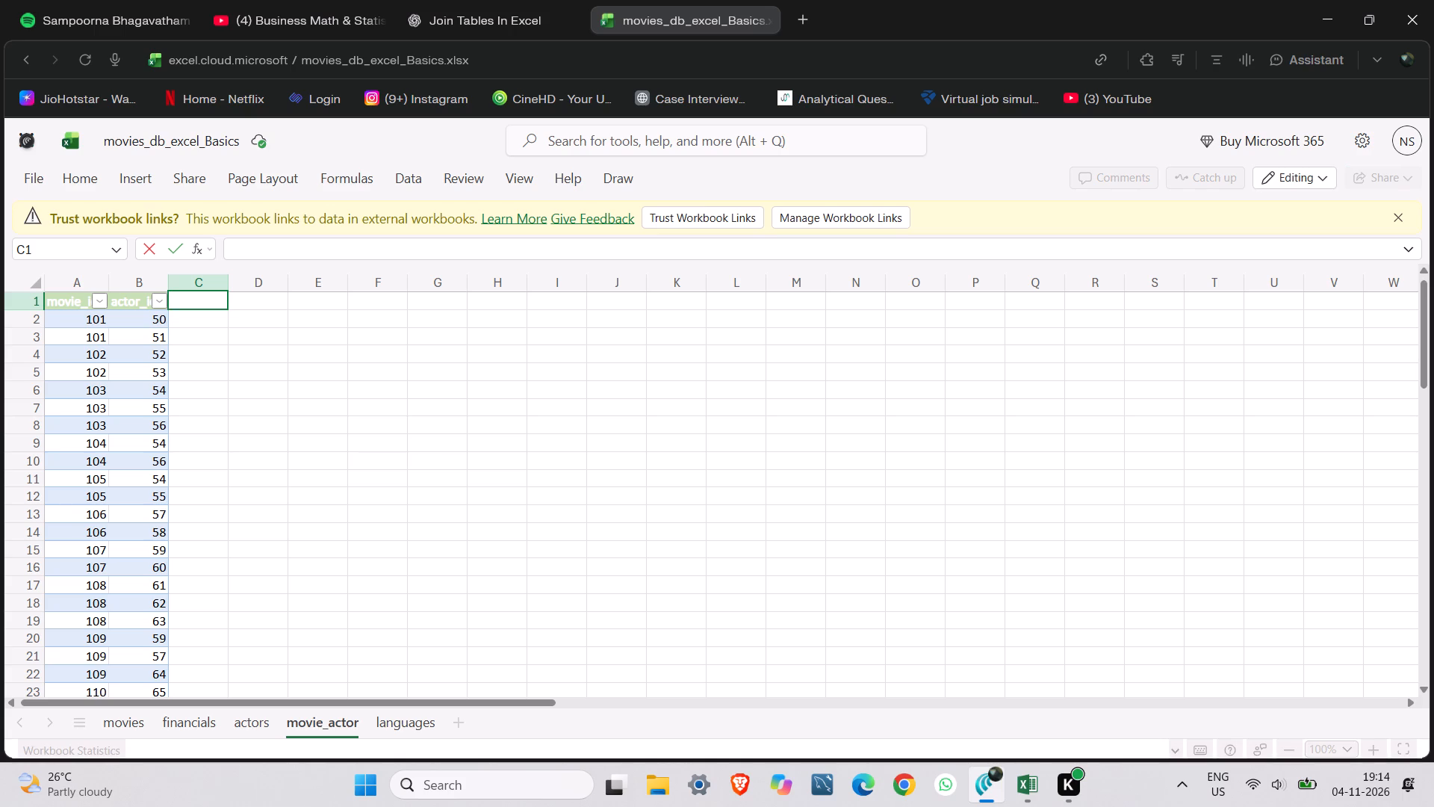
pyautogui.press('=')
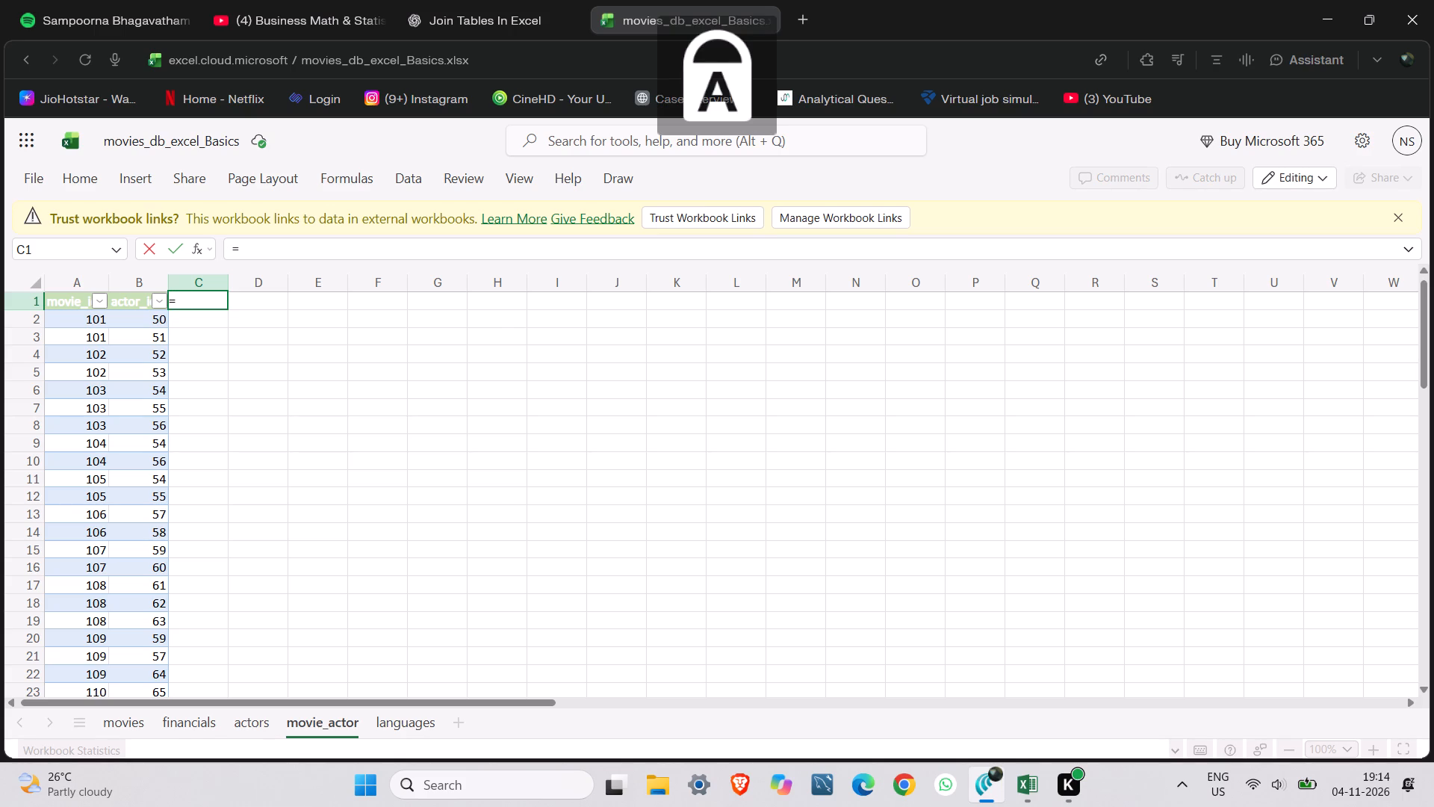
pyautogui.press('BackSpace')
pyautogui.press('BackSpace')
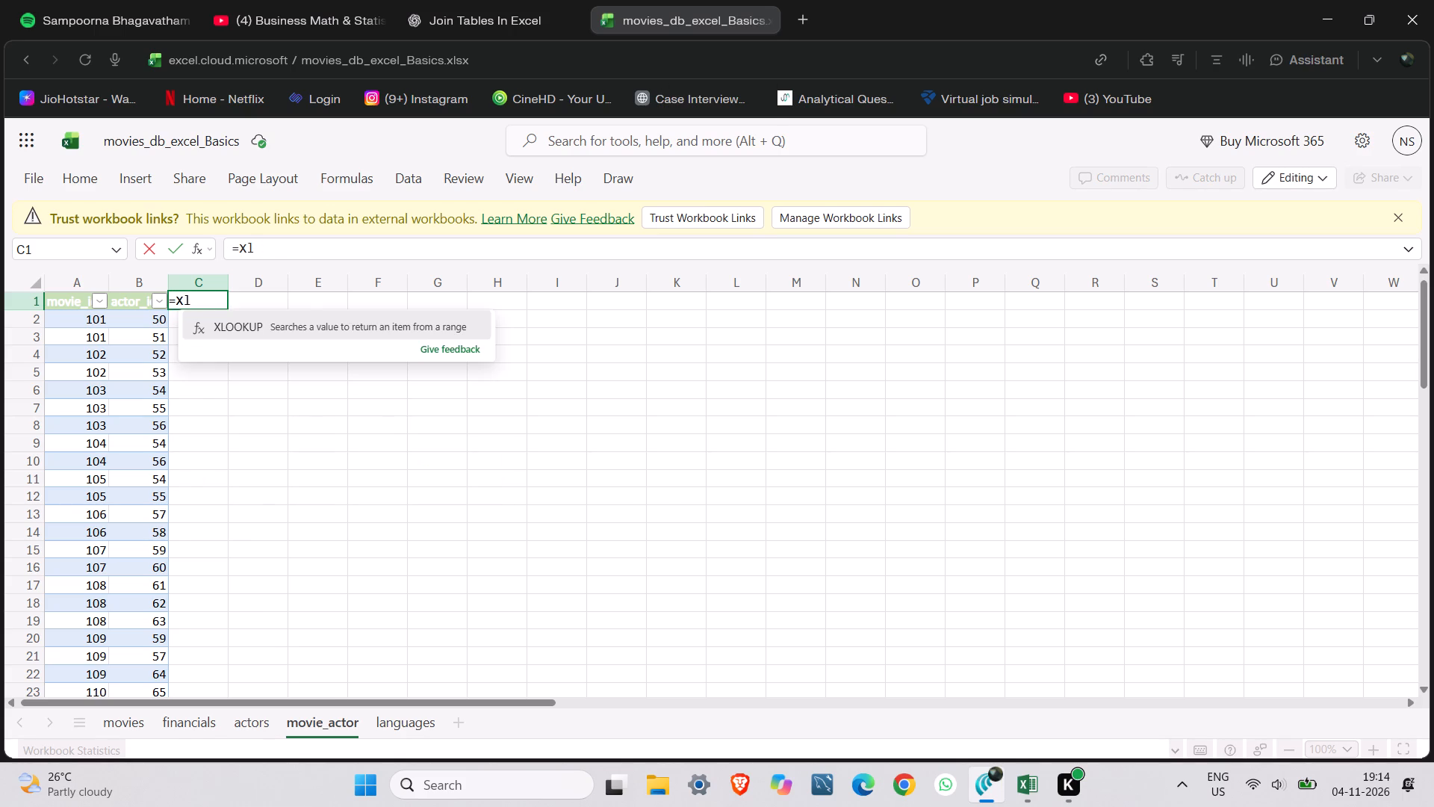
pyautogui.press('Return')
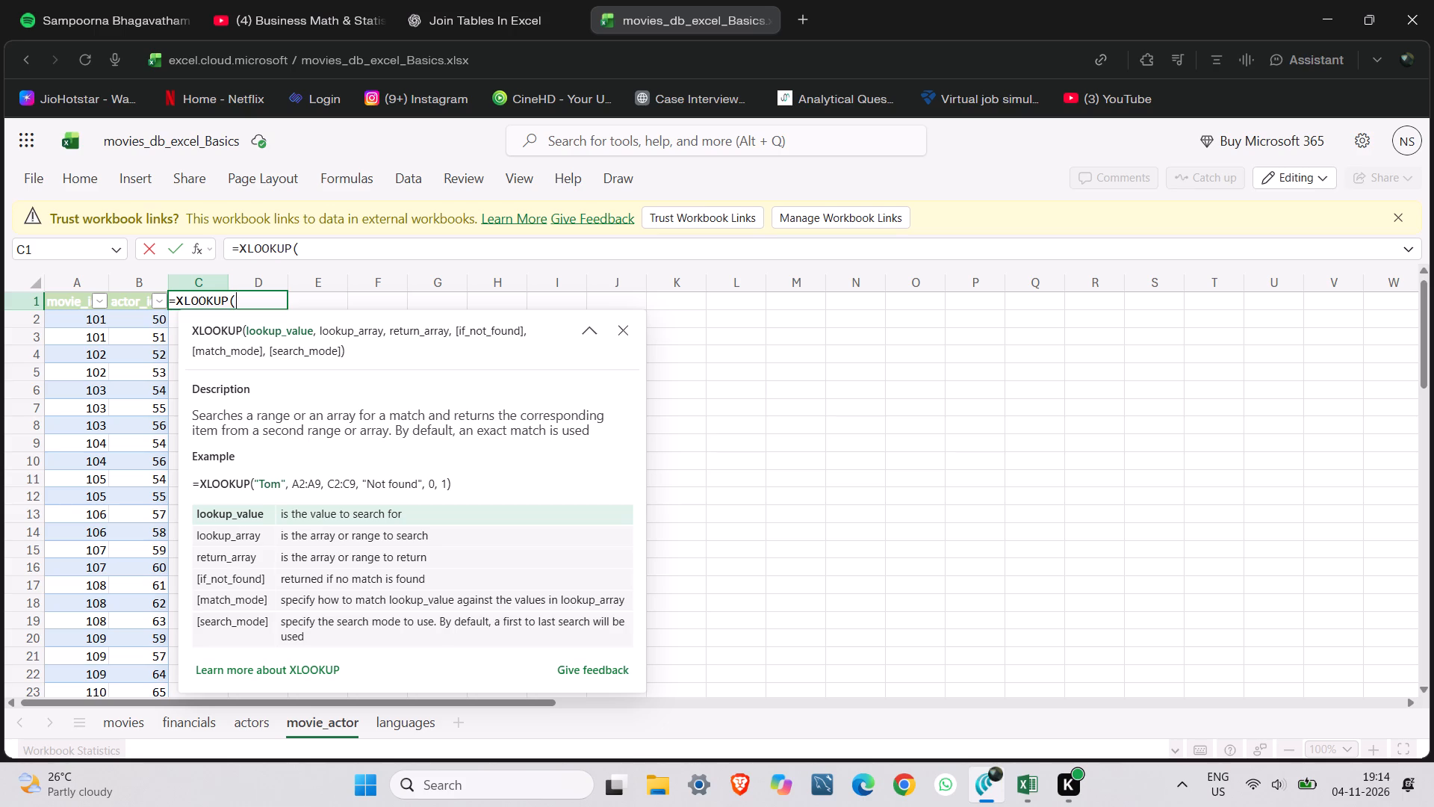
# Enter B2:B86, covering all actor_id rows down to the table's end, as the XLOOKUP lookup value, followed by a comma.
pyautogui.press('b')
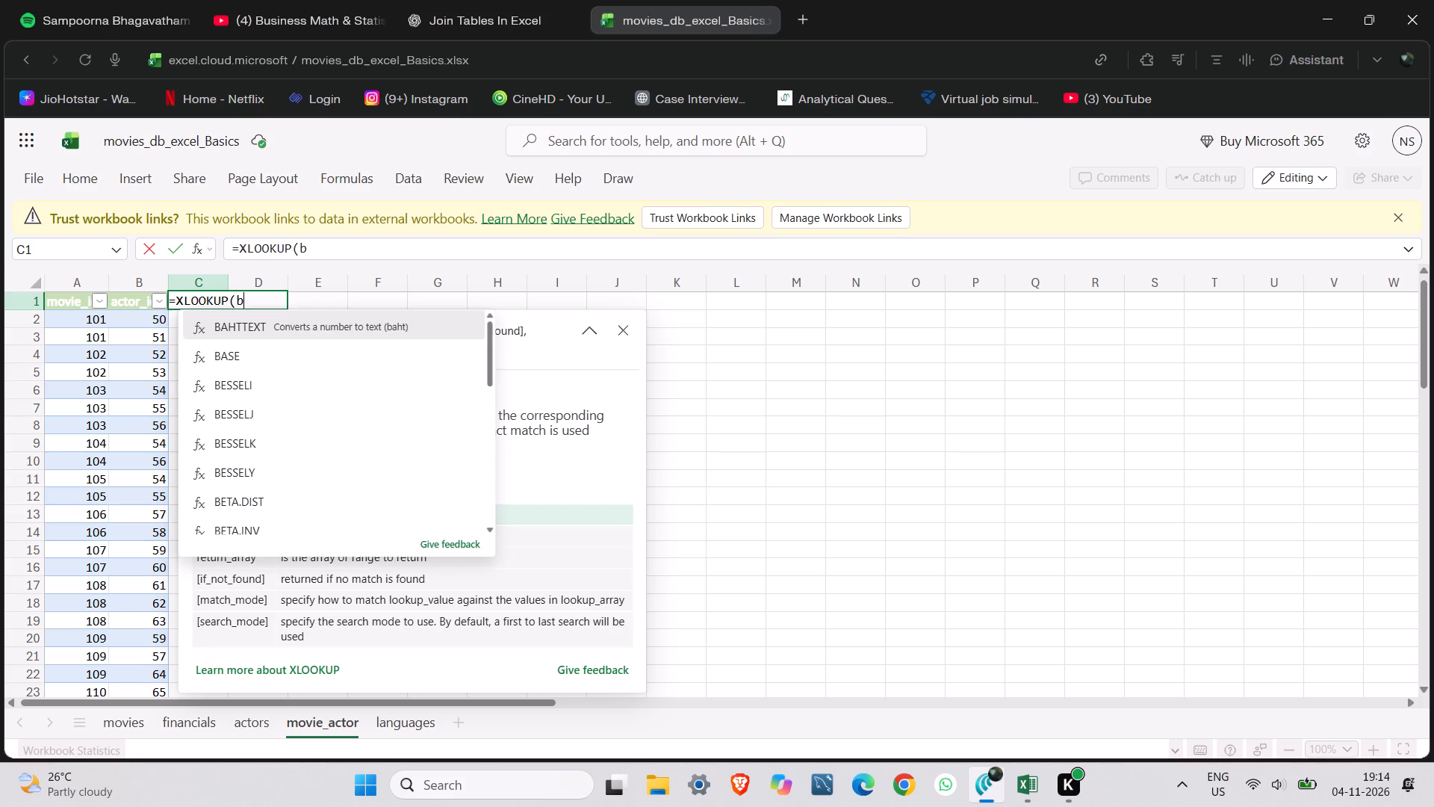
pyautogui.press('BackSpace')
pyautogui.write('B2')
pyautogui.hotkey('shift', ':')
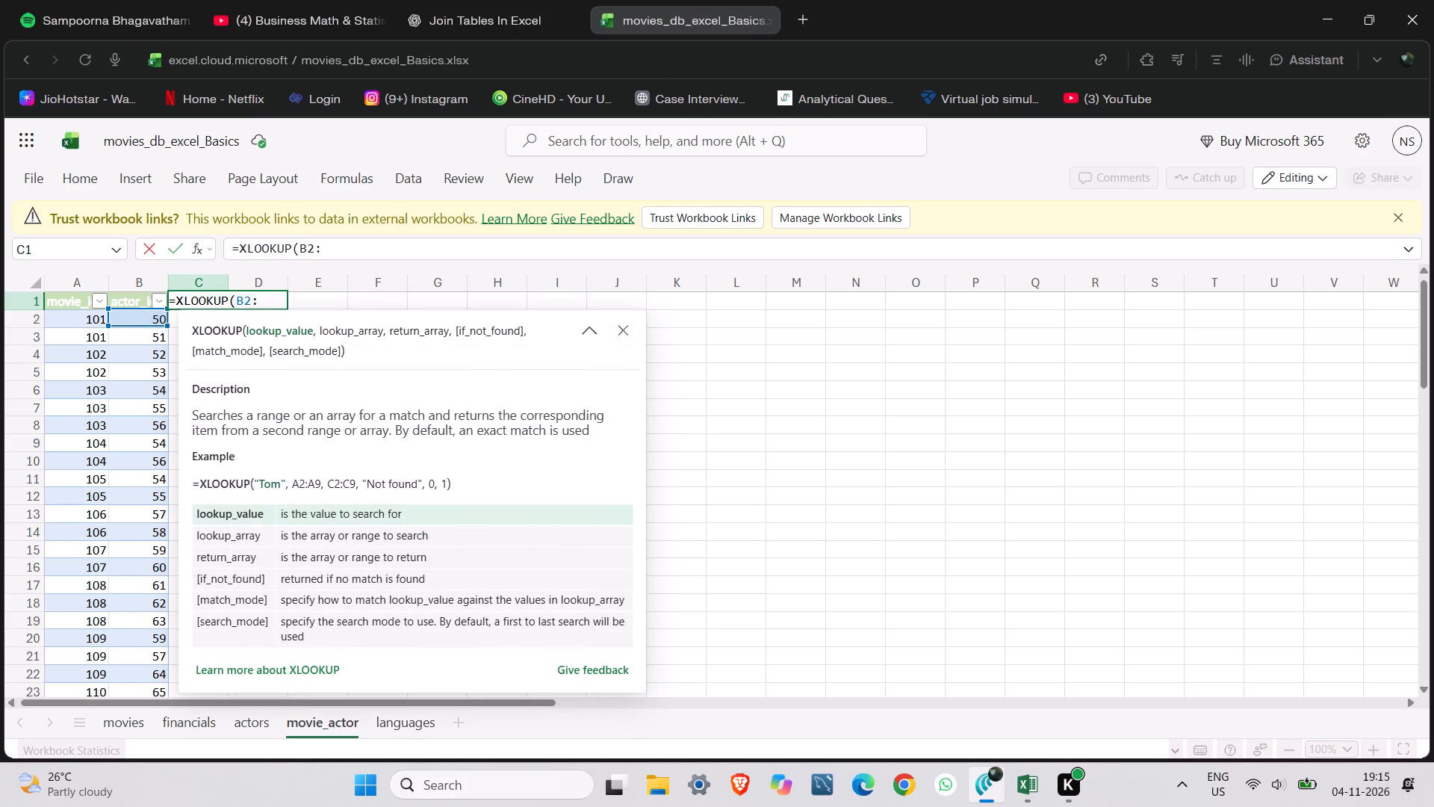
pyautogui.press('b')
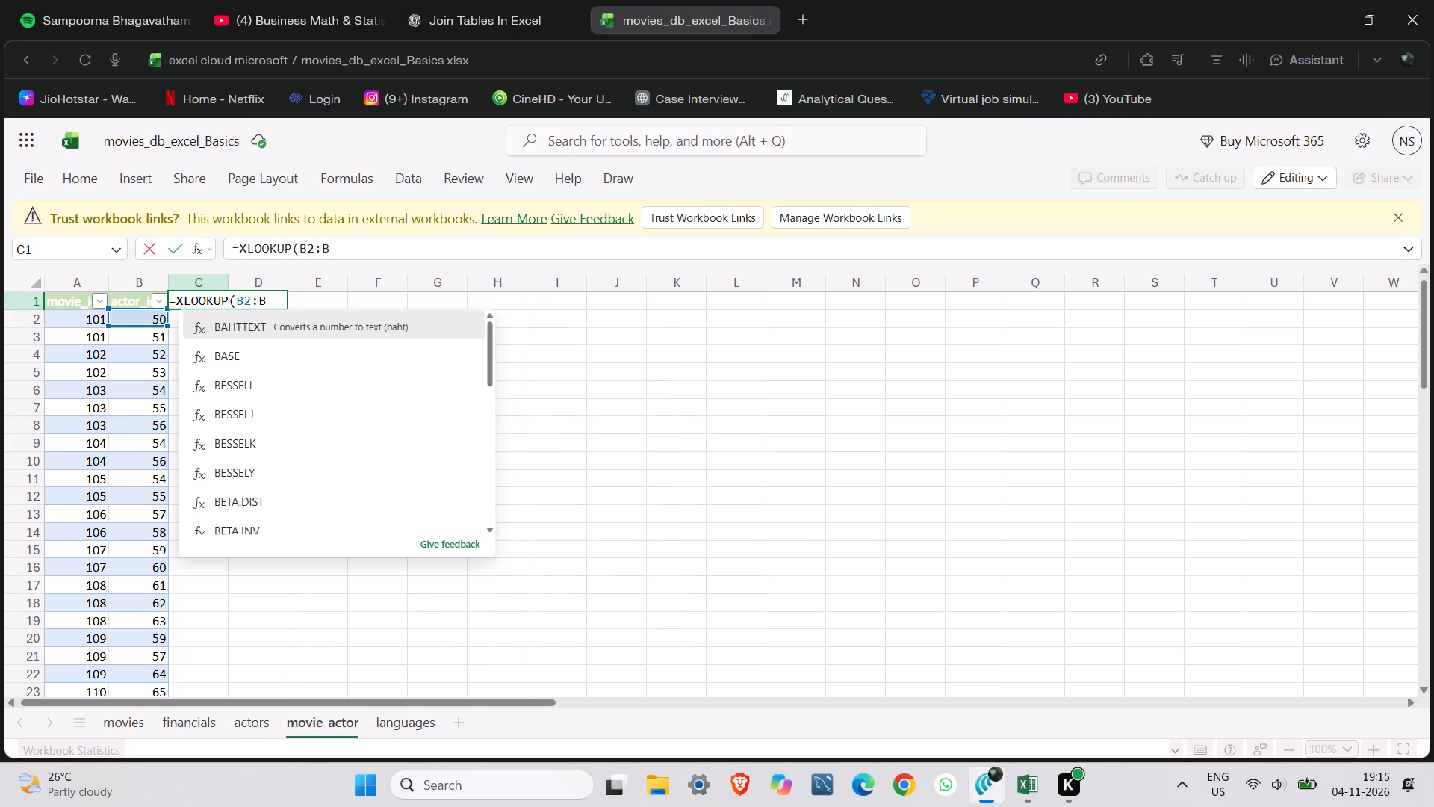
pyautogui.scroll(-7, 107, 539)
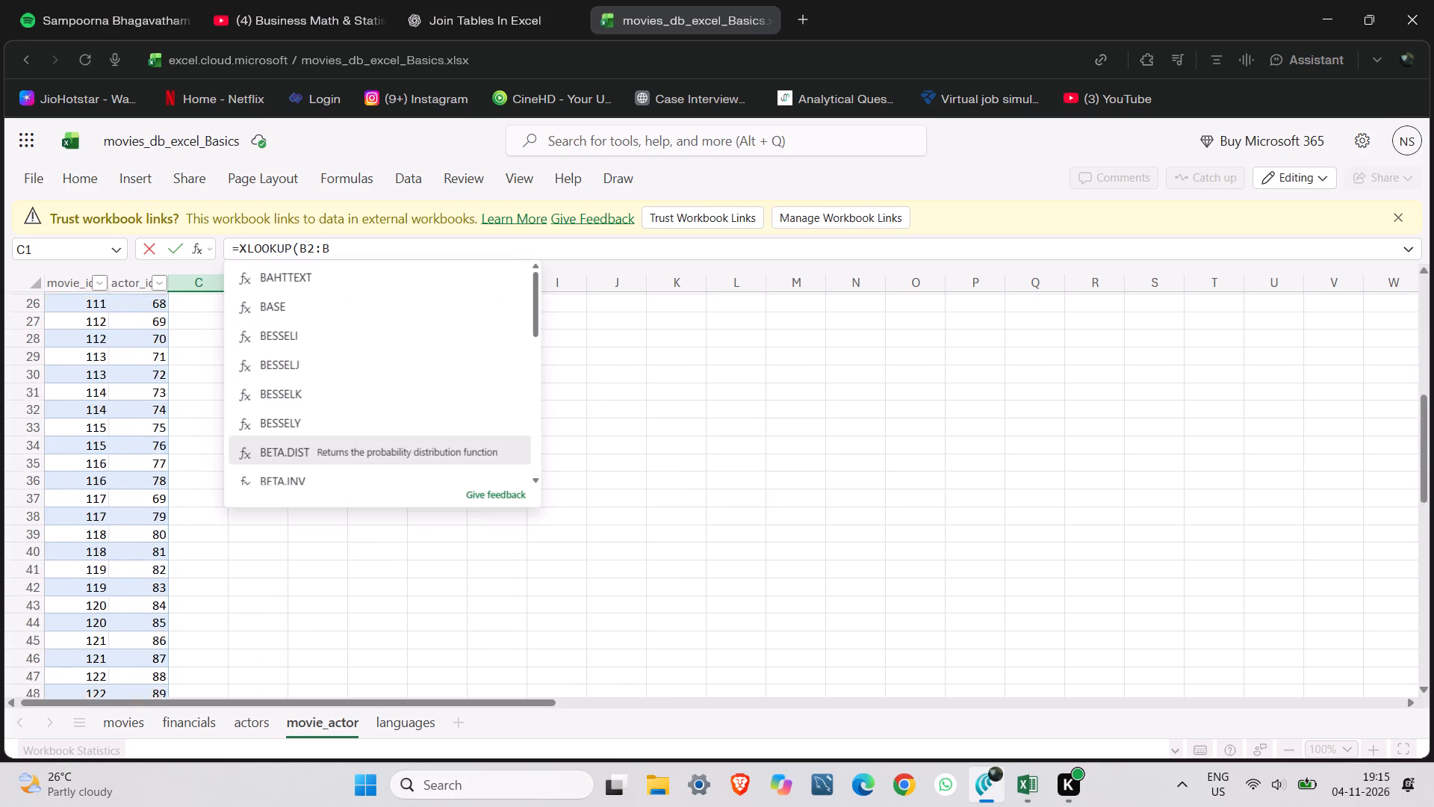
pyautogui.scroll(-9, 106, 560)
pyautogui.scroll(4, 105, 563)
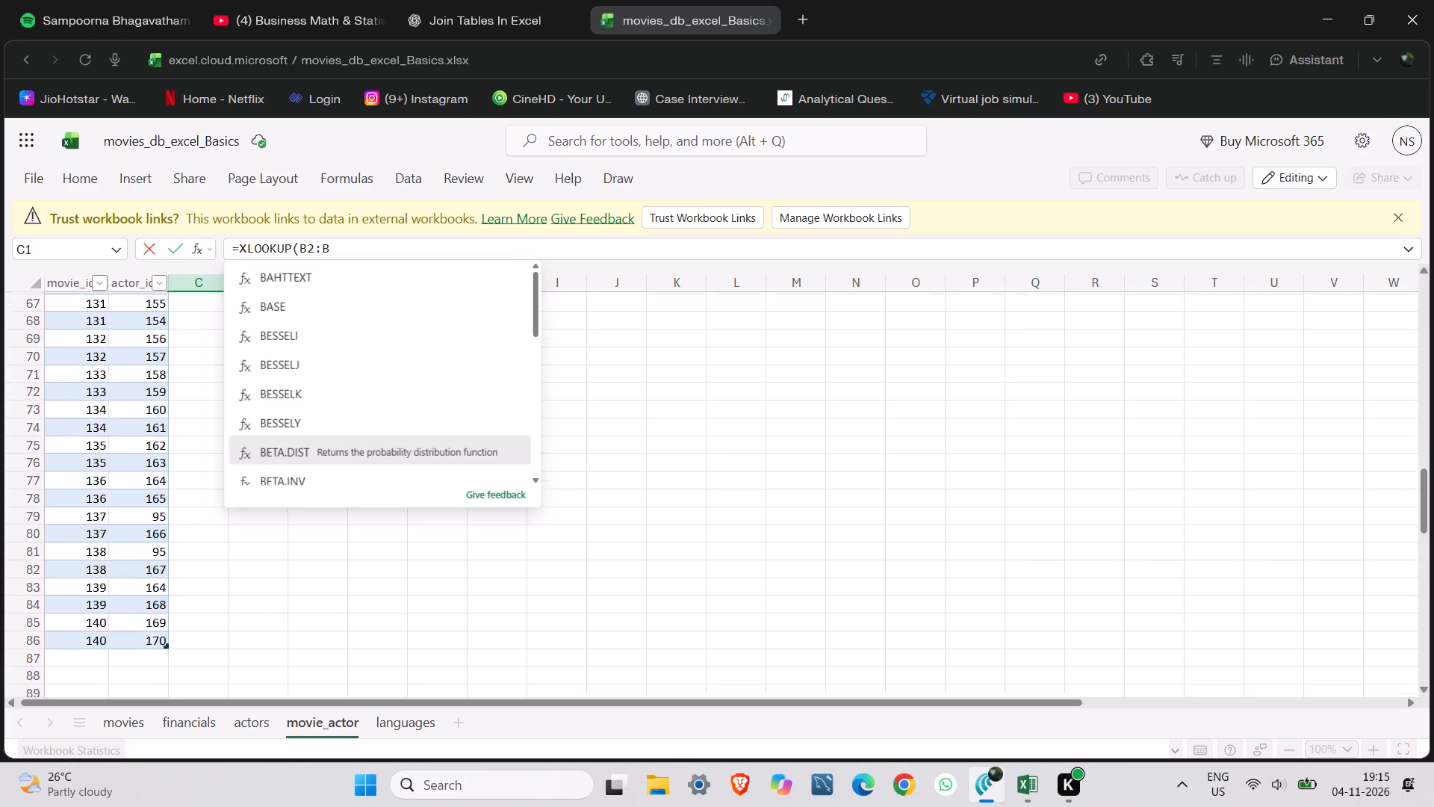
pyautogui.scroll(19, 105, 563)
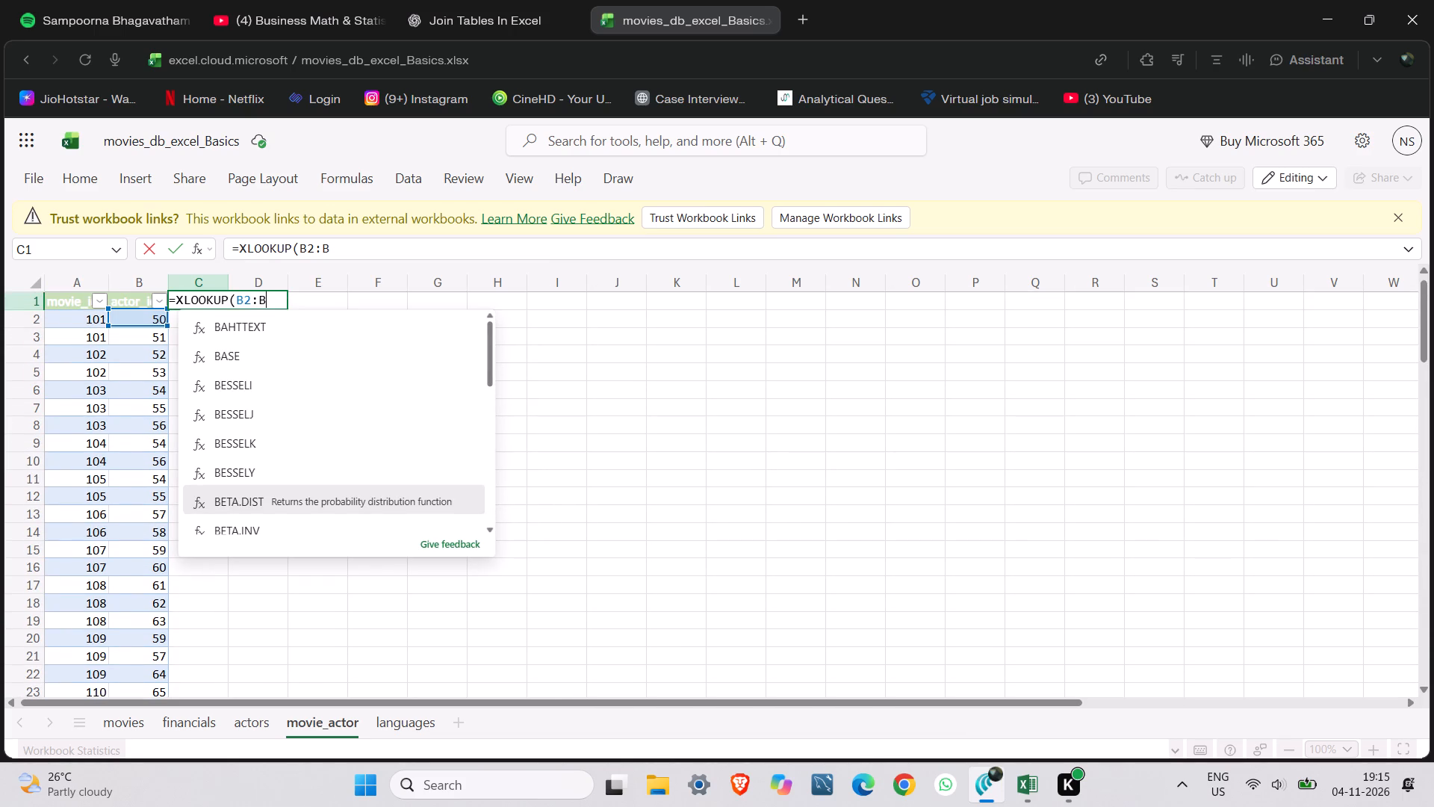
pyautogui.write('86')
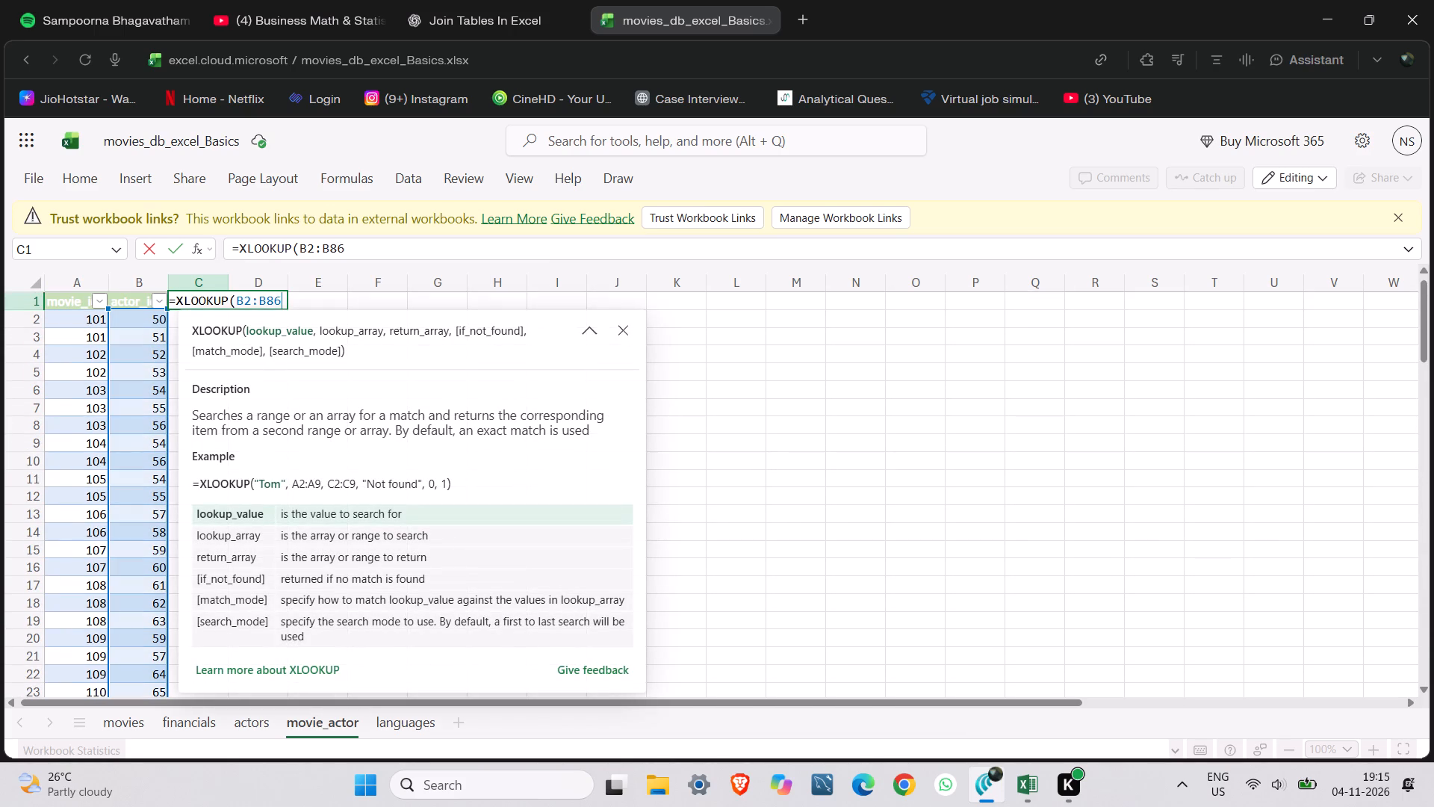
pyautogui.press(',')
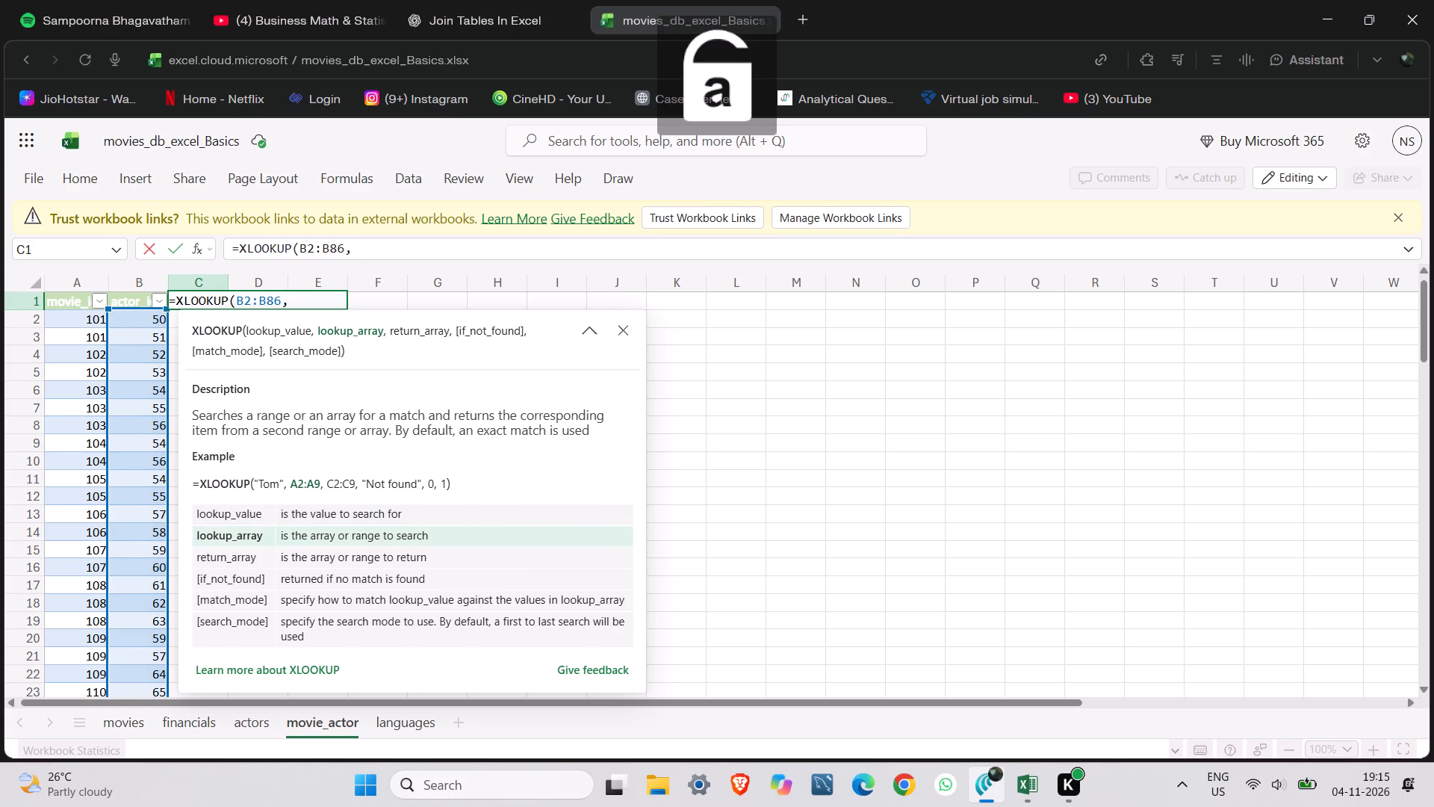
# Begin the lookup array of the XLOOKUP formula in C1 with the sheet reference actors!A.
pyautogui.write('actore')
pyautogui.press('BackSpace')
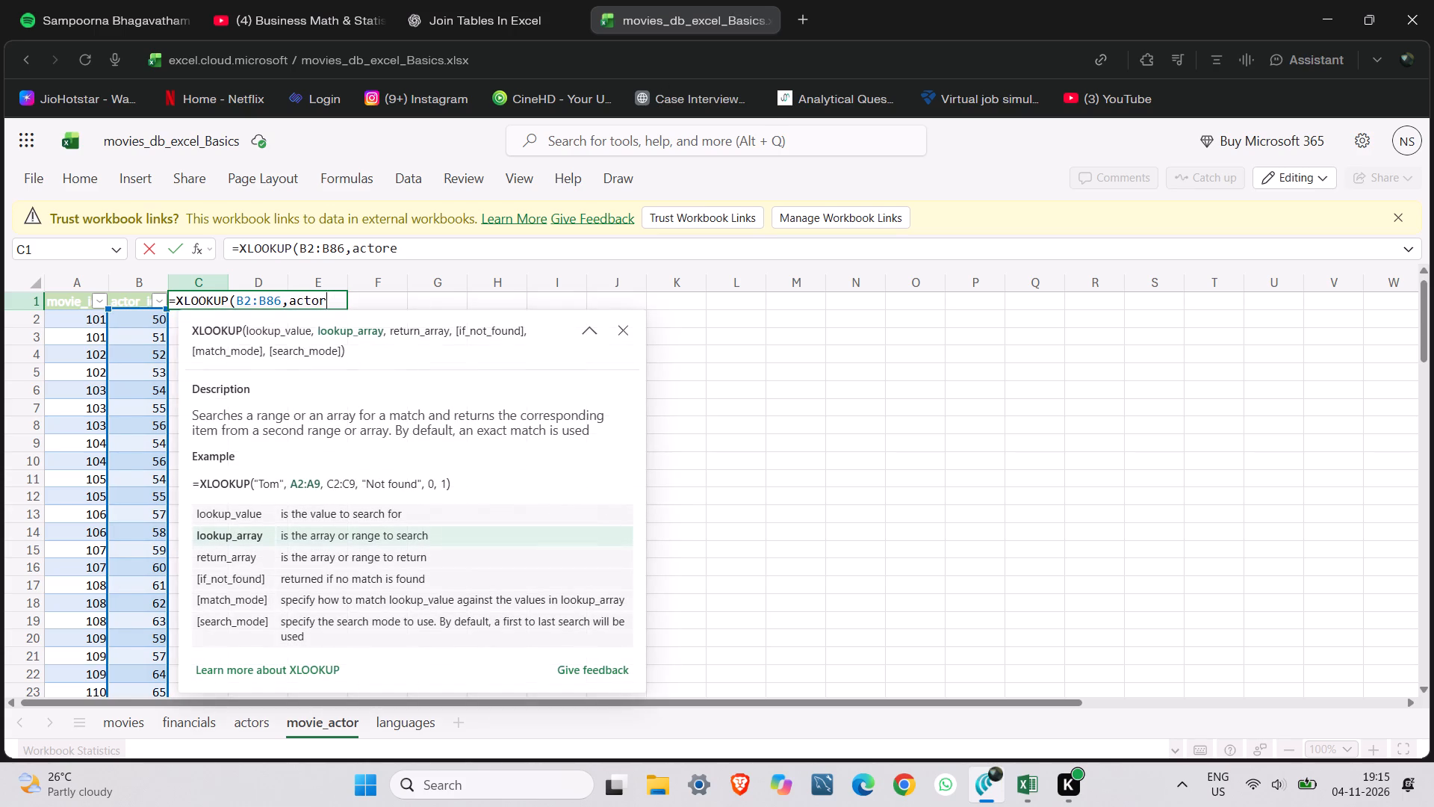
pyautogui.press('s')
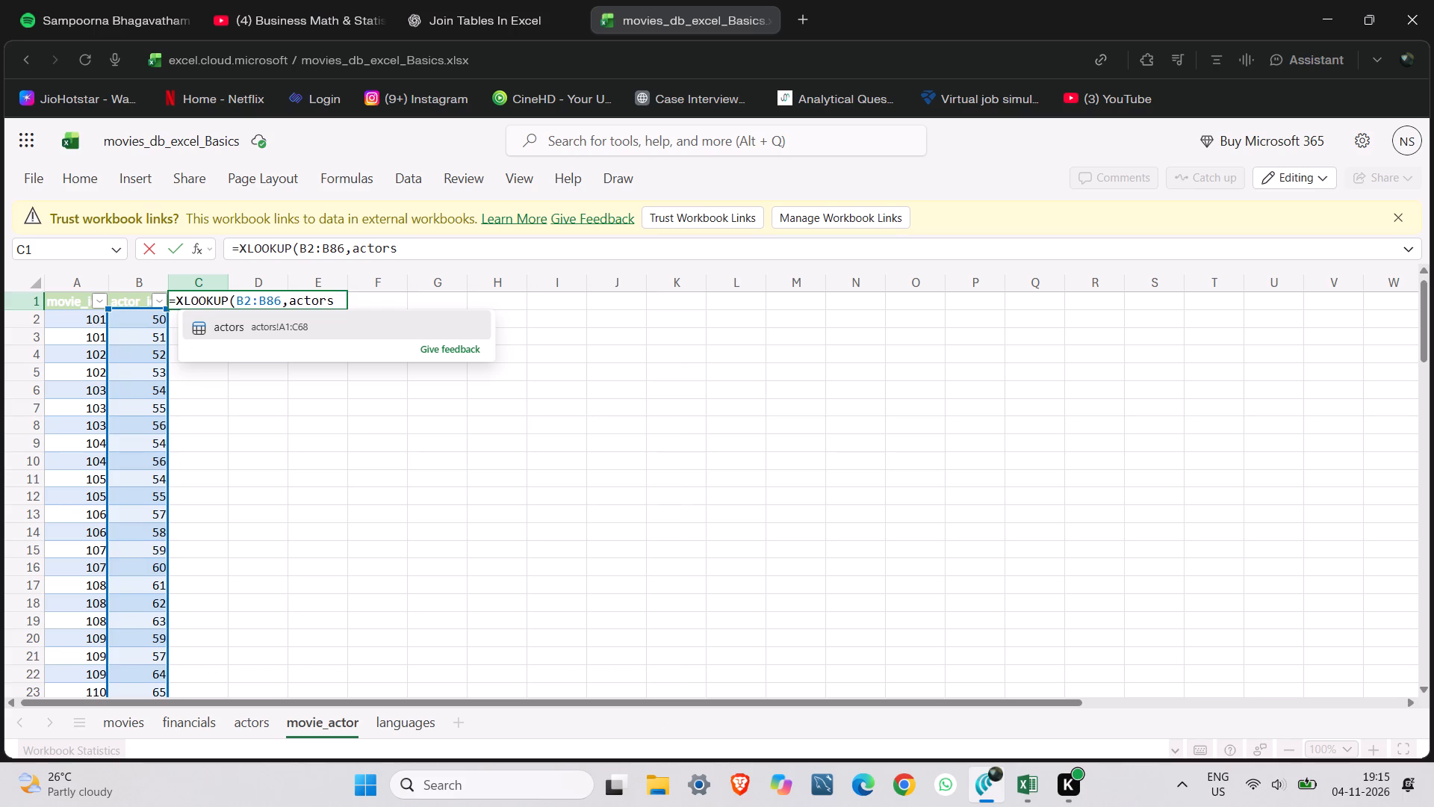
pyautogui.hotkey('shift', '!')
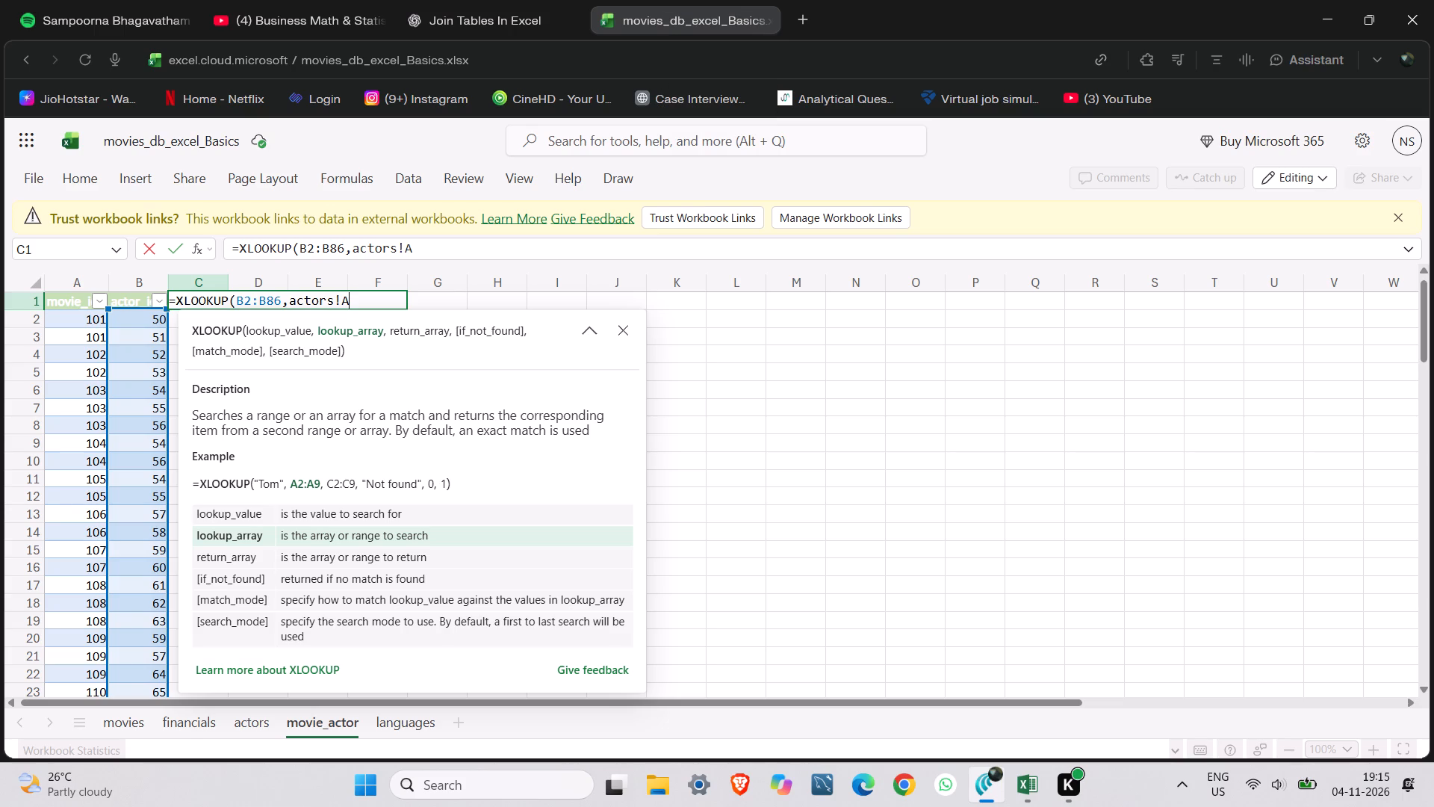
# Examine the actors sheet to find the first and last rows of its actor_id column.
pyautogui.click(256, 723)
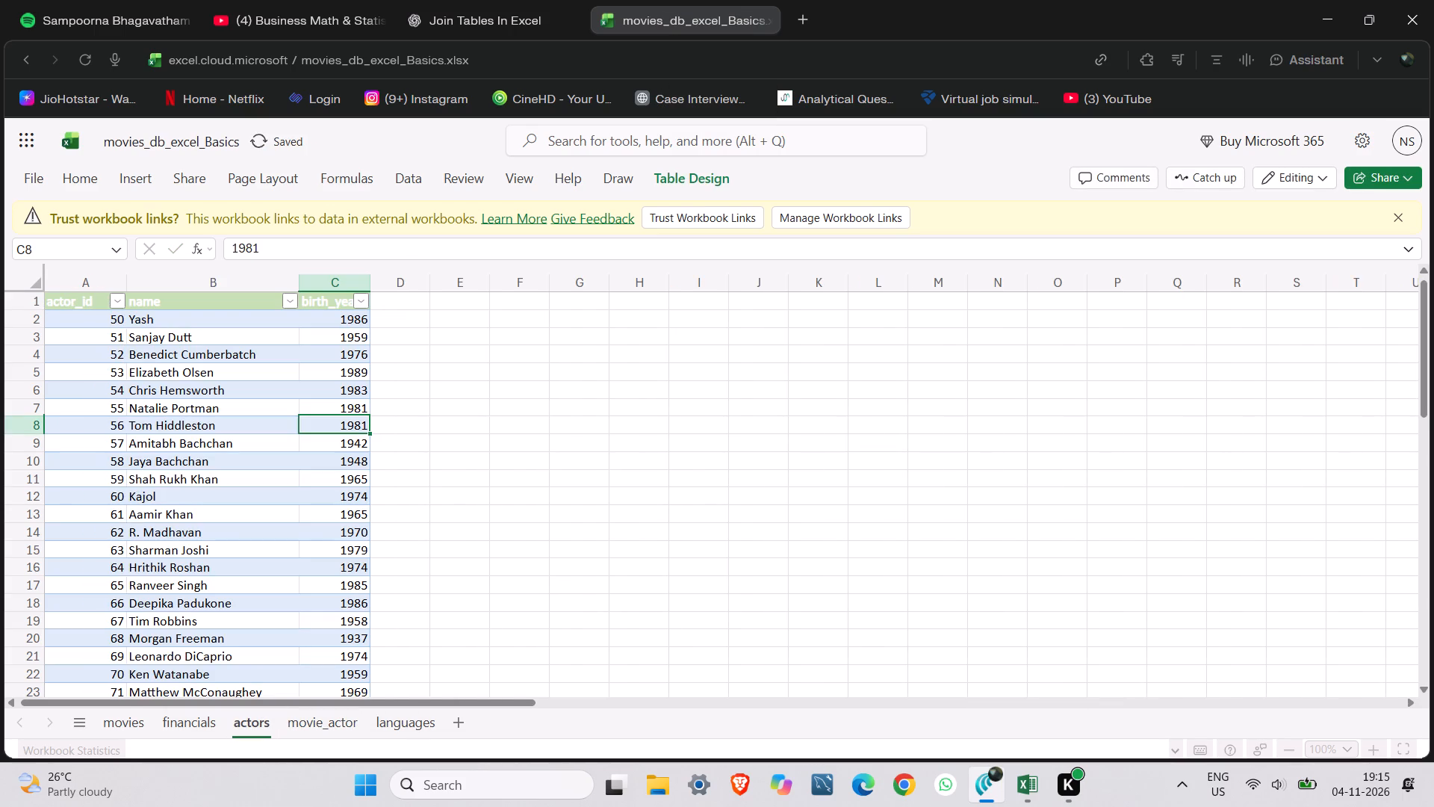
pyautogui.scroll(-2, 177, 579)
pyautogui.scroll(5, 177, 579)
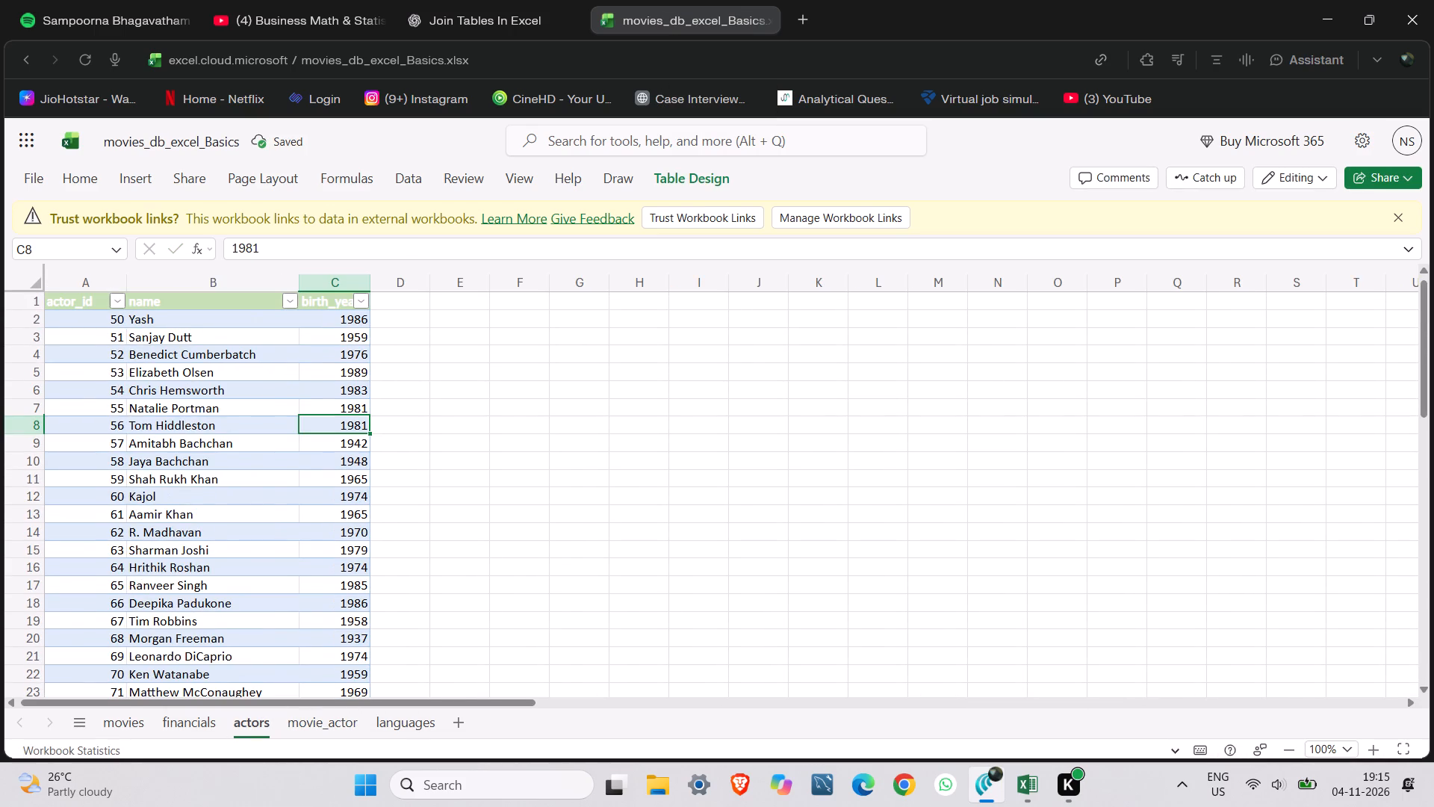
pyautogui.scroll(1, 181, 583)
pyautogui.scroll(-8, 181, 583)
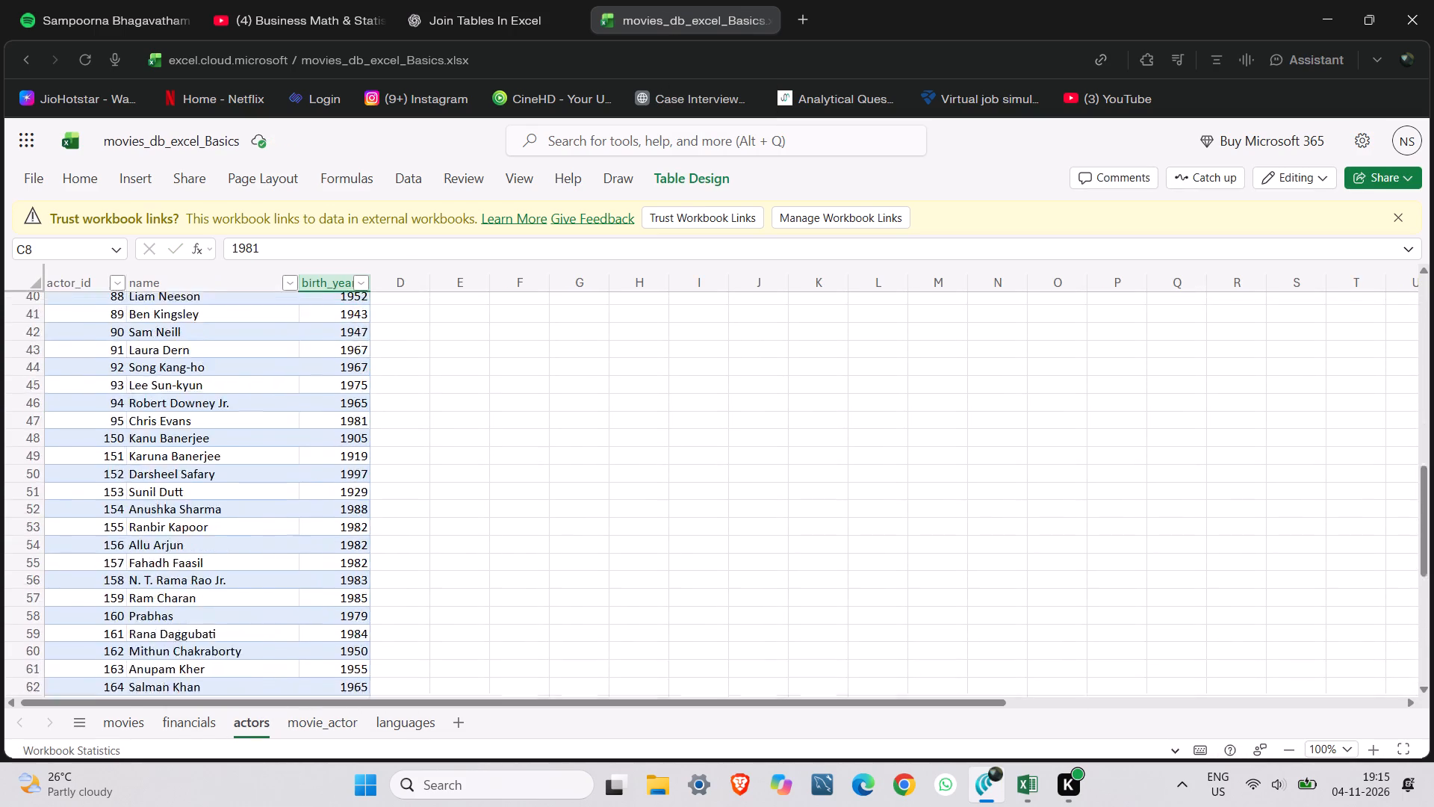
pyautogui.scroll(-4, 181, 583)
pyautogui.scroll(17, 181, 583)
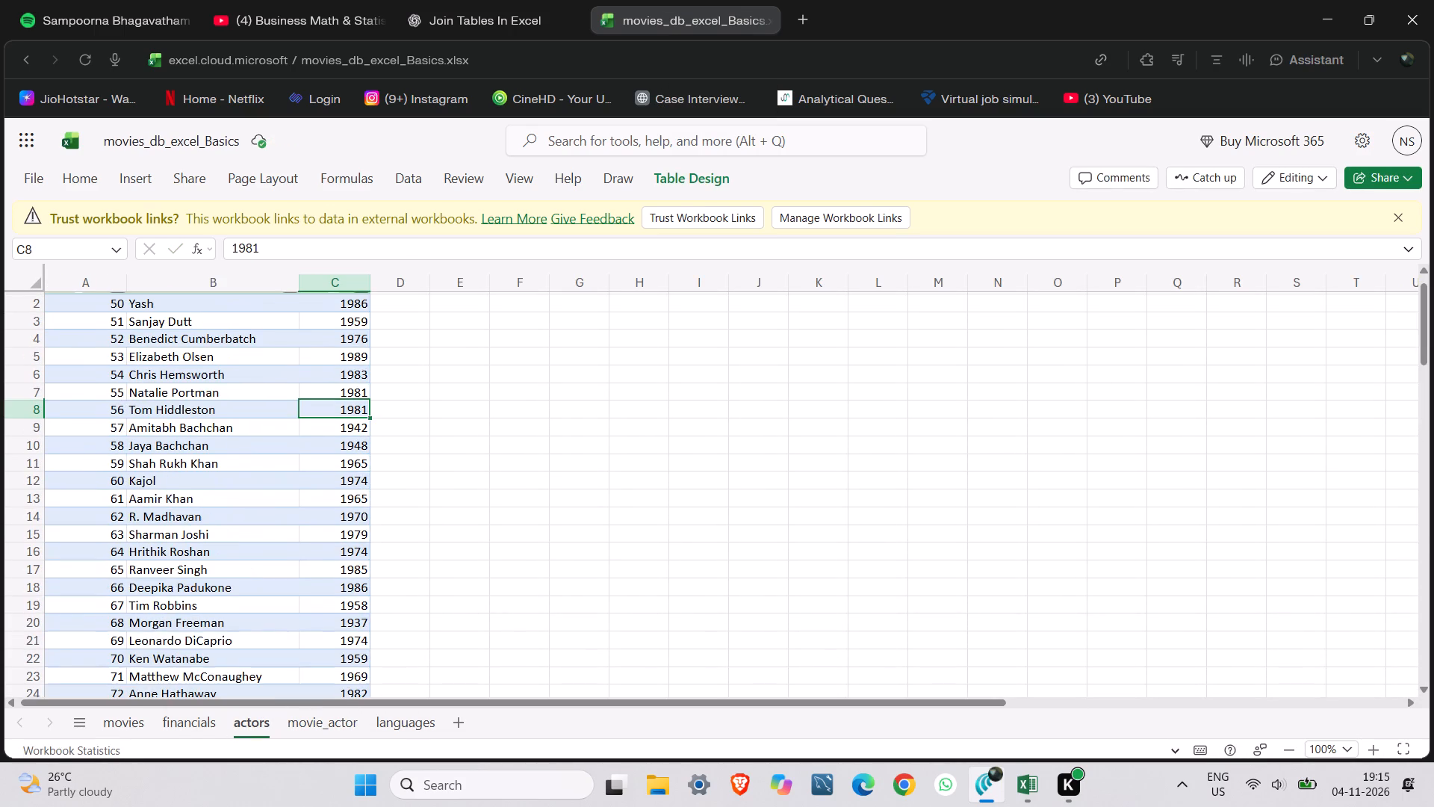
# Back in cell C1 of movie_actor, complete the XLOOKUP lookup array as actors!A2:A68, followed by a comma.
pyautogui.click(310, 726)
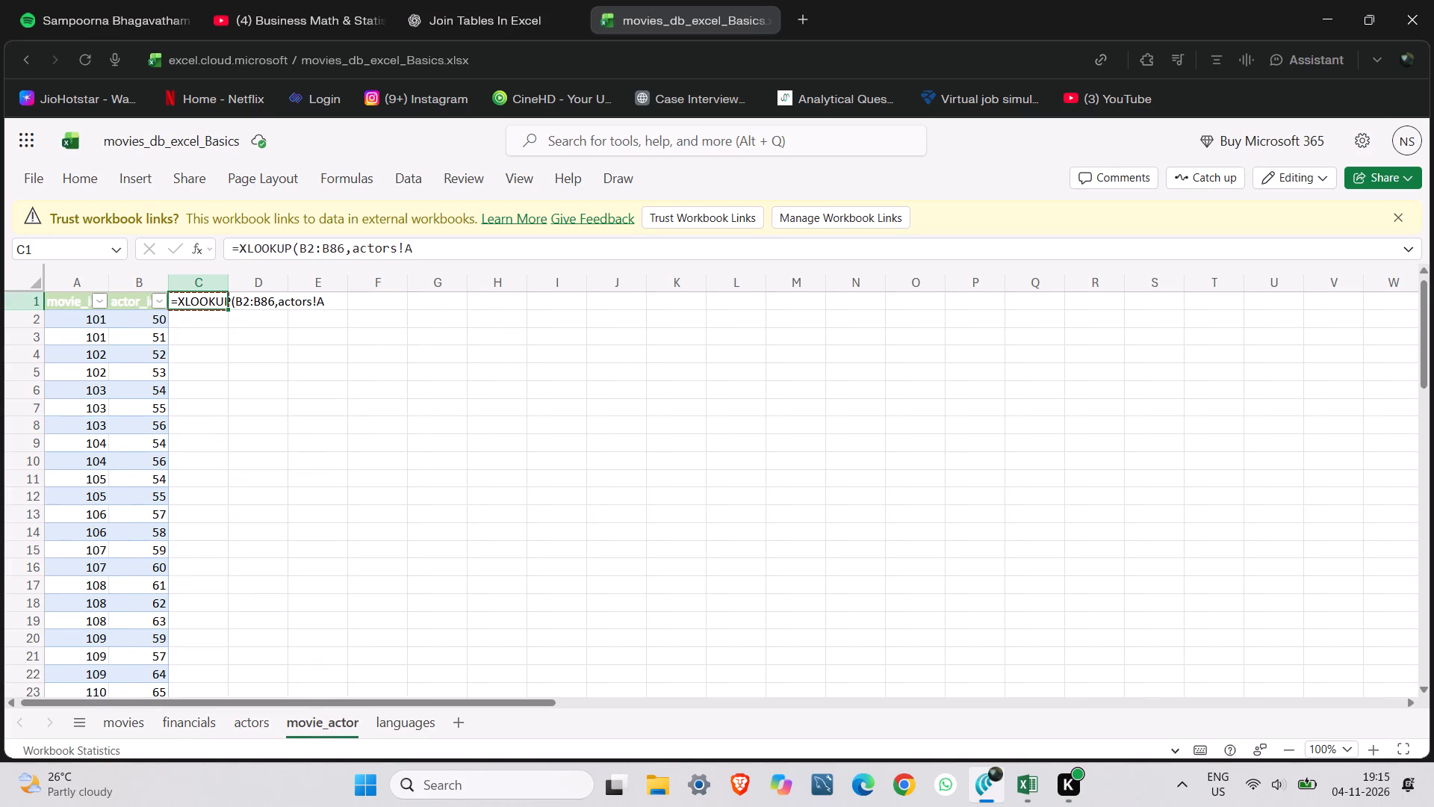
pyautogui.click(426, 244)
pyautogui.press('2')
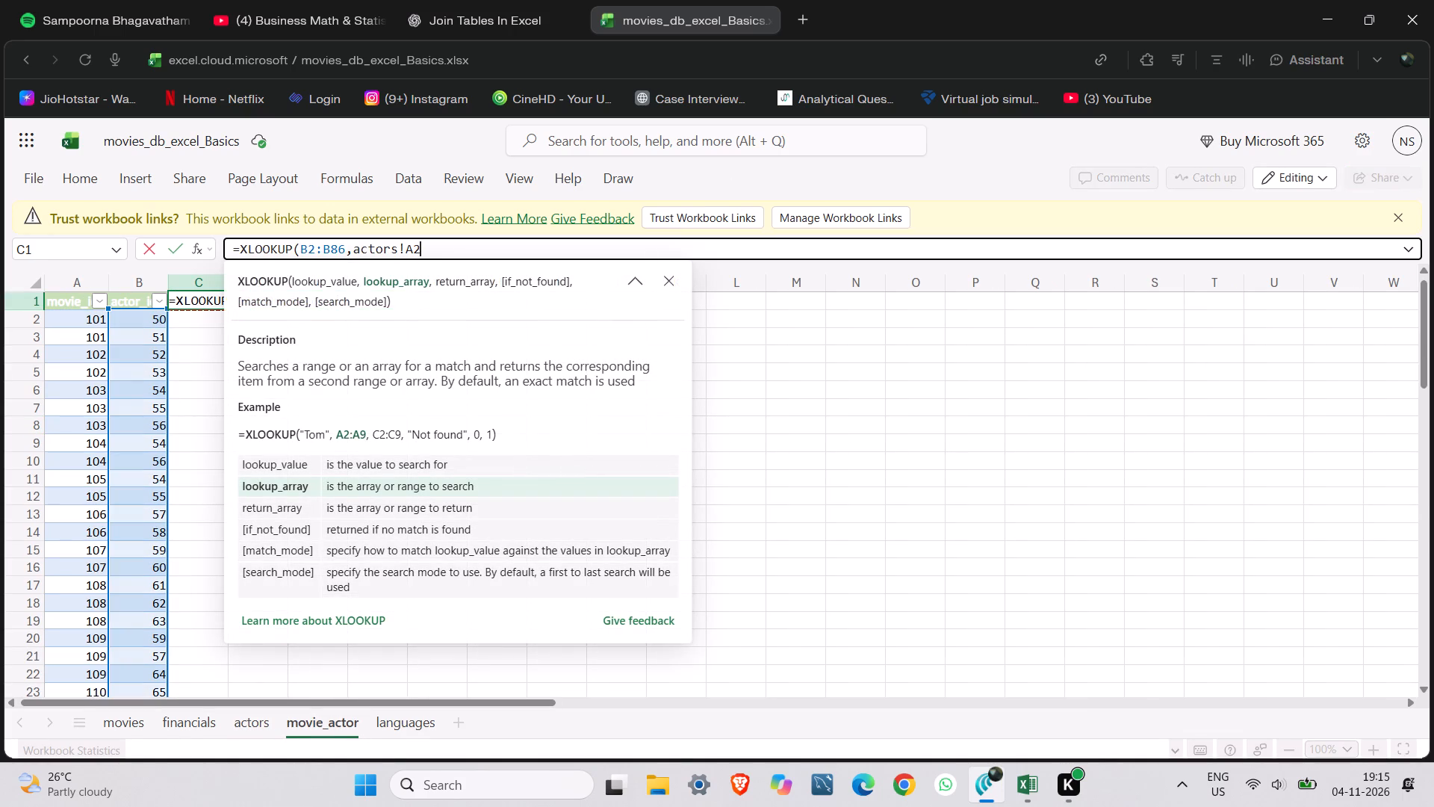
pyautogui.hotkey('shift', ':')
pyautogui.press('Return')
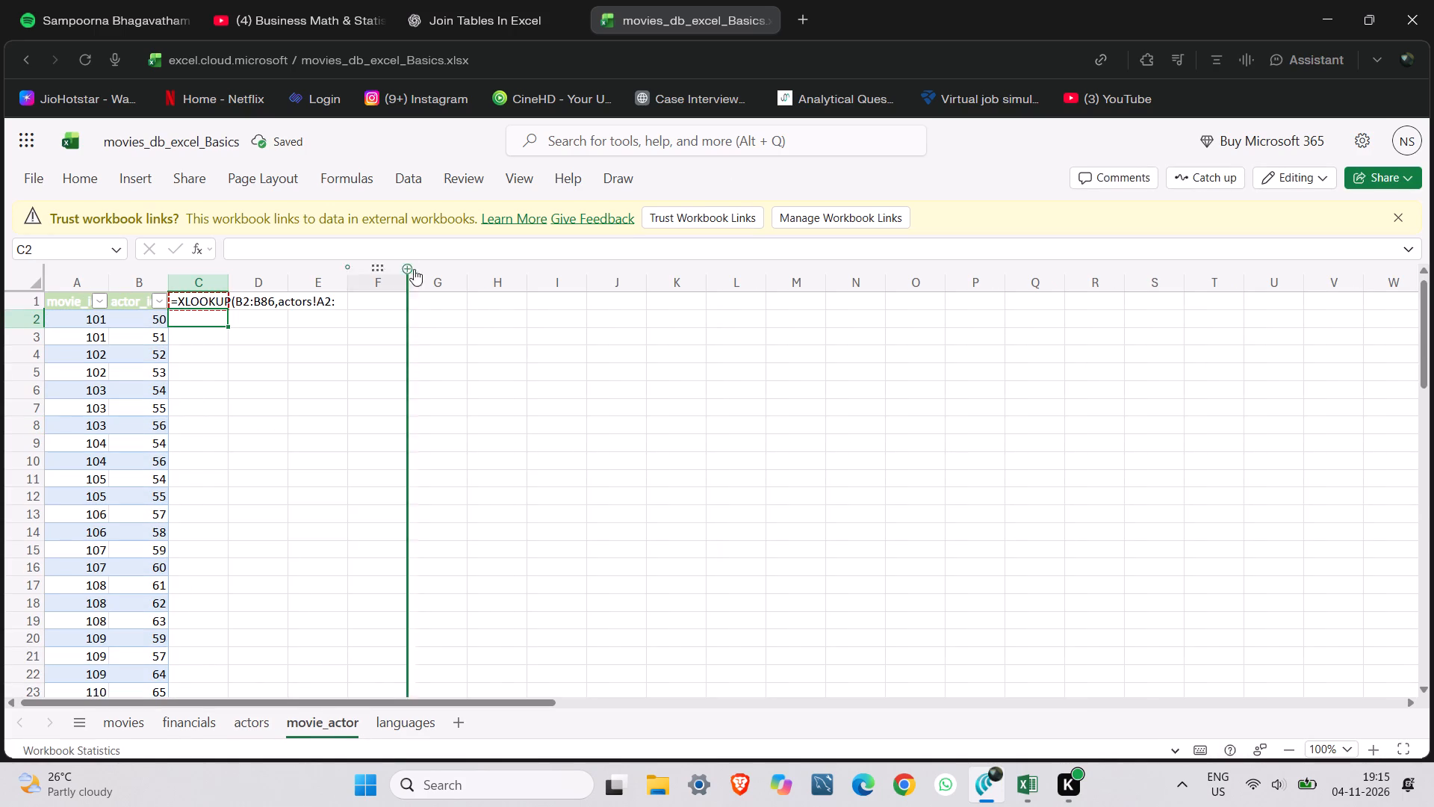
pyautogui.click(321, 298)
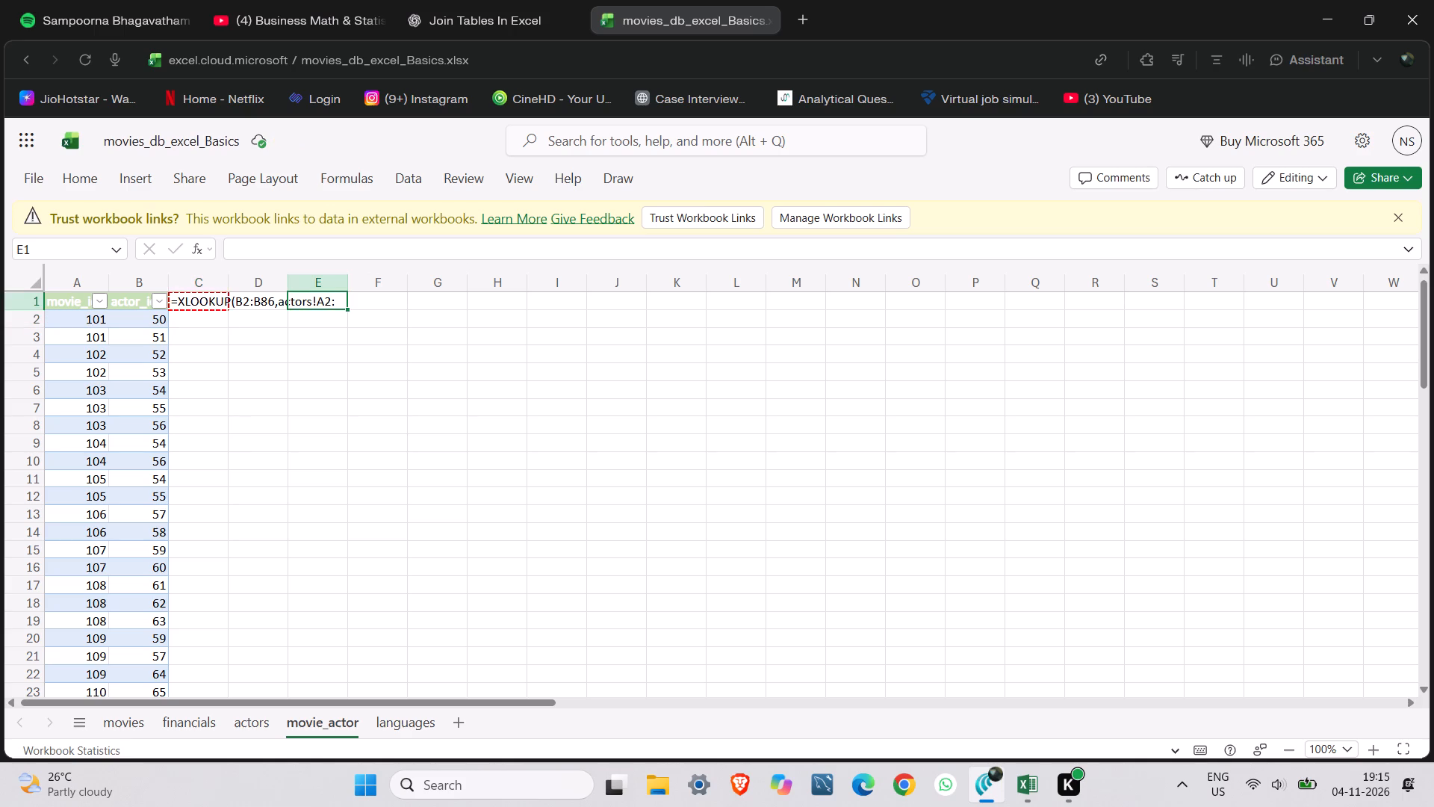
pyautogui.doubleClick(224, 302)
pyautogui.click(442, 237)
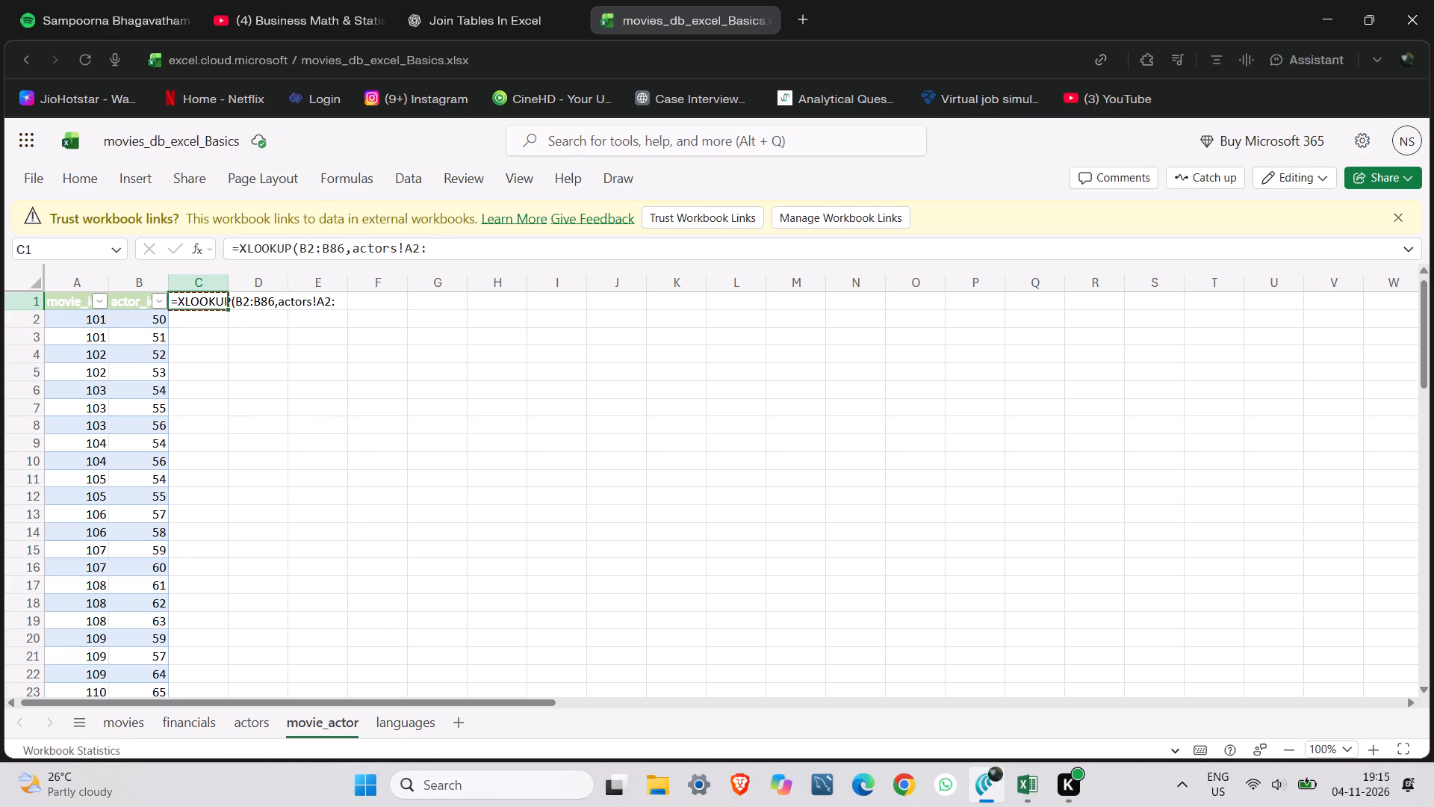
pyautogui.click(436, 248)
pyautogui.write('68')
pyautogui.press(',')
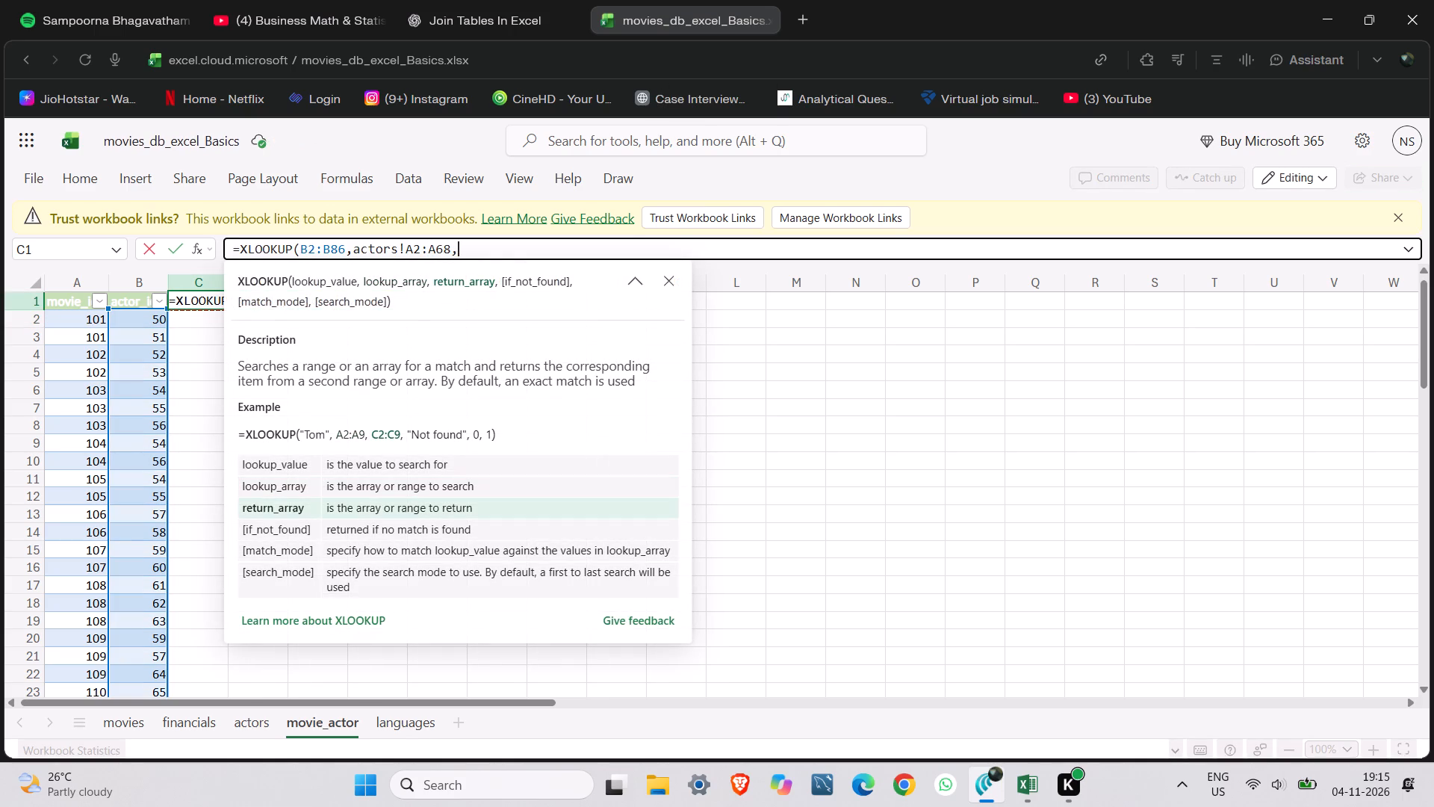
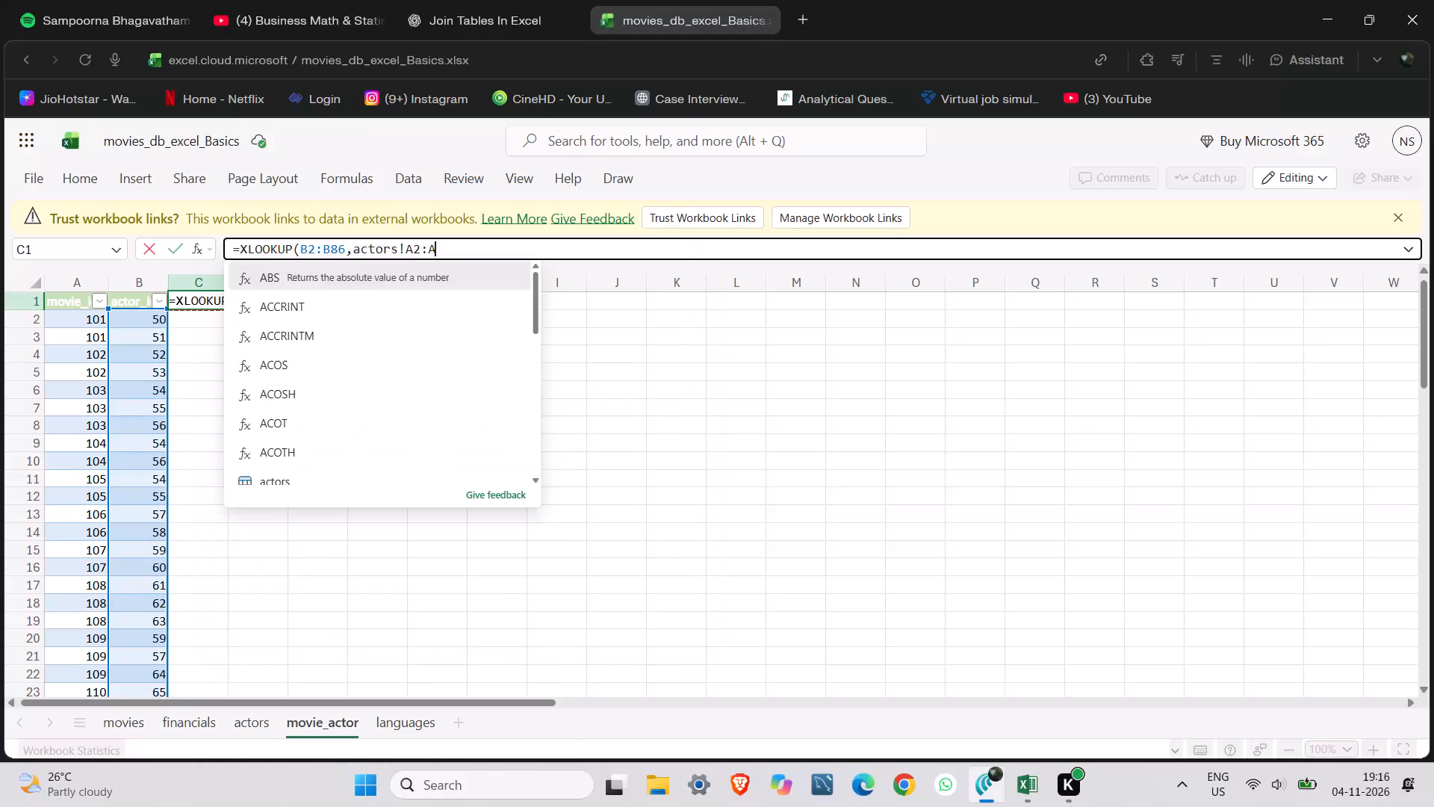
# Change the XLOOKUP lookup array in C1 to the whole column actors!A:A, followed by a comma.
pyautogui.press('BackSpace')
pyautogui.press('BackSpace')
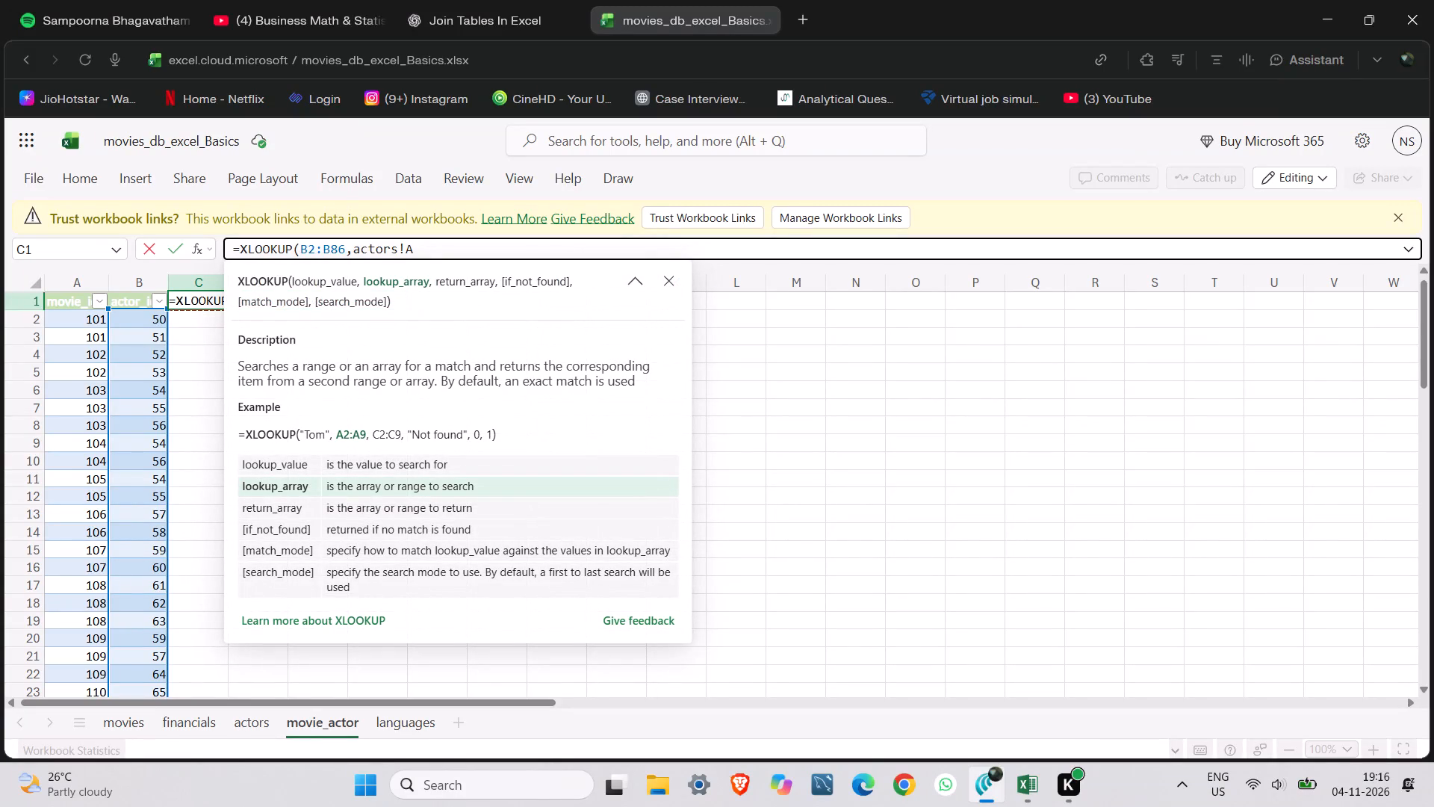
pyautogui.hotkey('shift', ':')
pyautogui.press(',')
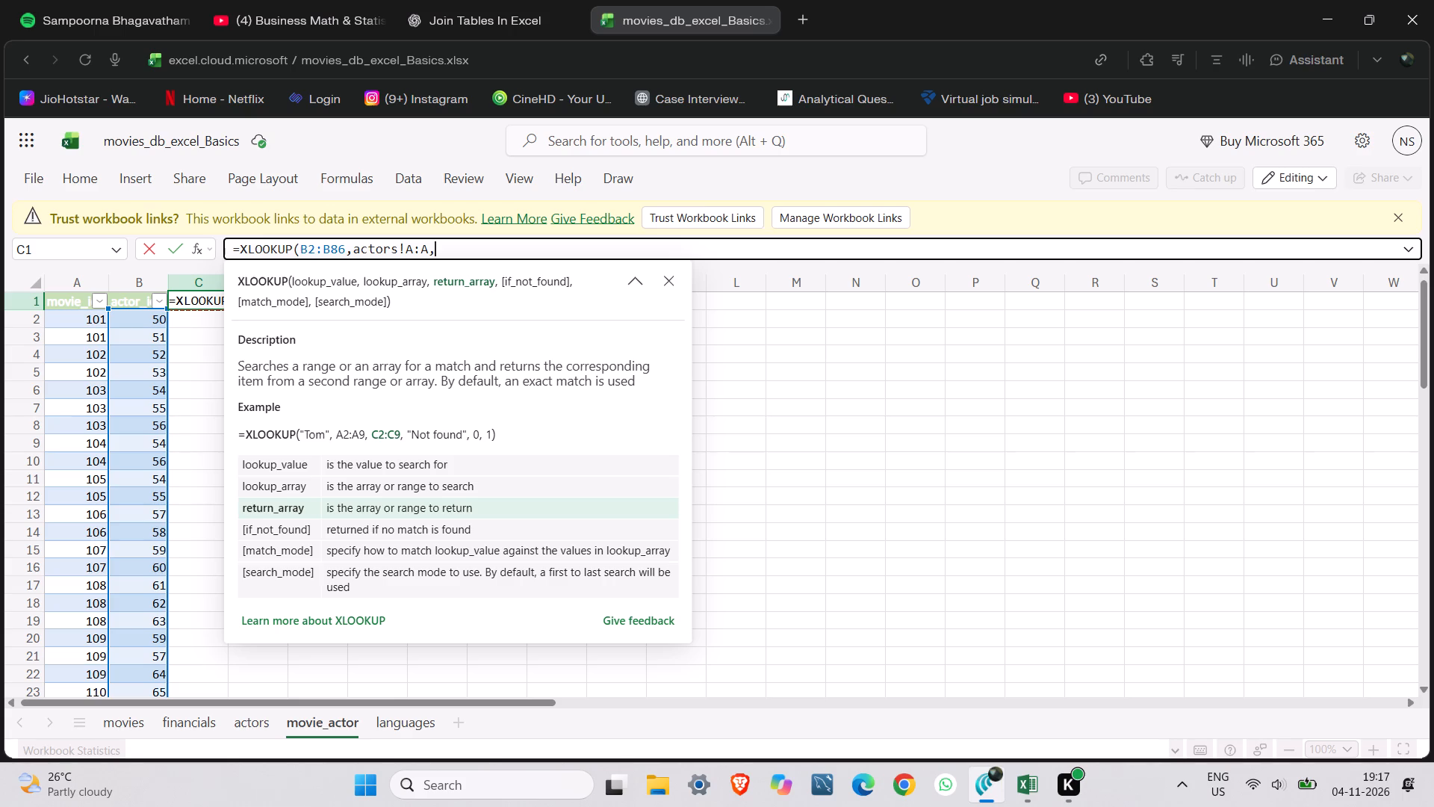
# Enter actors!B:B, the actors sheet's name column, as the XLOOKUP return array.
pyautogui.write('ACTORD')
pyautogui.press('BackSpace')
pyautogui.press('BackSpace')
pyautogui.press('BackSpace')
pyautogui.press('BackSpace')
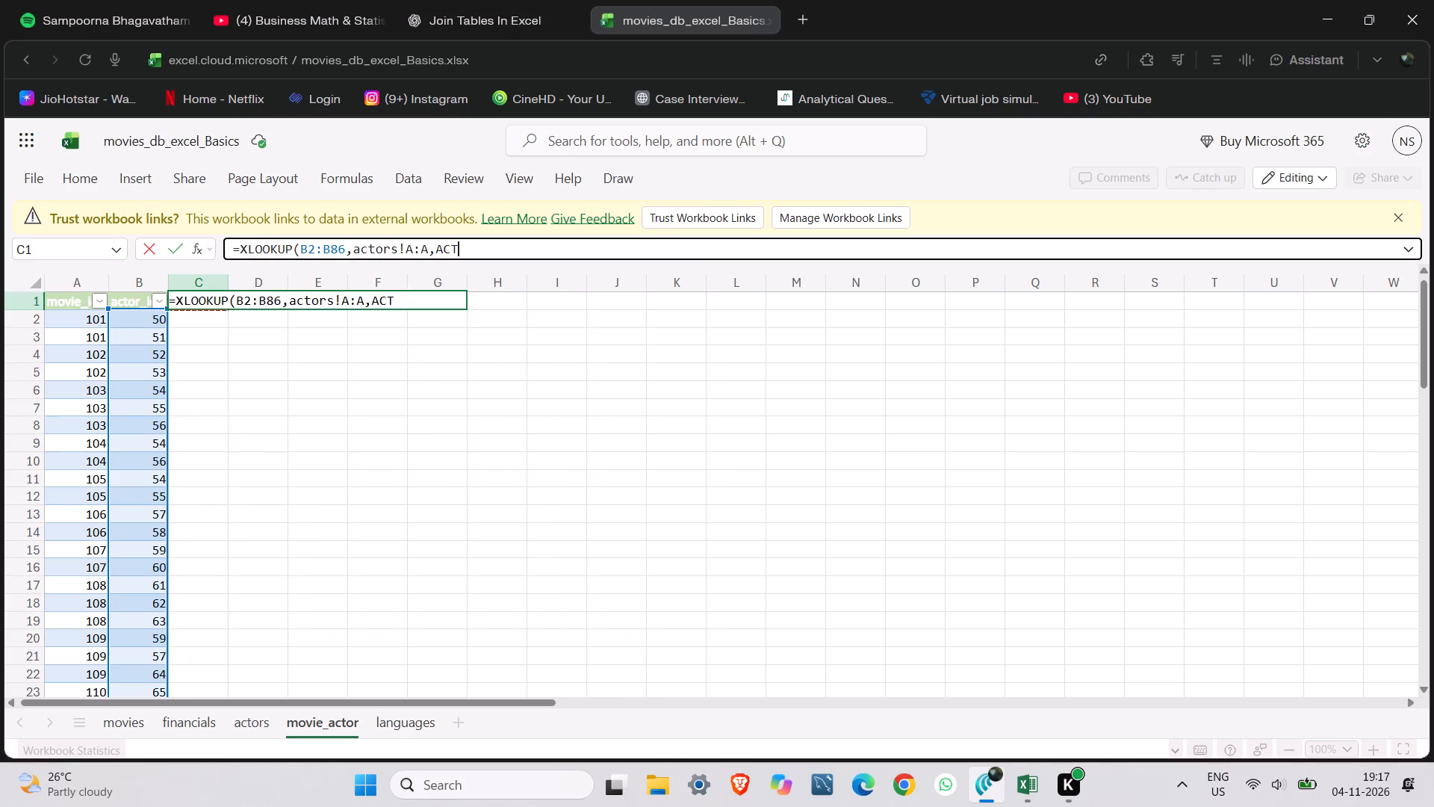
pyautogui.press('BackSpace')
pyautogui.press('BackSpace')
pyautogui.write('ACTORS')
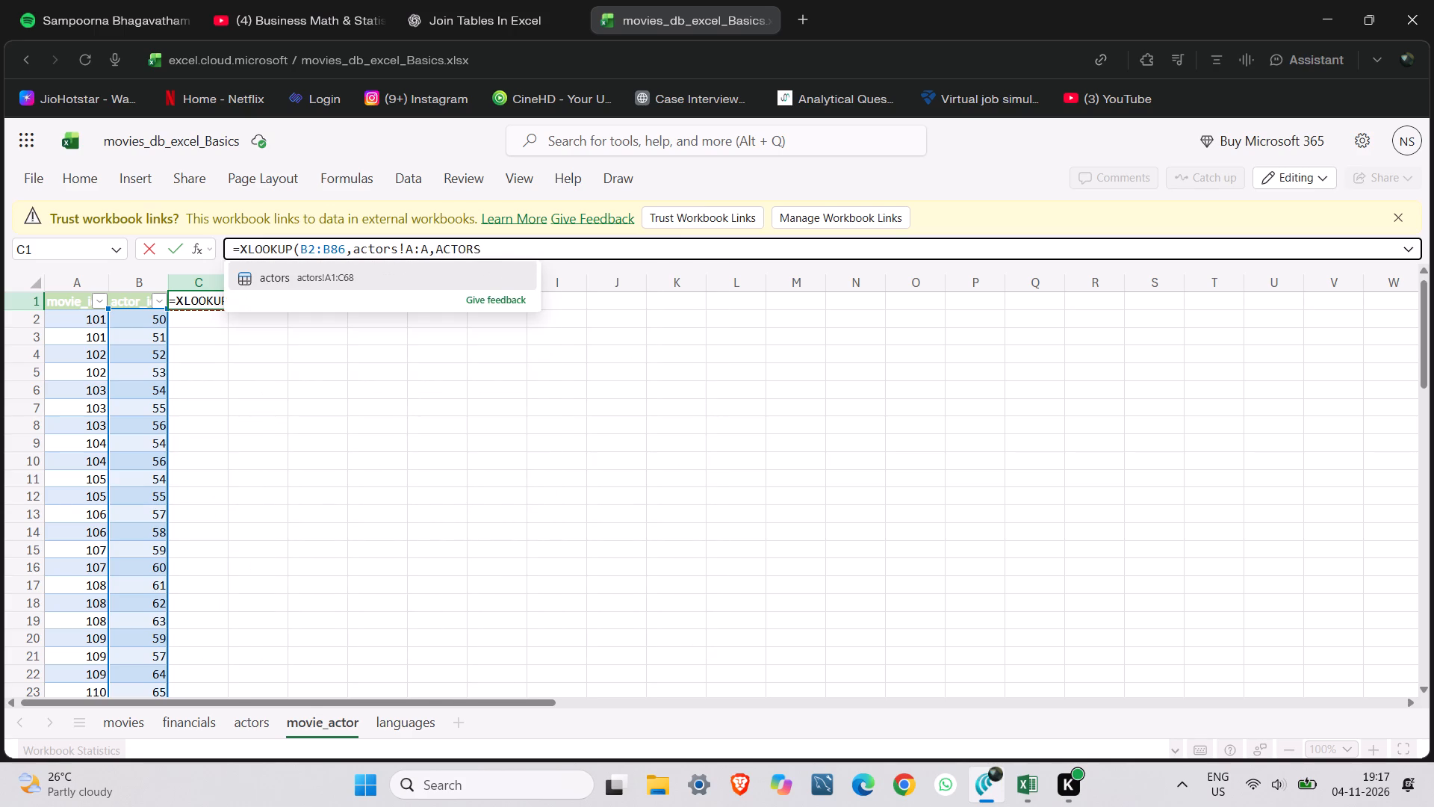
pyautogui.click(352, 275)
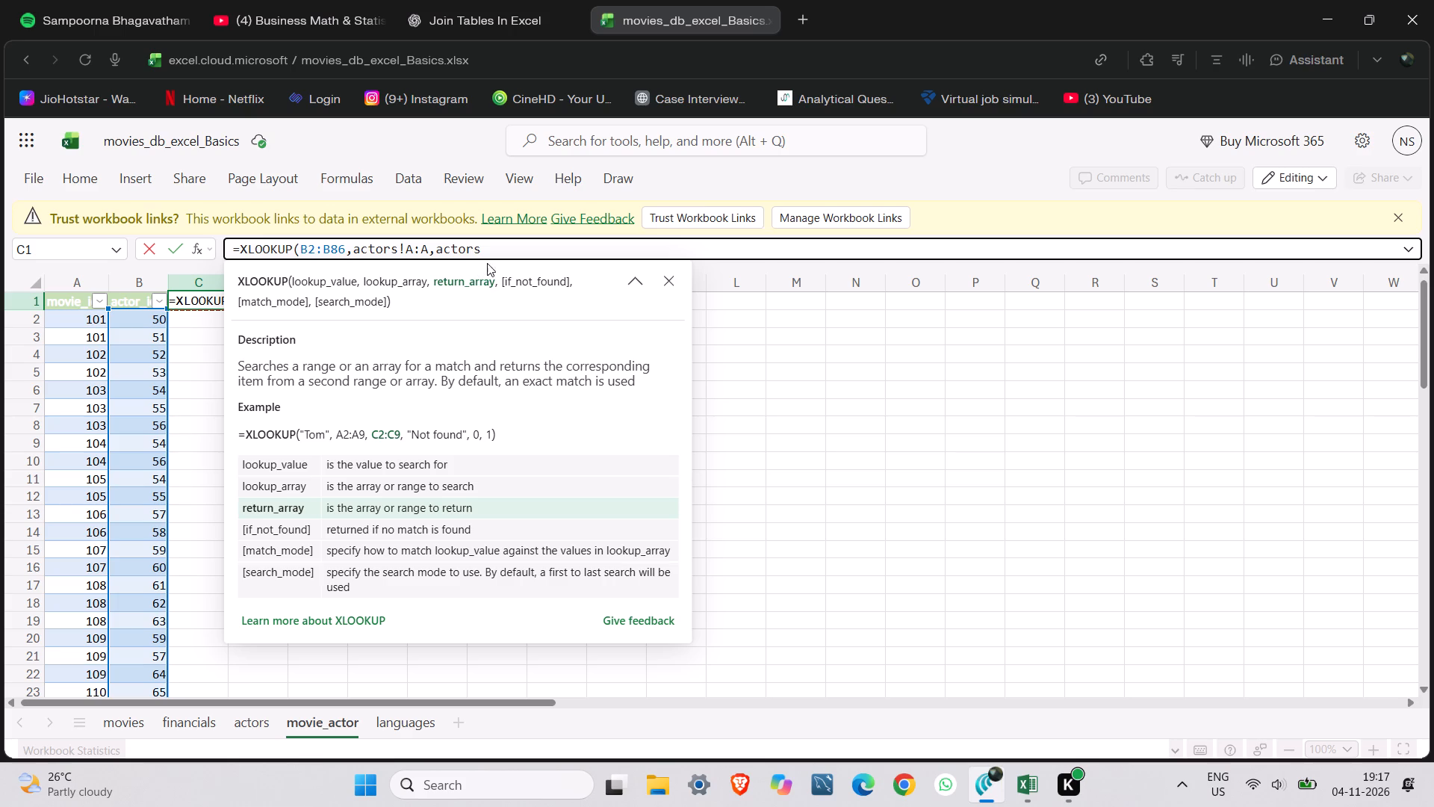
pyautogui.hotkey('shift', '!')
pyautogui.write('B:B')
# Add actors!C:C, the birth year column, as the formula's next argument, followed by a comma.
pyautogui.press(',')
pyautogui.write('ACTORS')
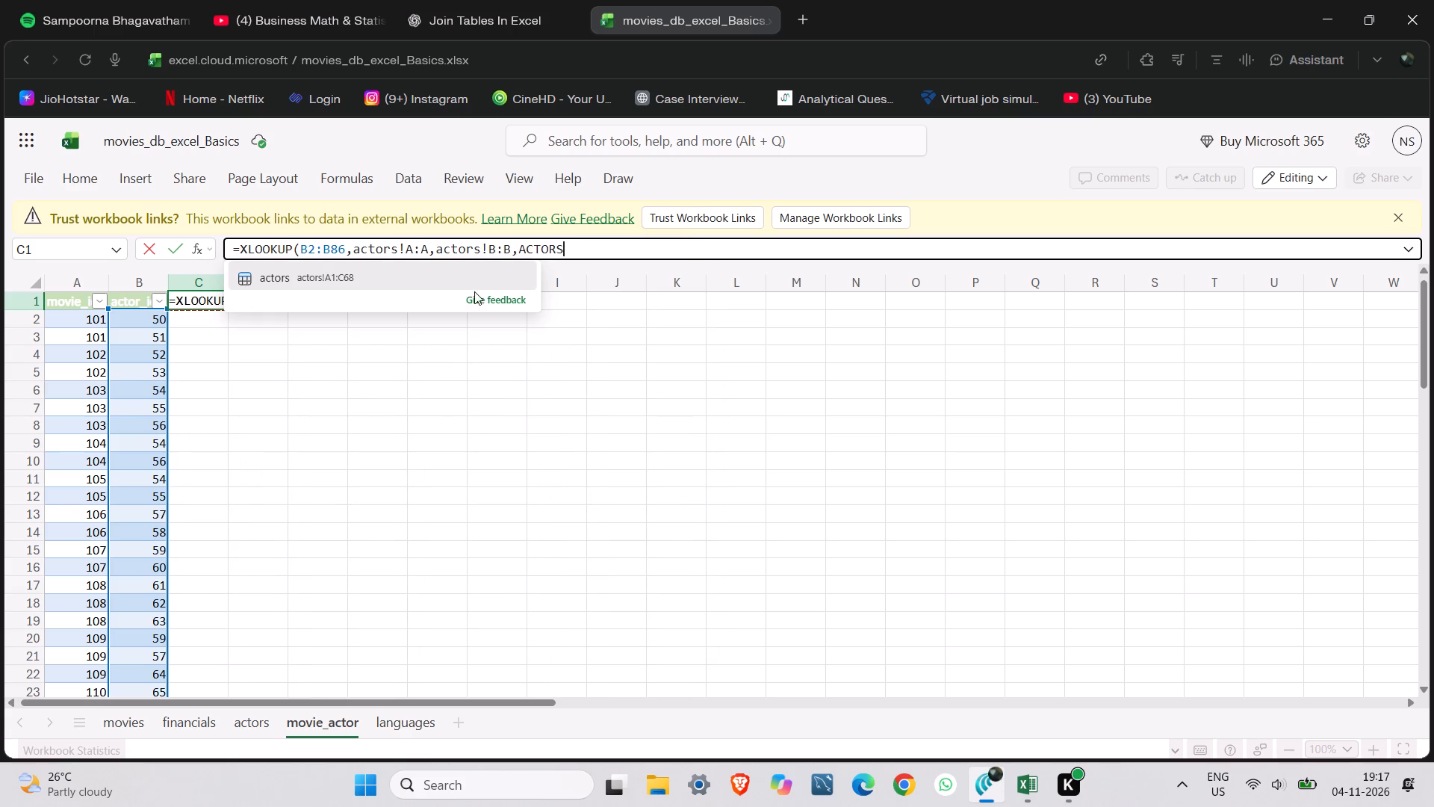
pyautogui.click(471, 273)
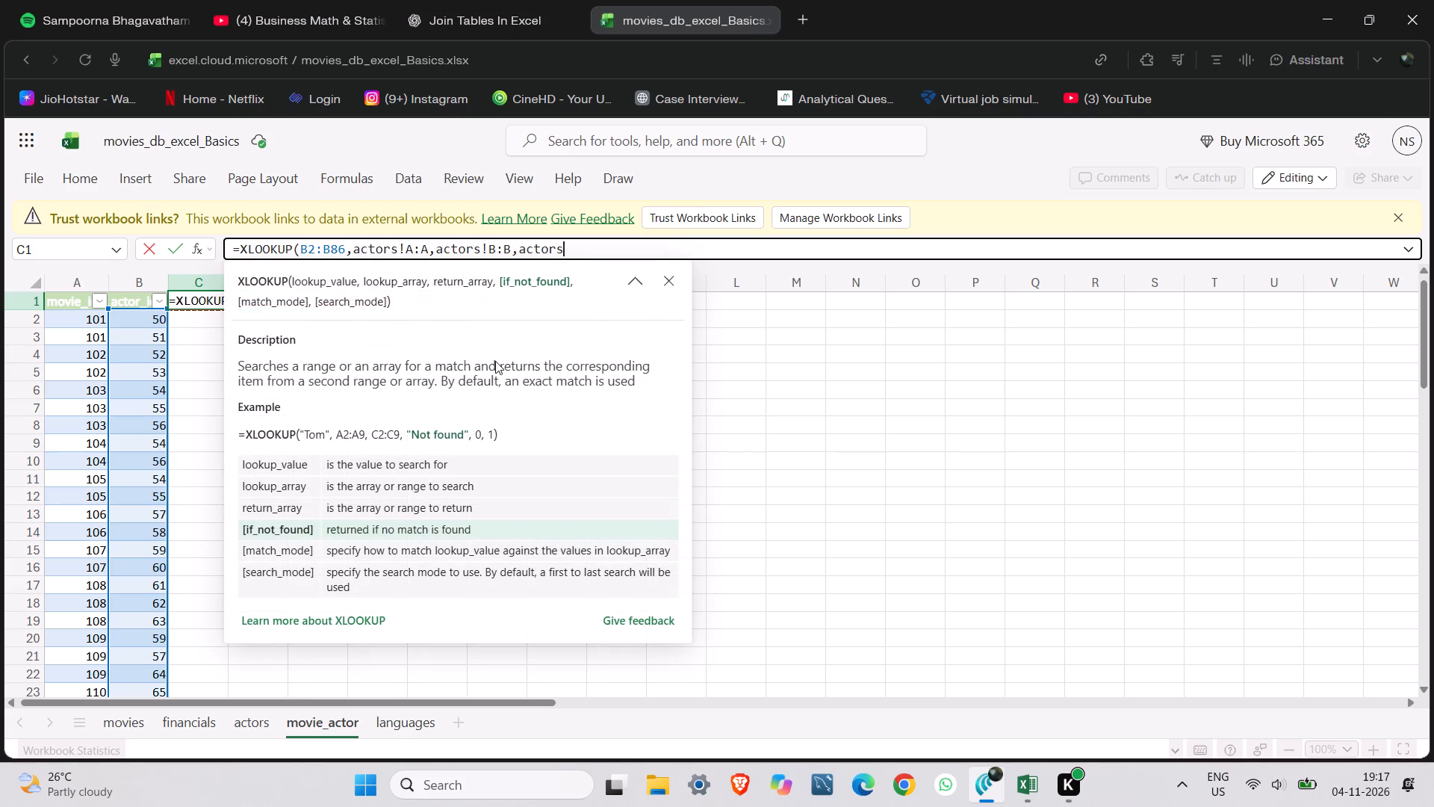
pyautogui.write('C:C')
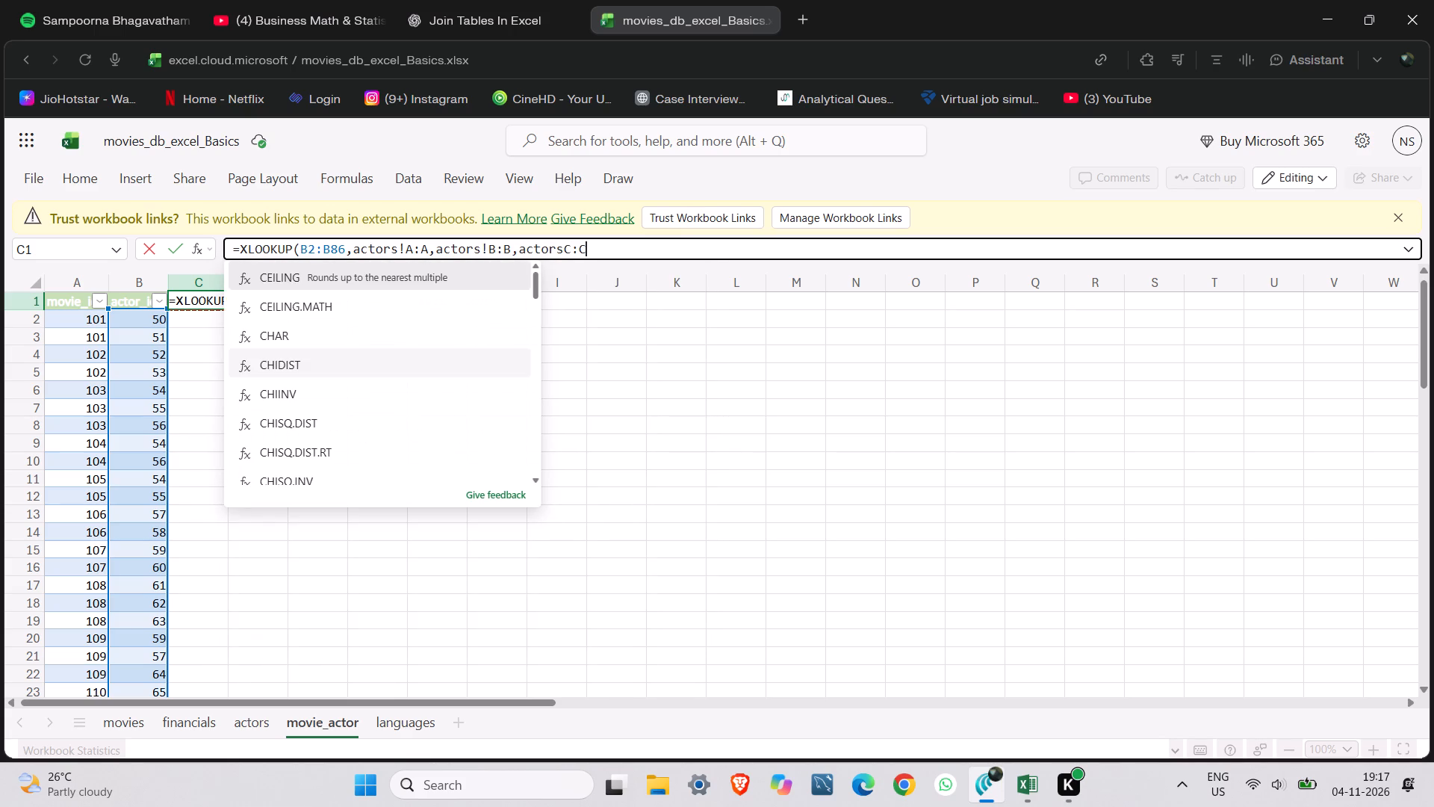
pyautogui.press('Left')
pyautogui.press('Left')
pyautogui.press('Left')
pyautogui.hotkey('shift', '!')
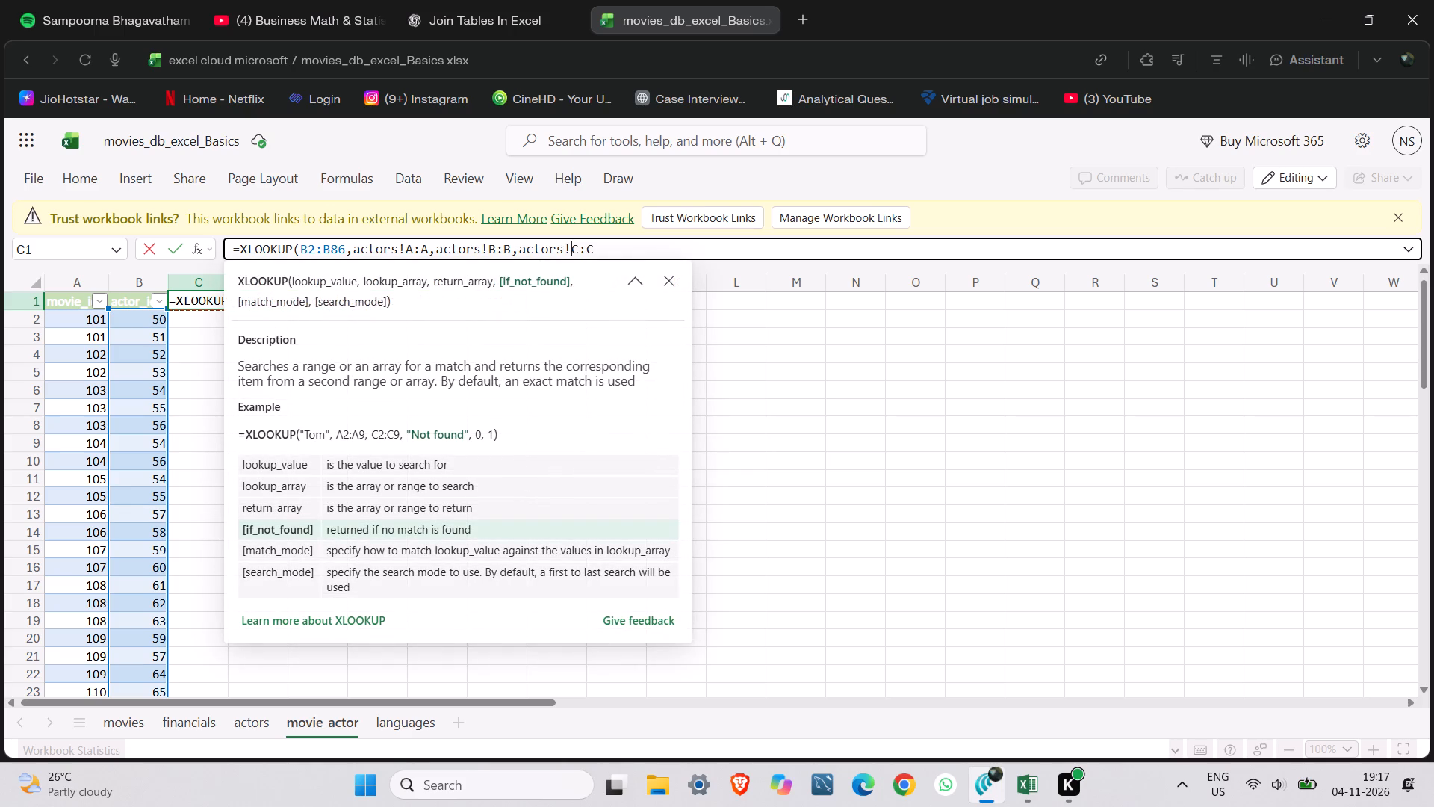
pyautogui.press('Right')
pyautogui.press('Right')
pyautogui.press('Right')
pyautogui.press(',')
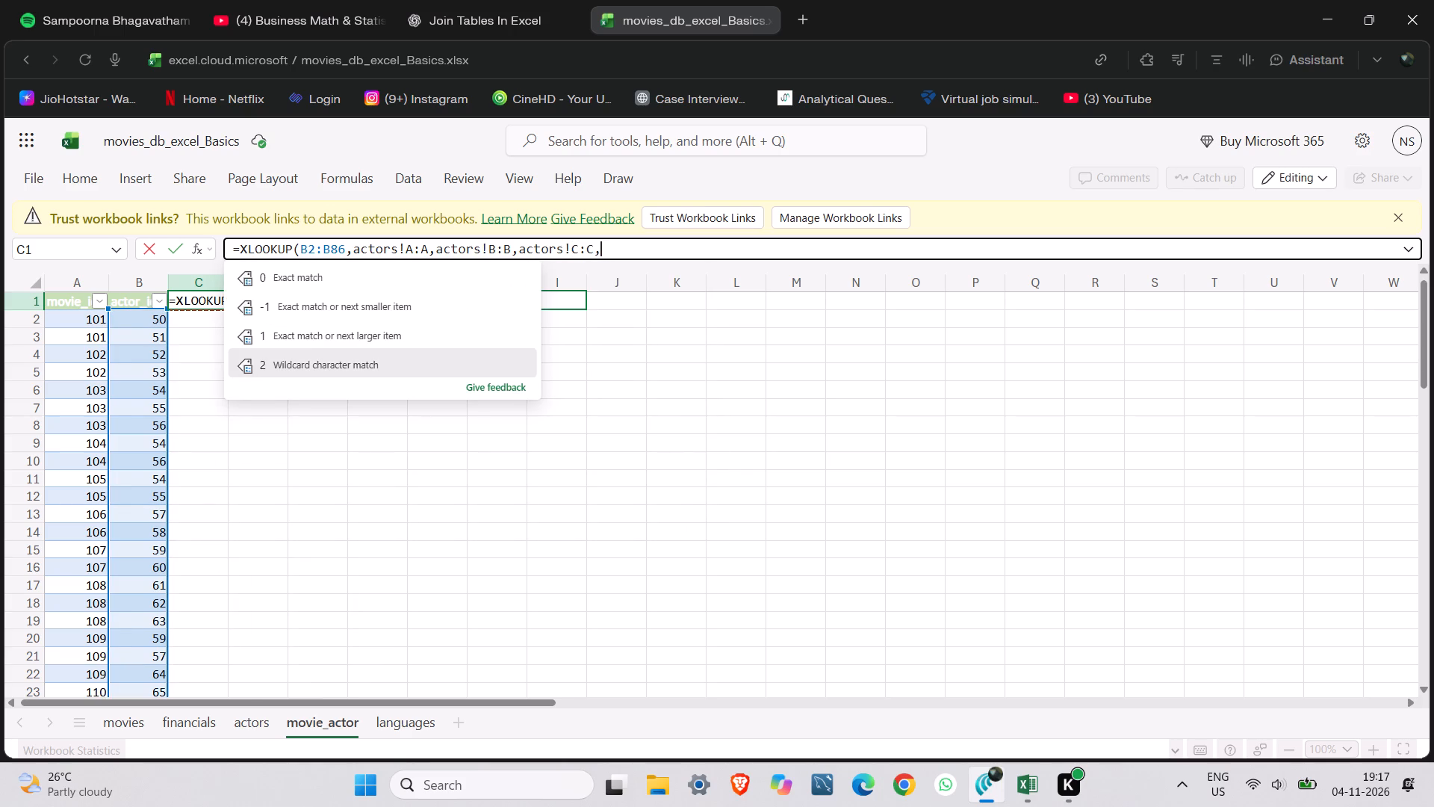
# After checking the actors sheet, finish the C1 formula on movie_actor with "Not found" and a closing parenthesis, and enter it.
pyautogui.click(248, 730)
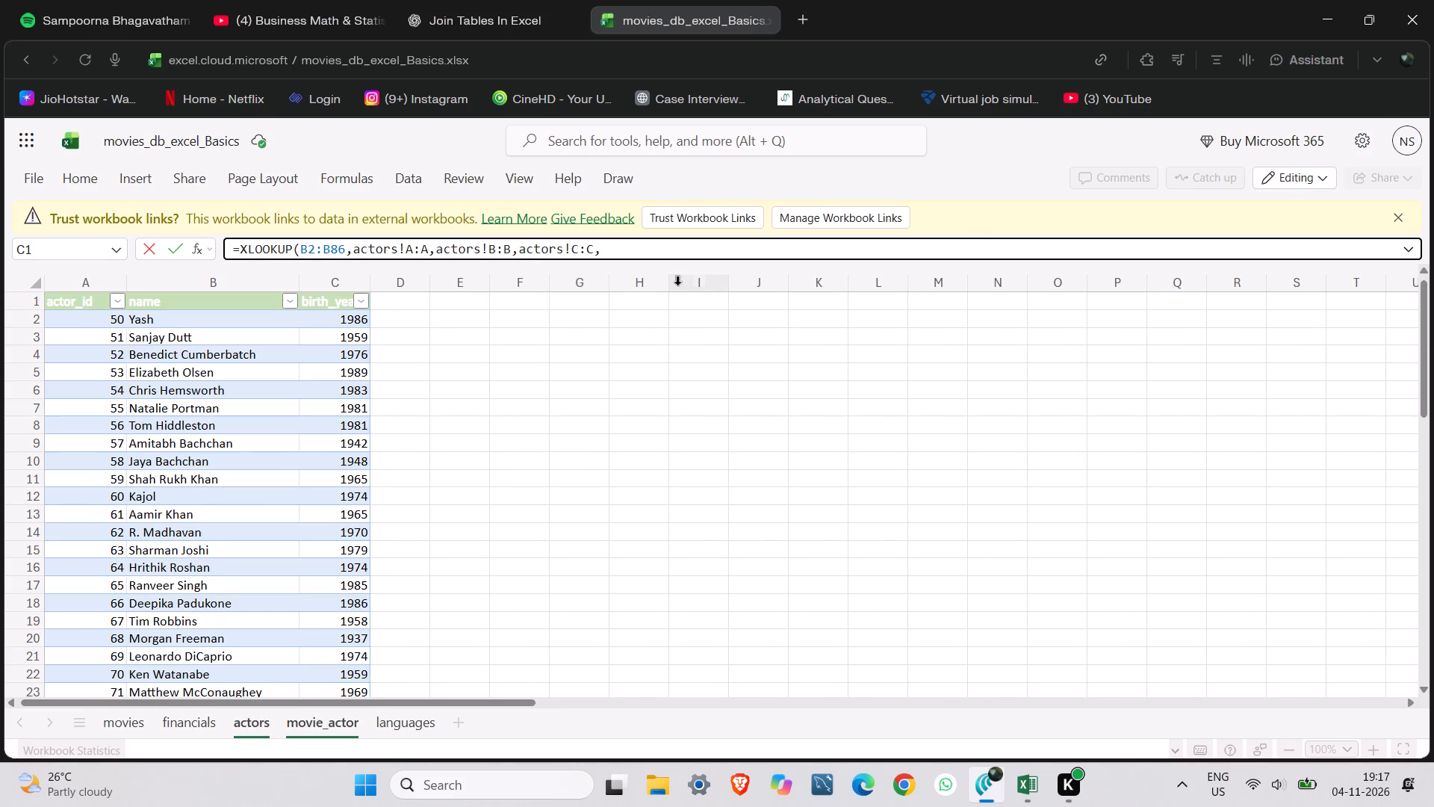
pyautogui.click(637, 263)
pyautogui.click(624, 256)
pyautogui.click(619, 250)
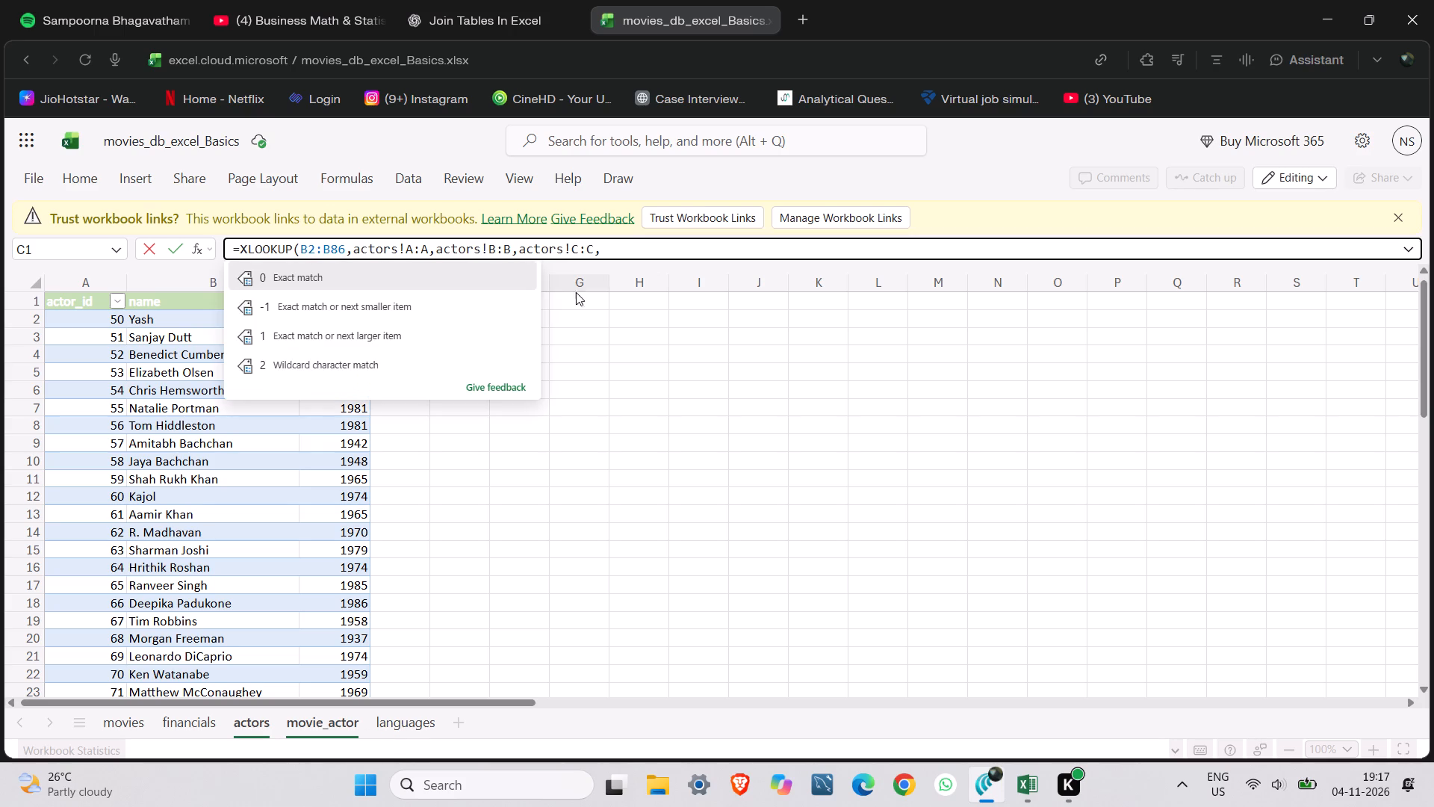
pyautogui.click(308, 732)
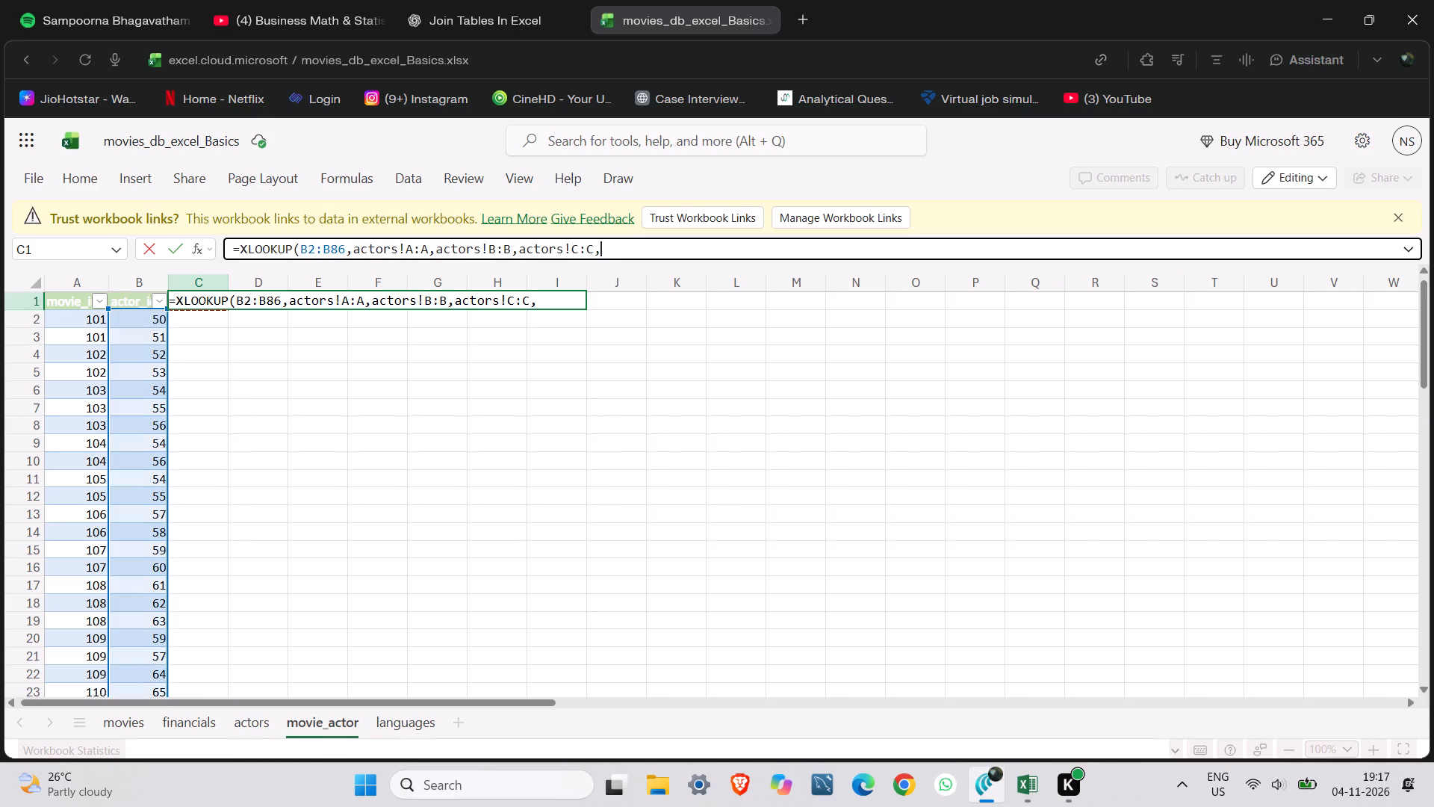
pyautogui.hotkey('shift', '"')
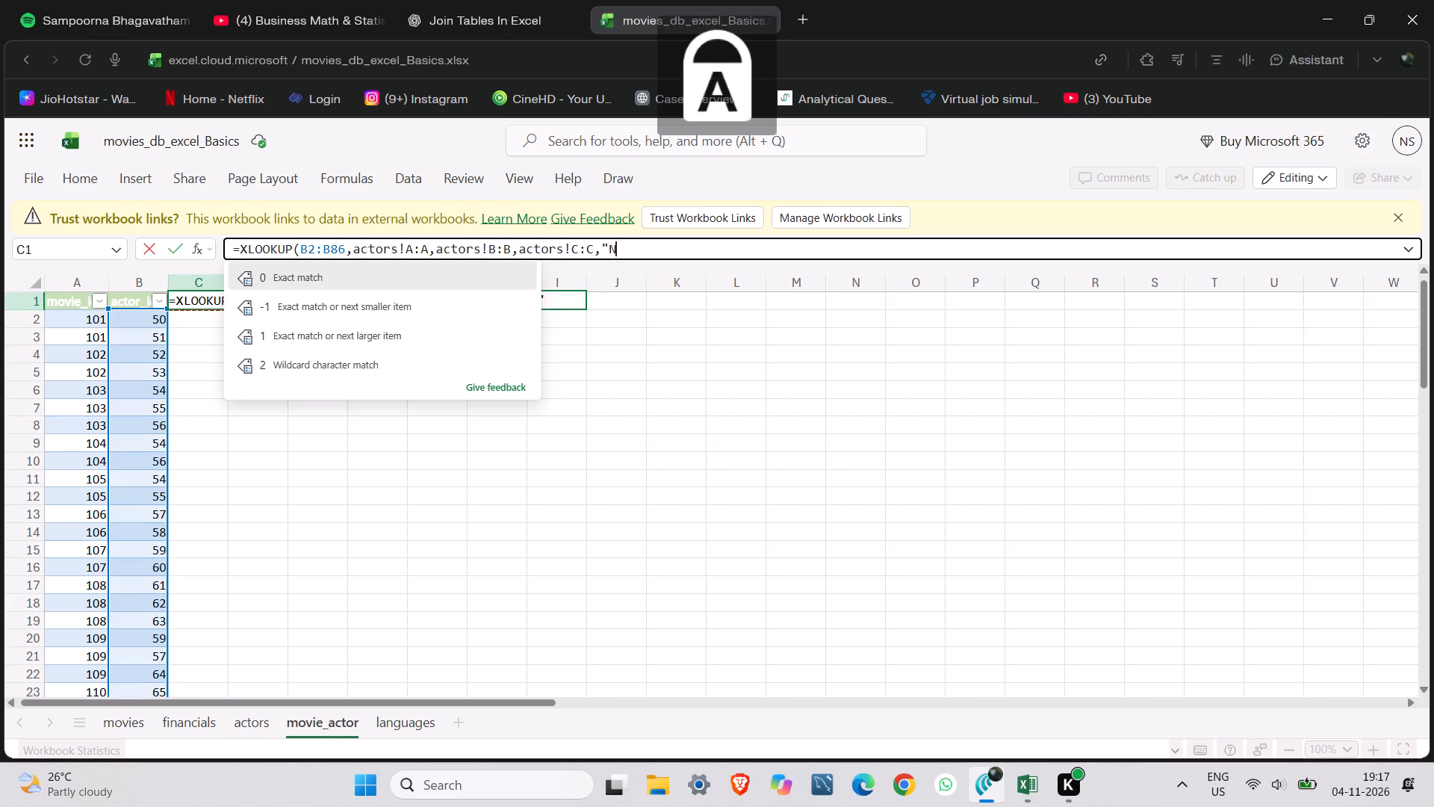
pyautogui.write('ot found')
pyautogui.write('")')
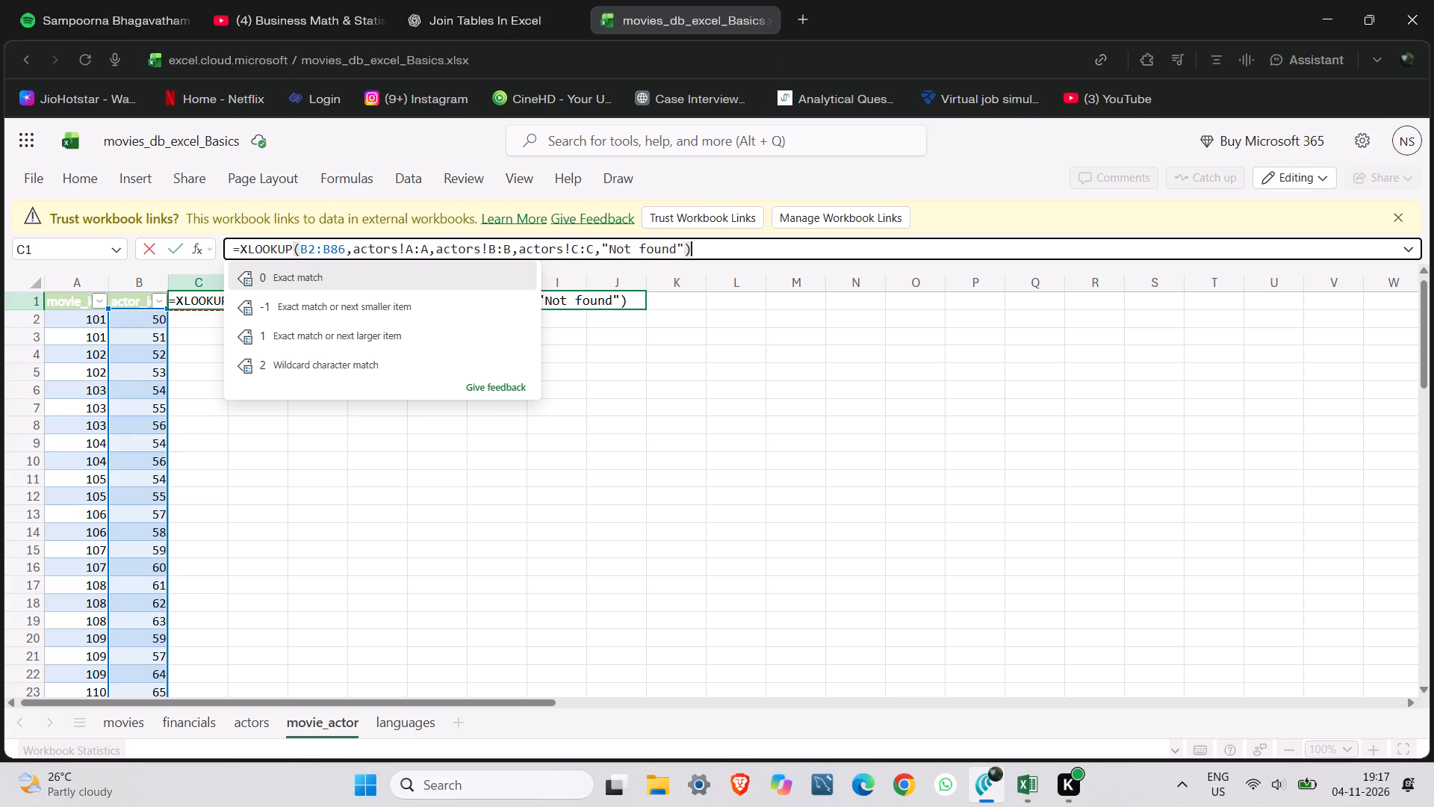
pyautogui.hotkey('ctrl', 'Return')
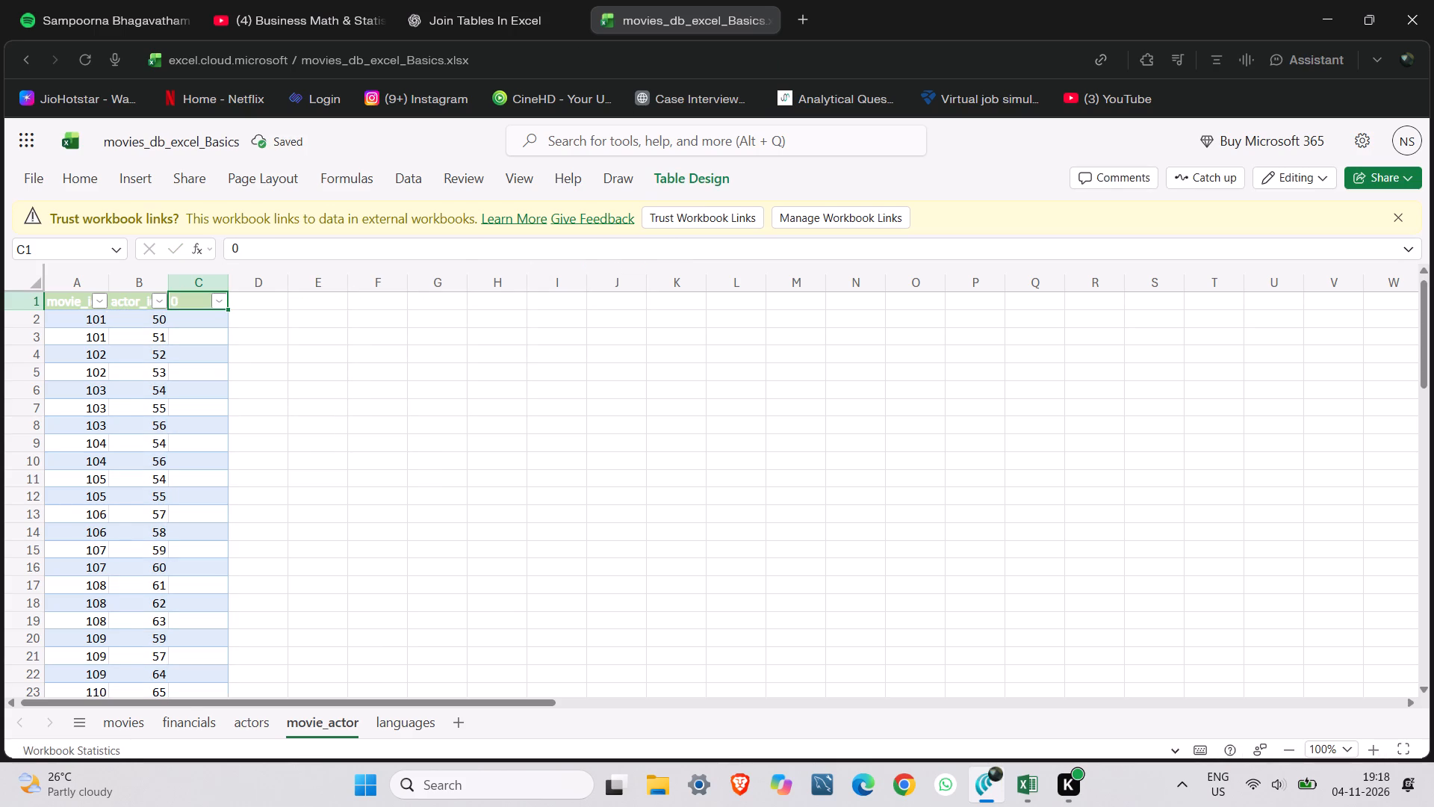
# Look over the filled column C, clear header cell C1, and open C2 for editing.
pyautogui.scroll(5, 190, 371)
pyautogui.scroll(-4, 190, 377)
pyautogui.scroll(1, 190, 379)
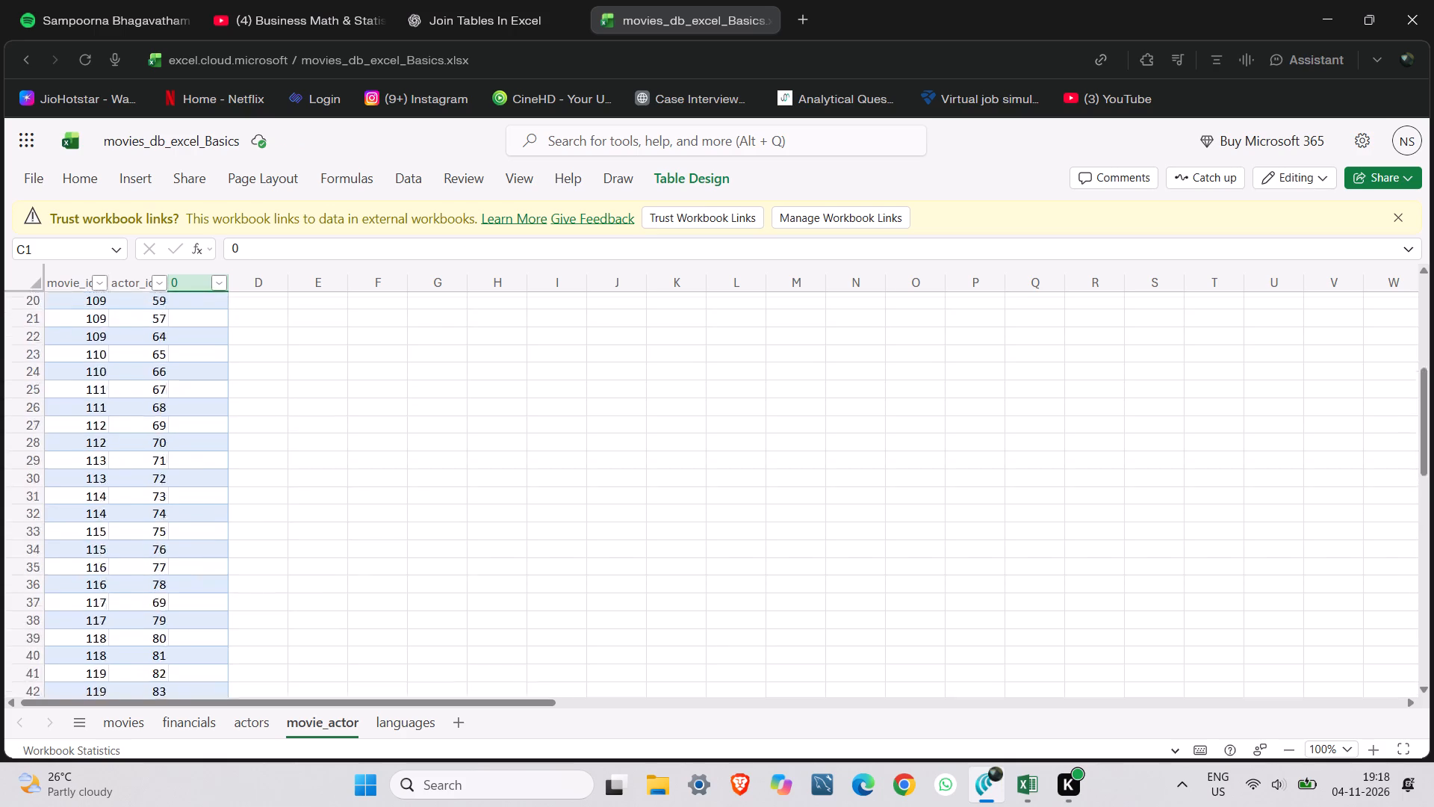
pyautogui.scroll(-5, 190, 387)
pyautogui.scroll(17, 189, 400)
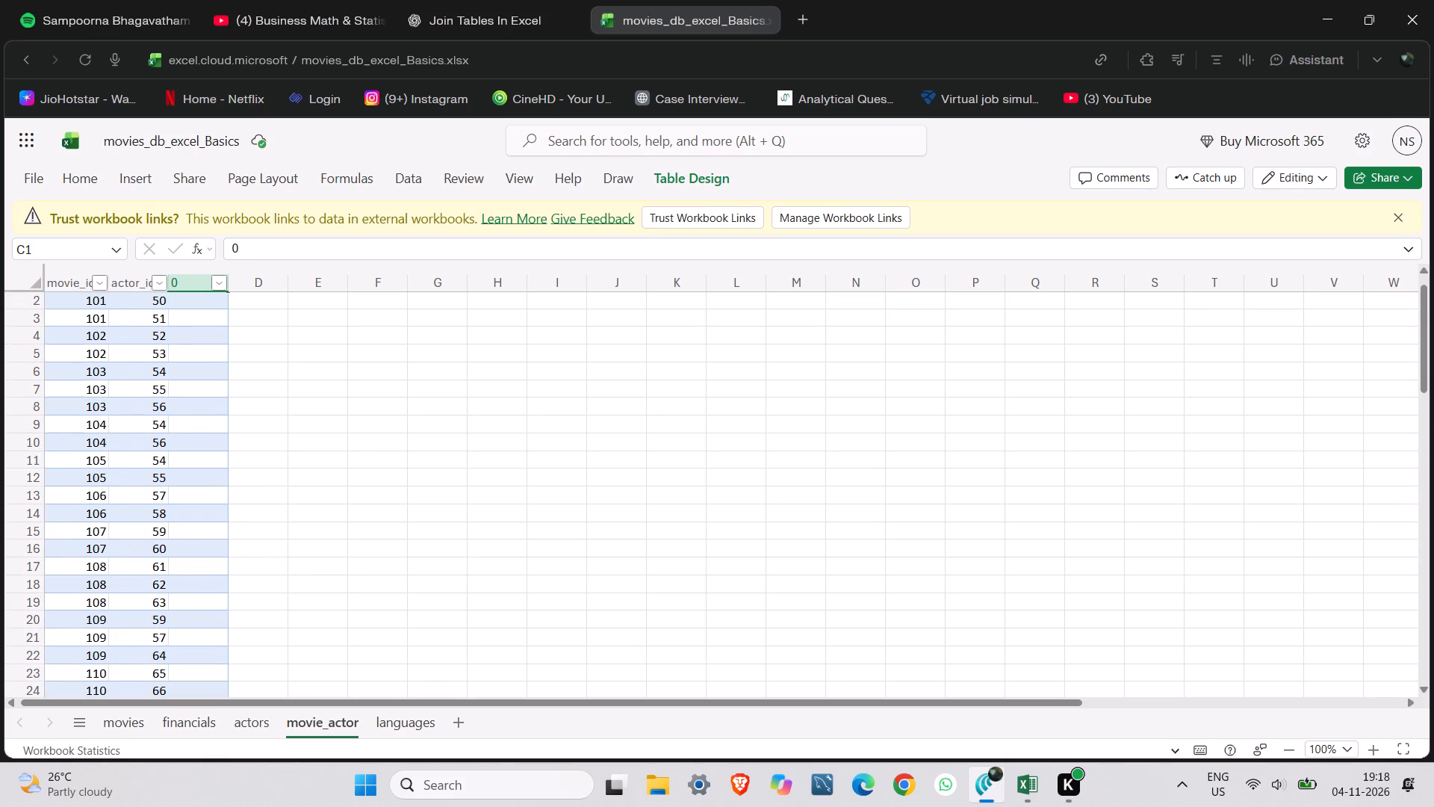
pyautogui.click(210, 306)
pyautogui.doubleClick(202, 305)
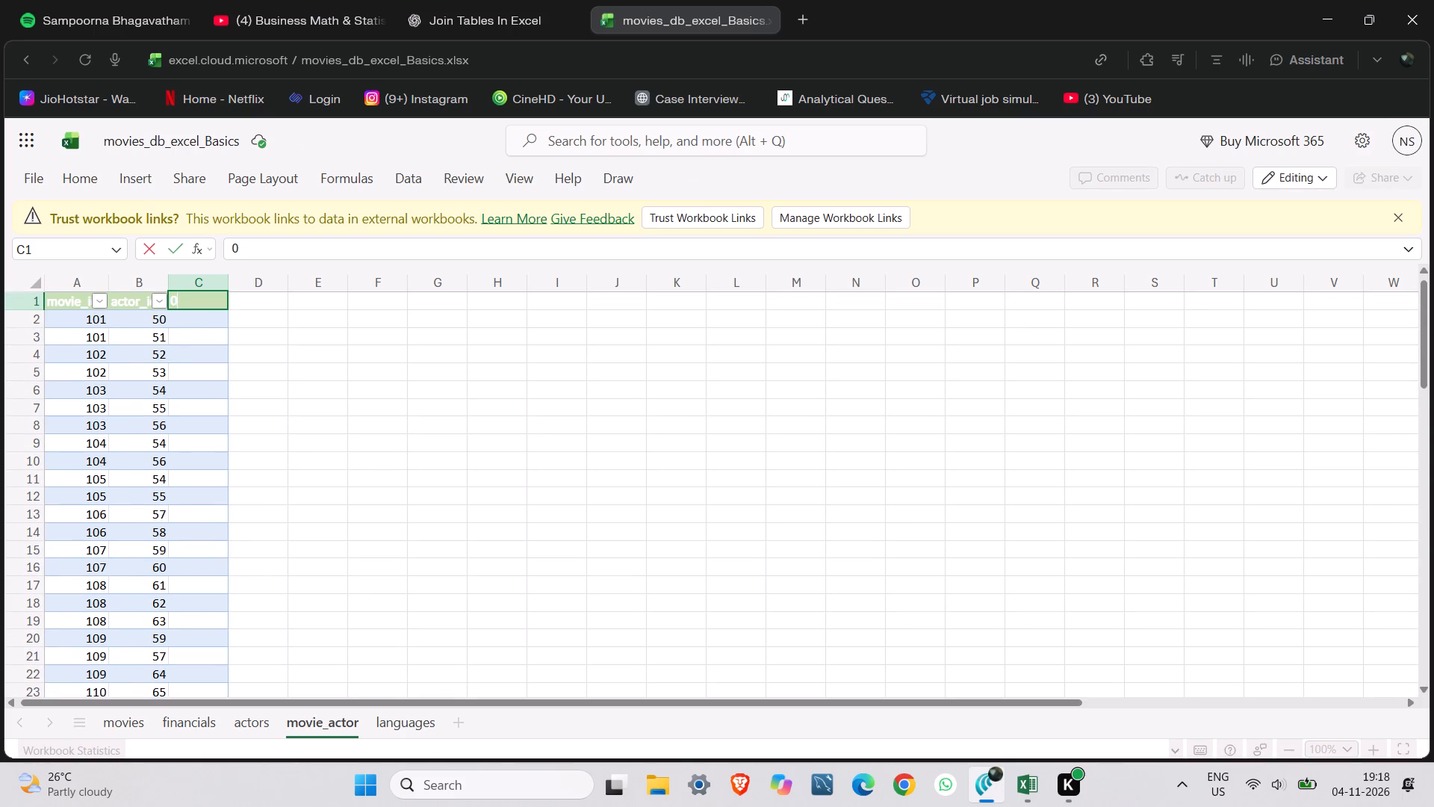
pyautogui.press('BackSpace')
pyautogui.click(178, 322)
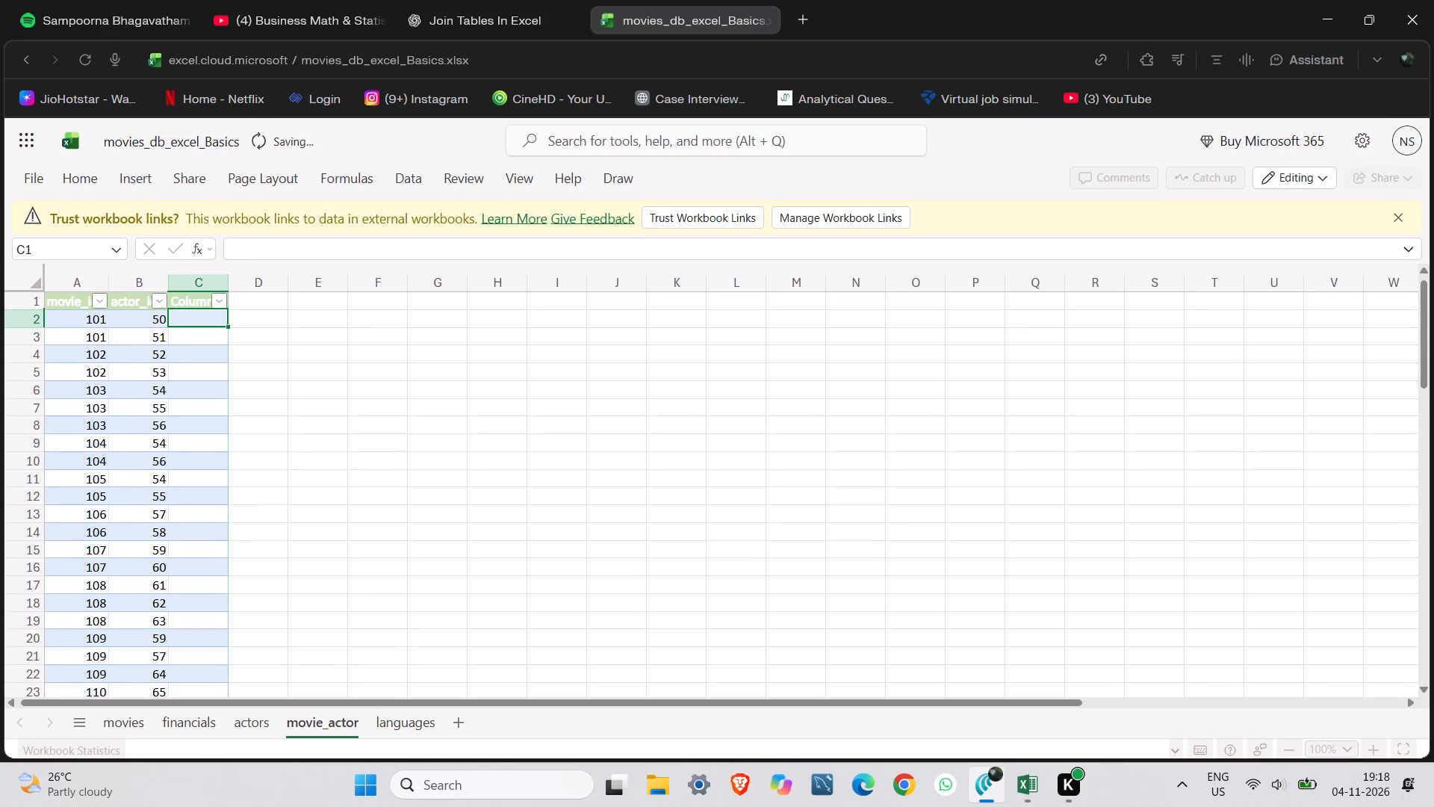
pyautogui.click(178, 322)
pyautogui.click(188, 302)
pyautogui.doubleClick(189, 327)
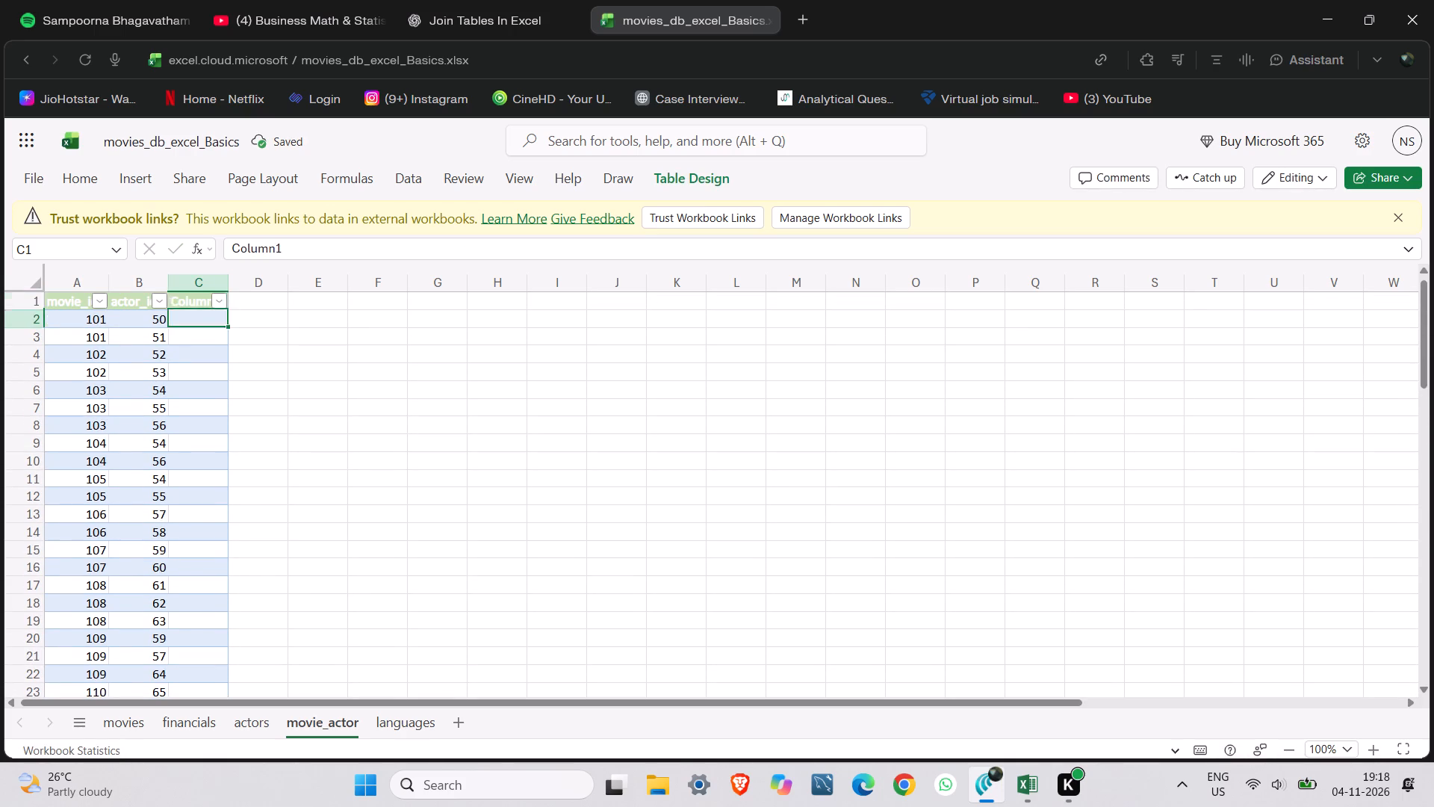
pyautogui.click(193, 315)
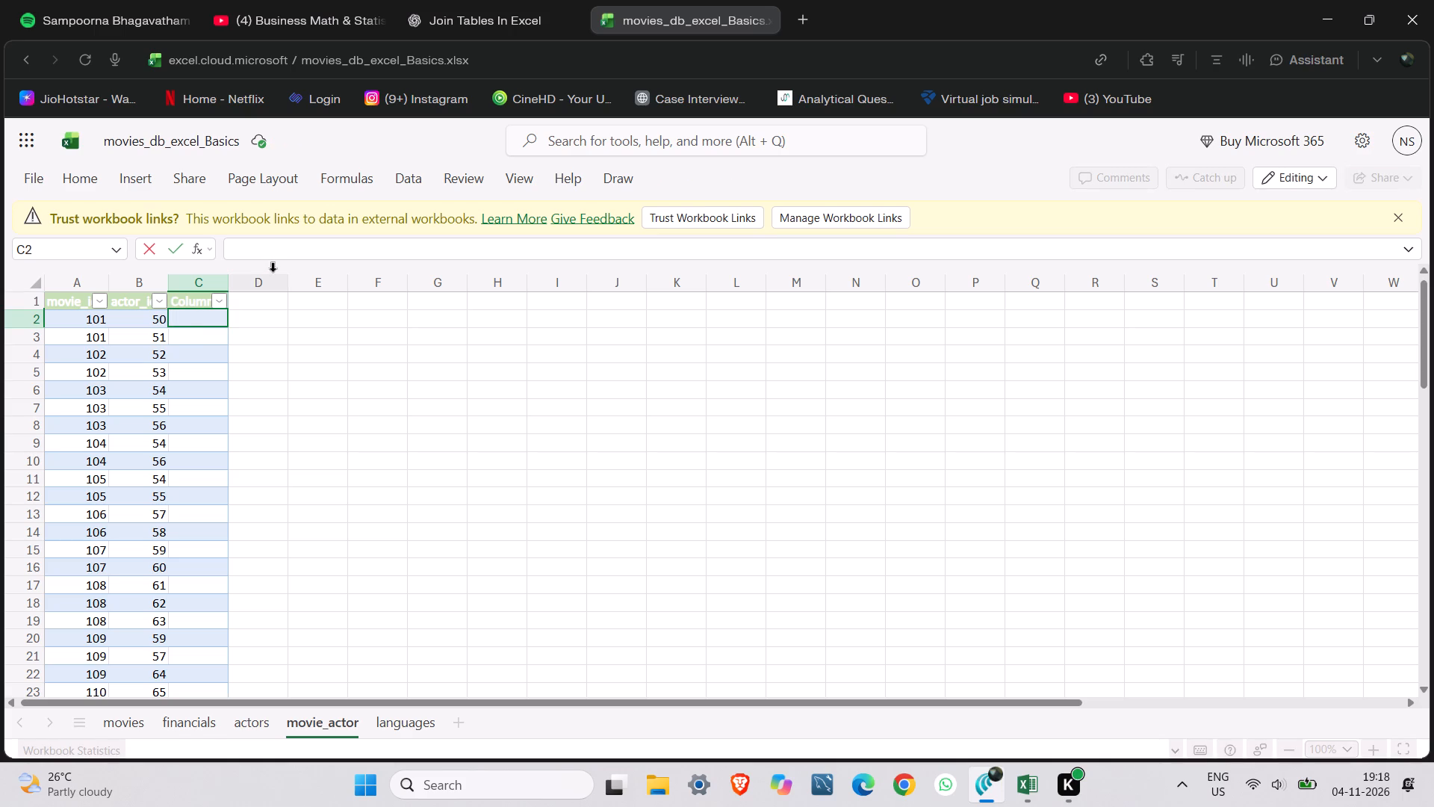
# Undo the latest changes to C1 to bring back its XLOOKUP formula.
pyautogui.hotkey('ctrl', 'z')
pyautogui.hotkey('ctrl', 'z')
pyautogui.click(212, 299)
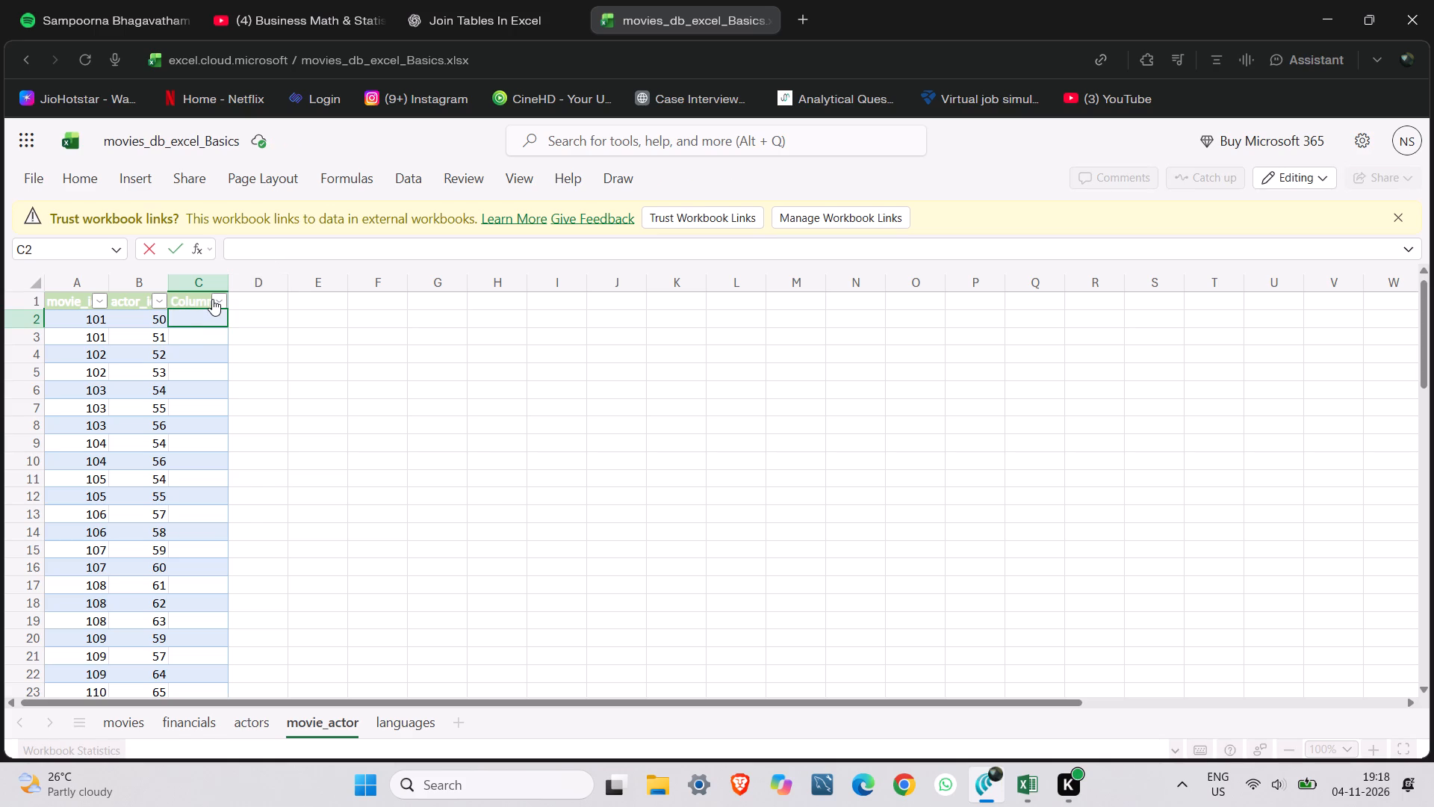
pyautogui.click(206, 305)
pyautogui.click(206, 305)
pyautogui.hotkey('ctrl', 'z')
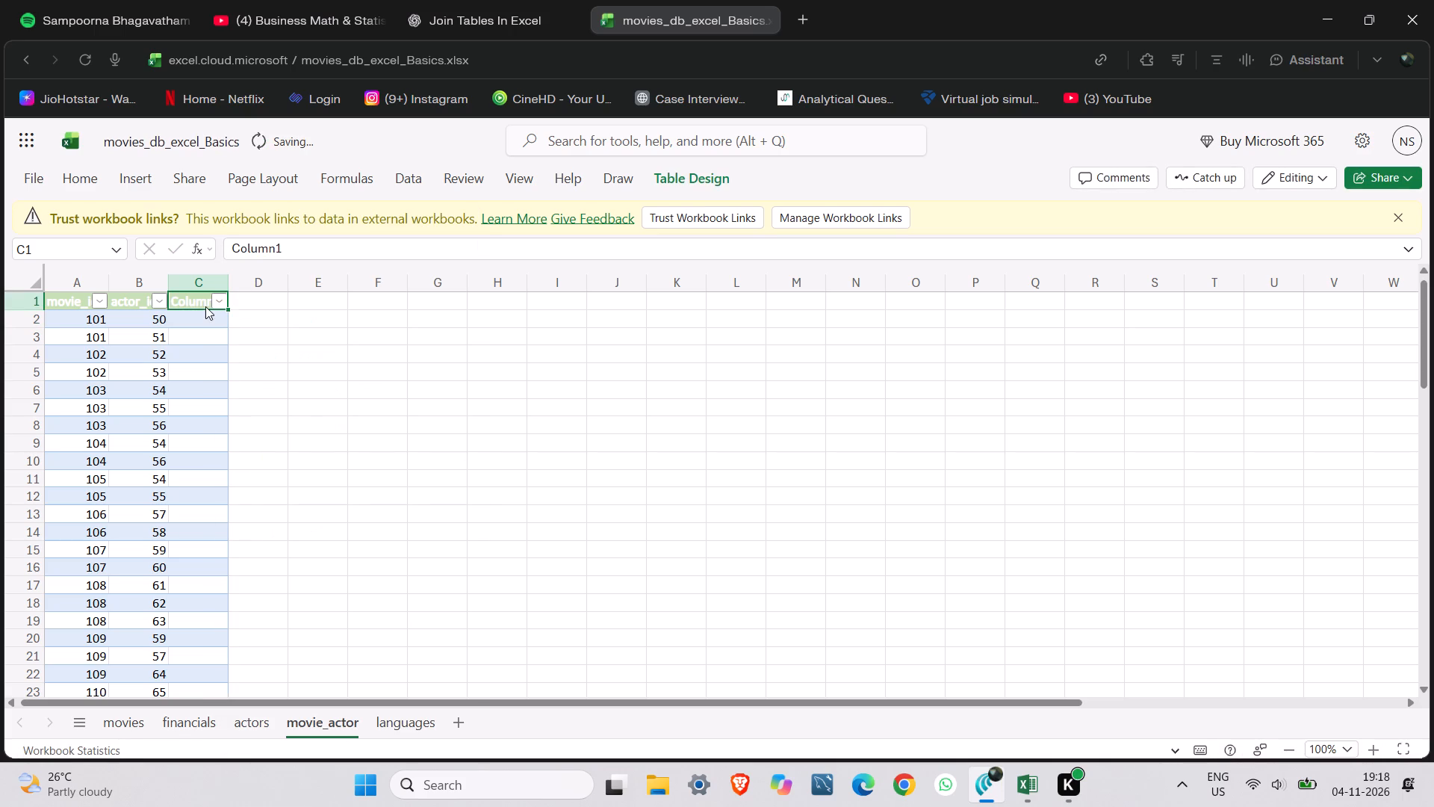
pyautogui.hotkey('ctrl', 'z')
pyautogui.hotkey('ctrl', 'z')
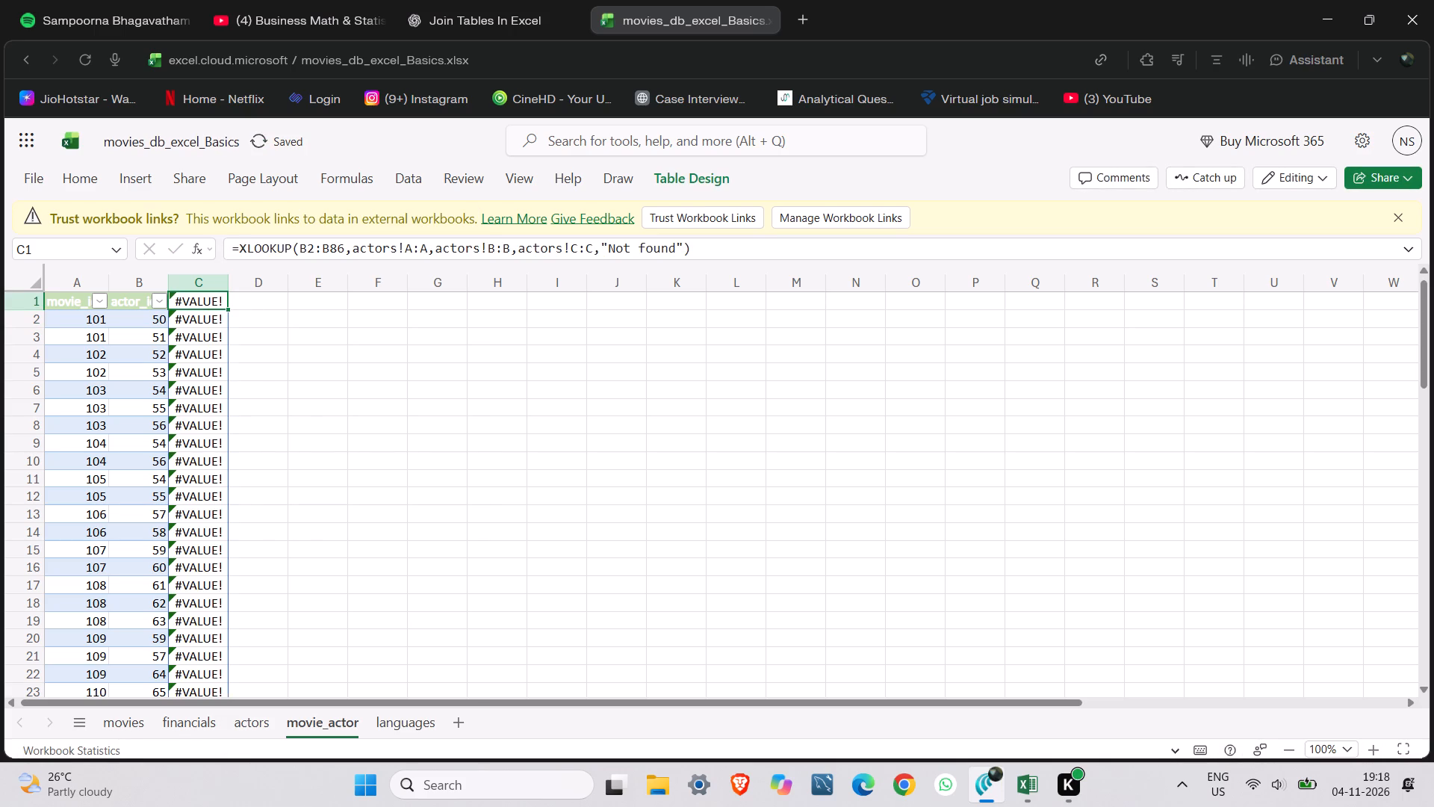
# Copy the complete XLOOKUP formula text from cell C1 and move to C2.
pyautogui.moveTo(706, 253); pyautogui.dragTo(223, 252)
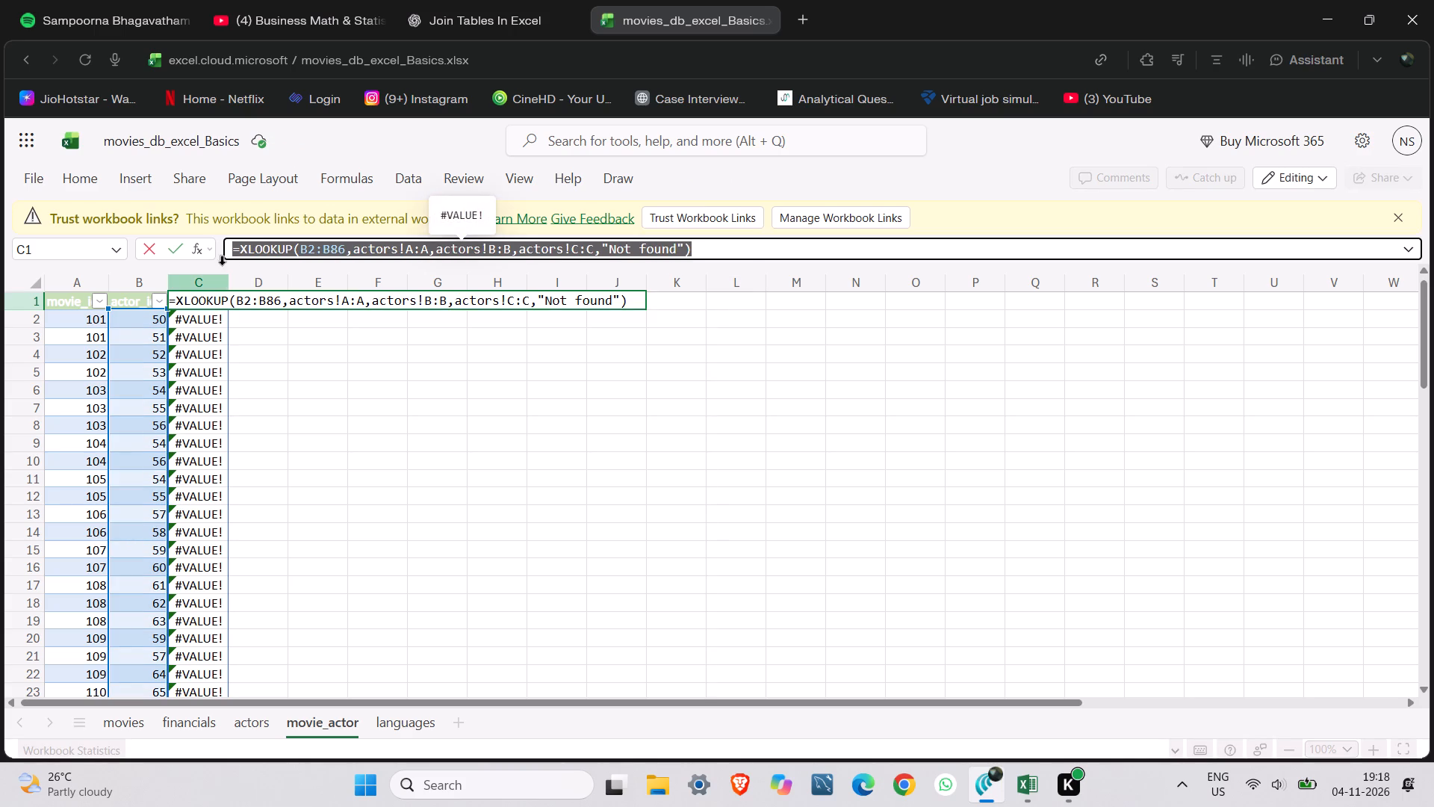
pyautogui.hotkey('ctrl', 'c')
pyautogui.click(199, 326)
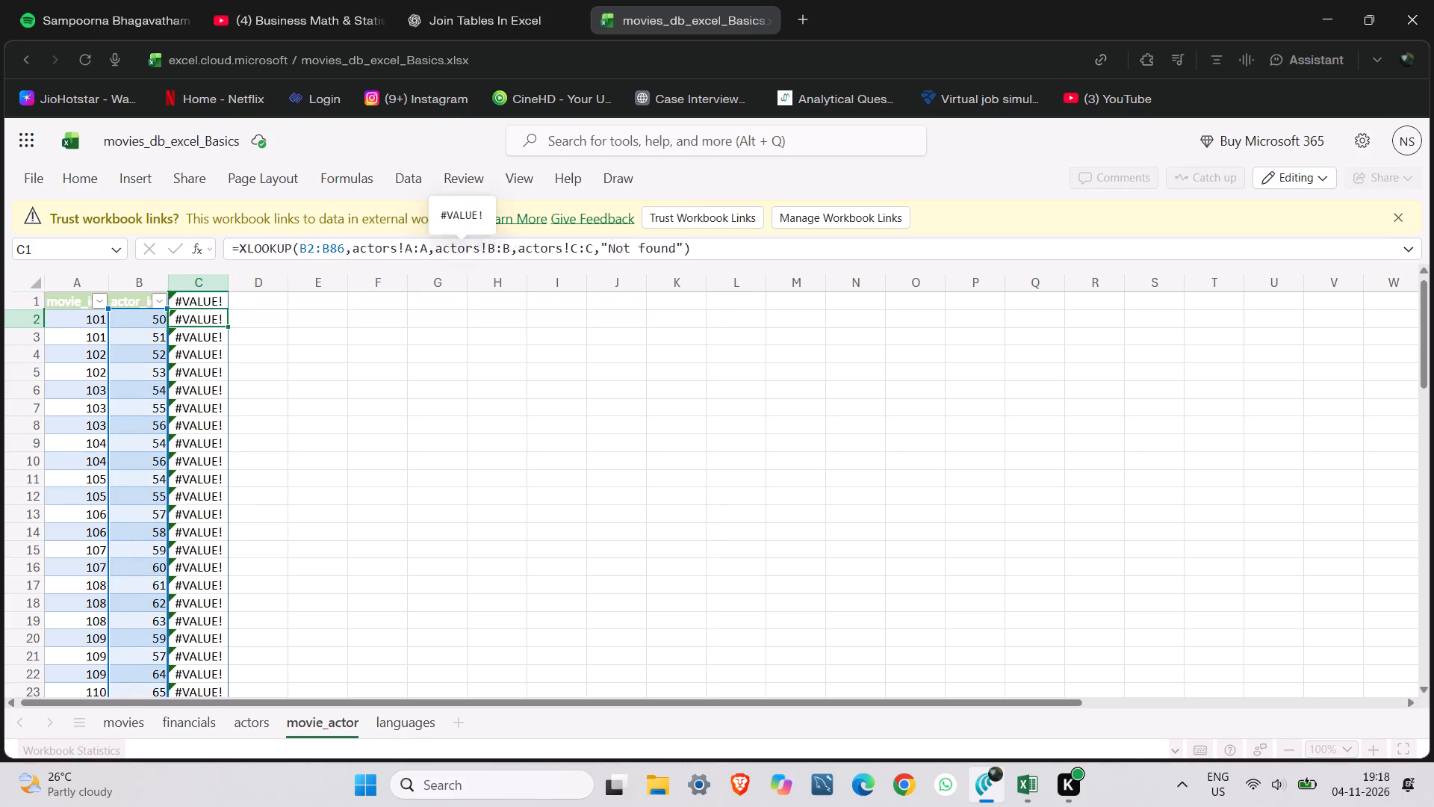
pyautogui.click(199, 326)
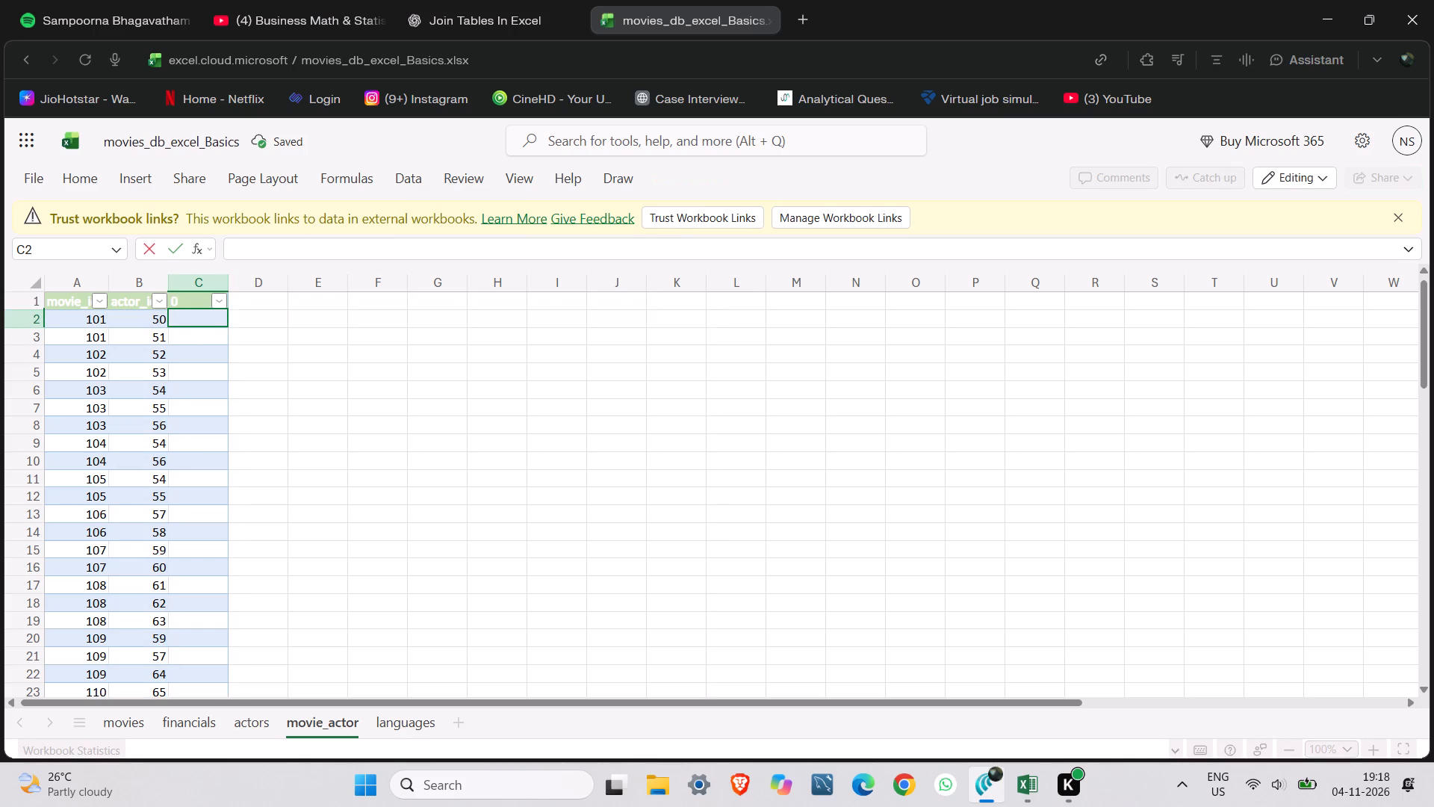
# Clear the 0 from header cell C1.
pyautogui.click(197, 309)
pyautogui.click(196, 304)
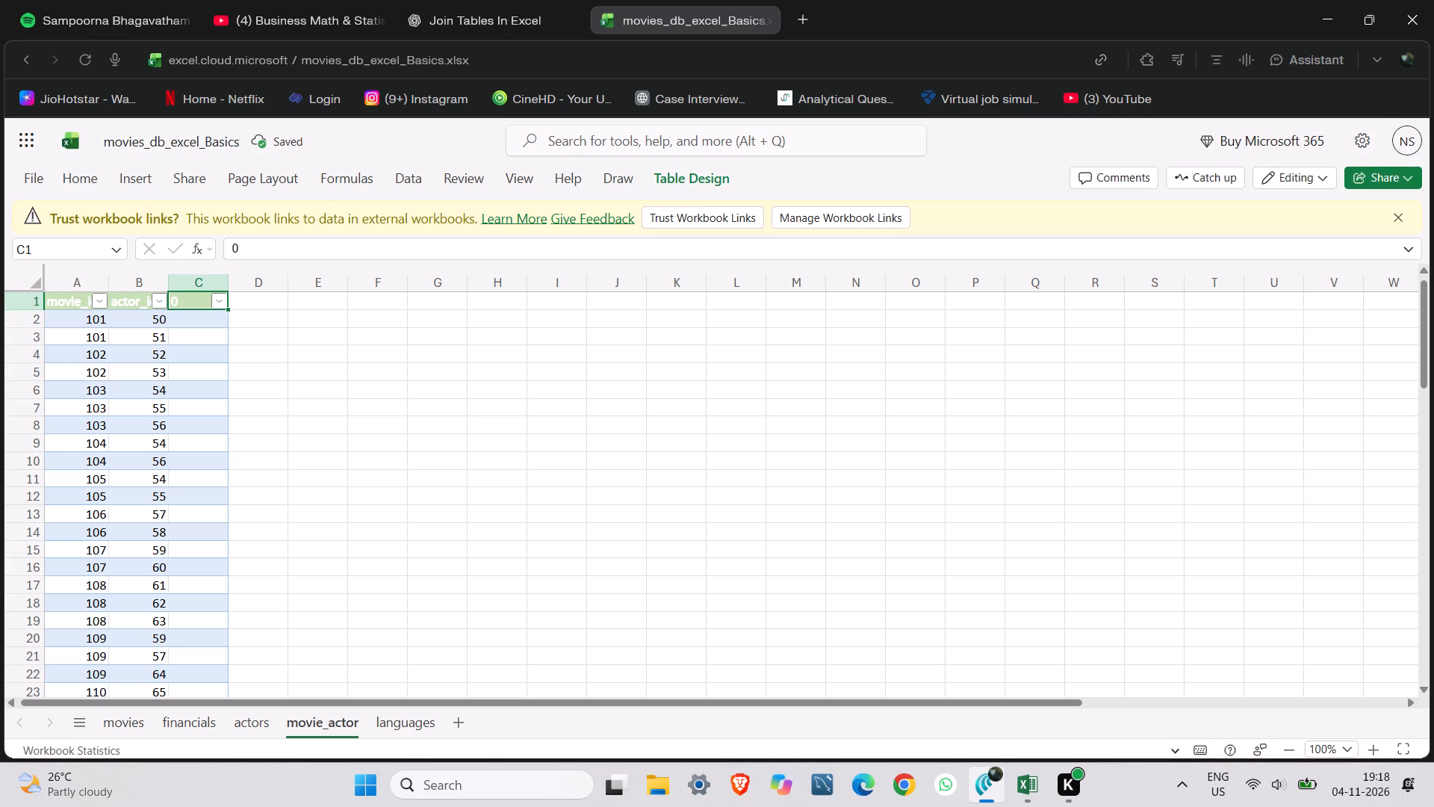
pyautogui.click(248, 253)
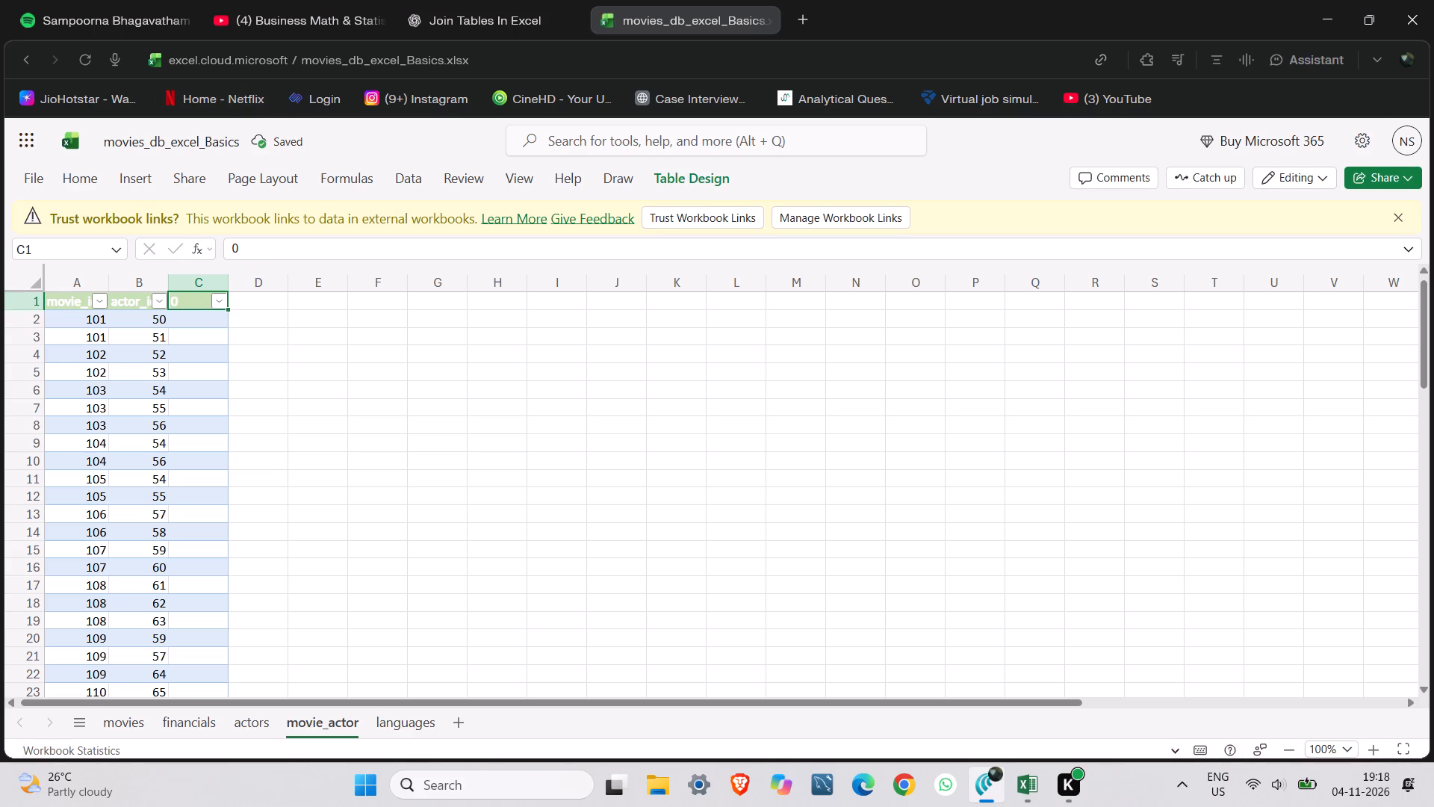
pyautogui.click(248, 253)
pyautogui.press('BackSpace')
pyautogui.click(213, 329)
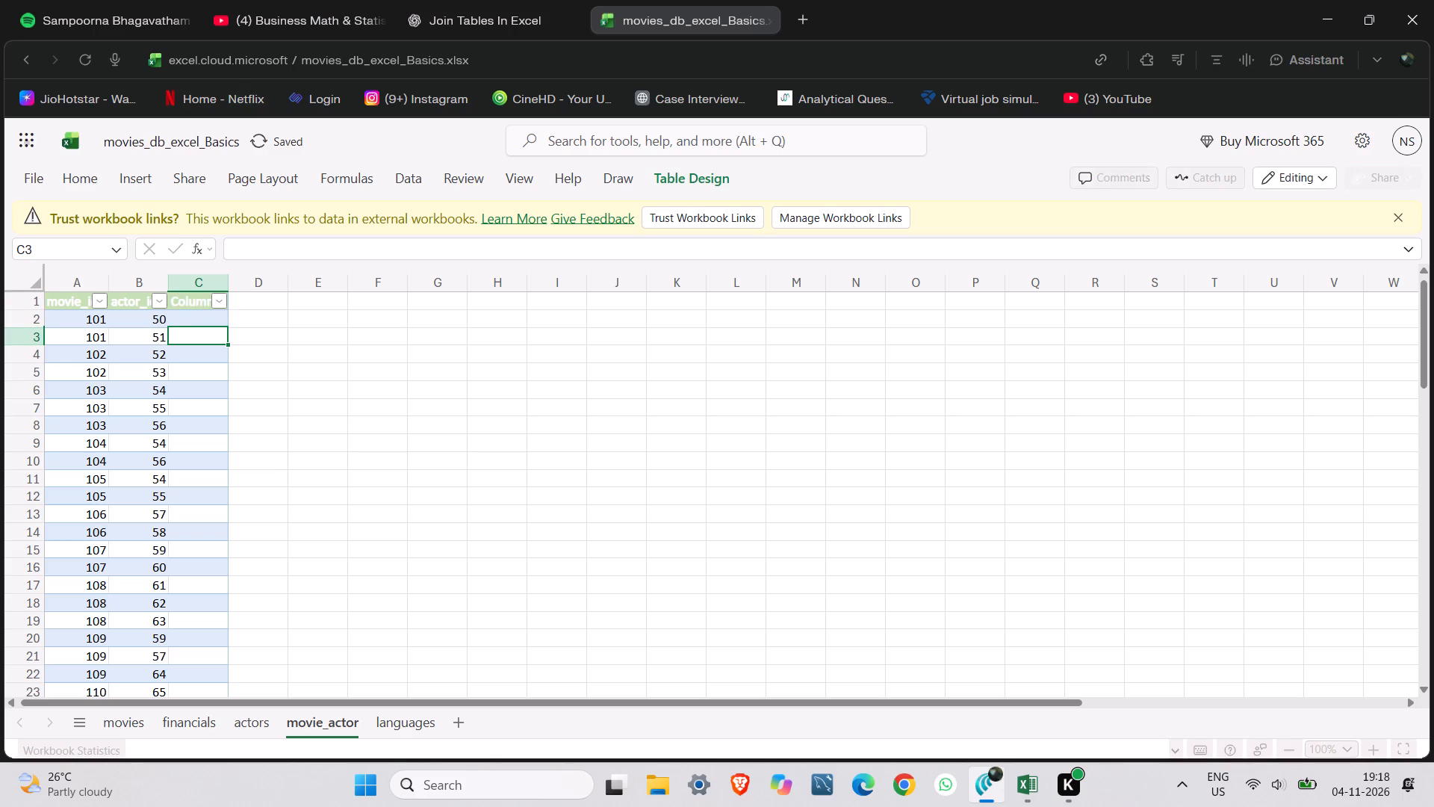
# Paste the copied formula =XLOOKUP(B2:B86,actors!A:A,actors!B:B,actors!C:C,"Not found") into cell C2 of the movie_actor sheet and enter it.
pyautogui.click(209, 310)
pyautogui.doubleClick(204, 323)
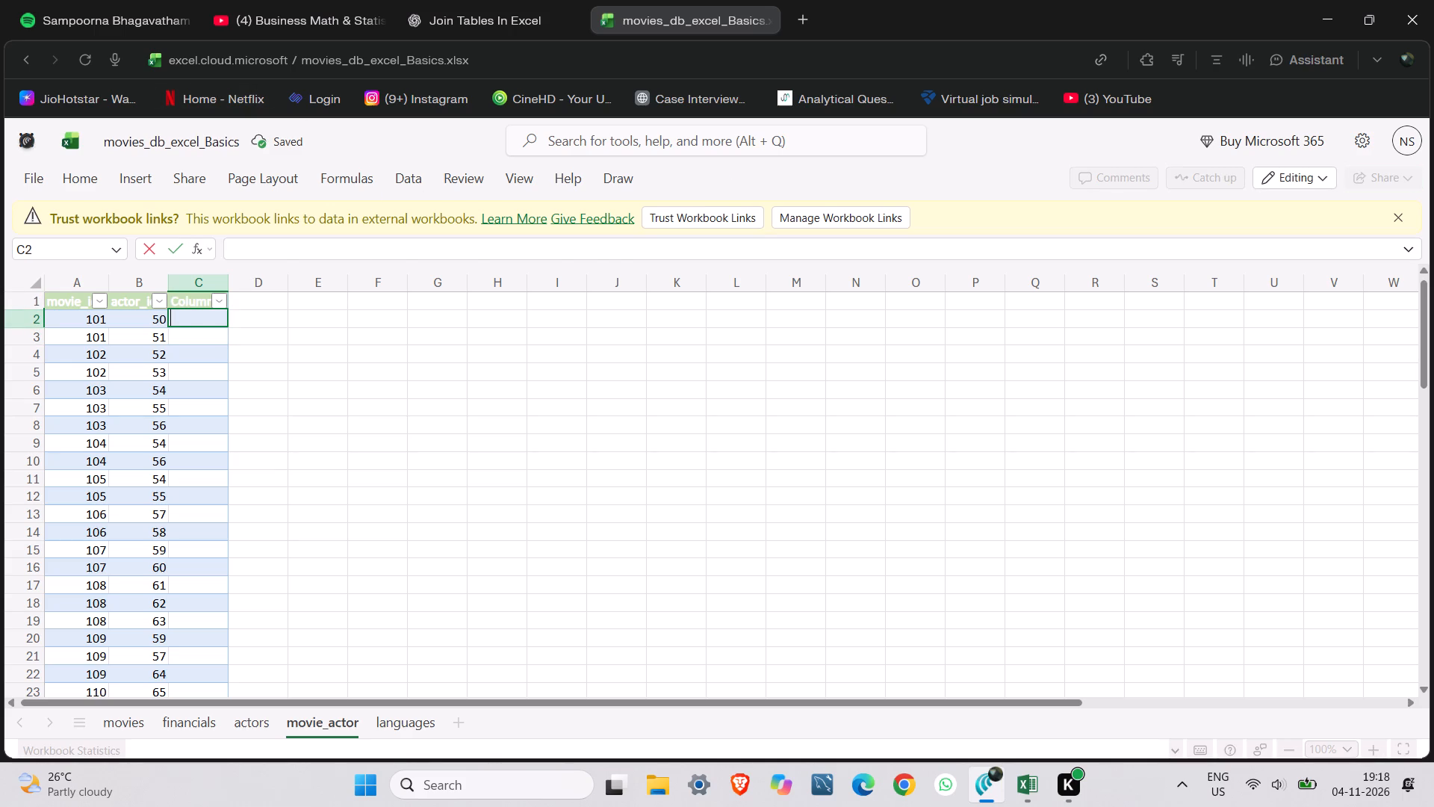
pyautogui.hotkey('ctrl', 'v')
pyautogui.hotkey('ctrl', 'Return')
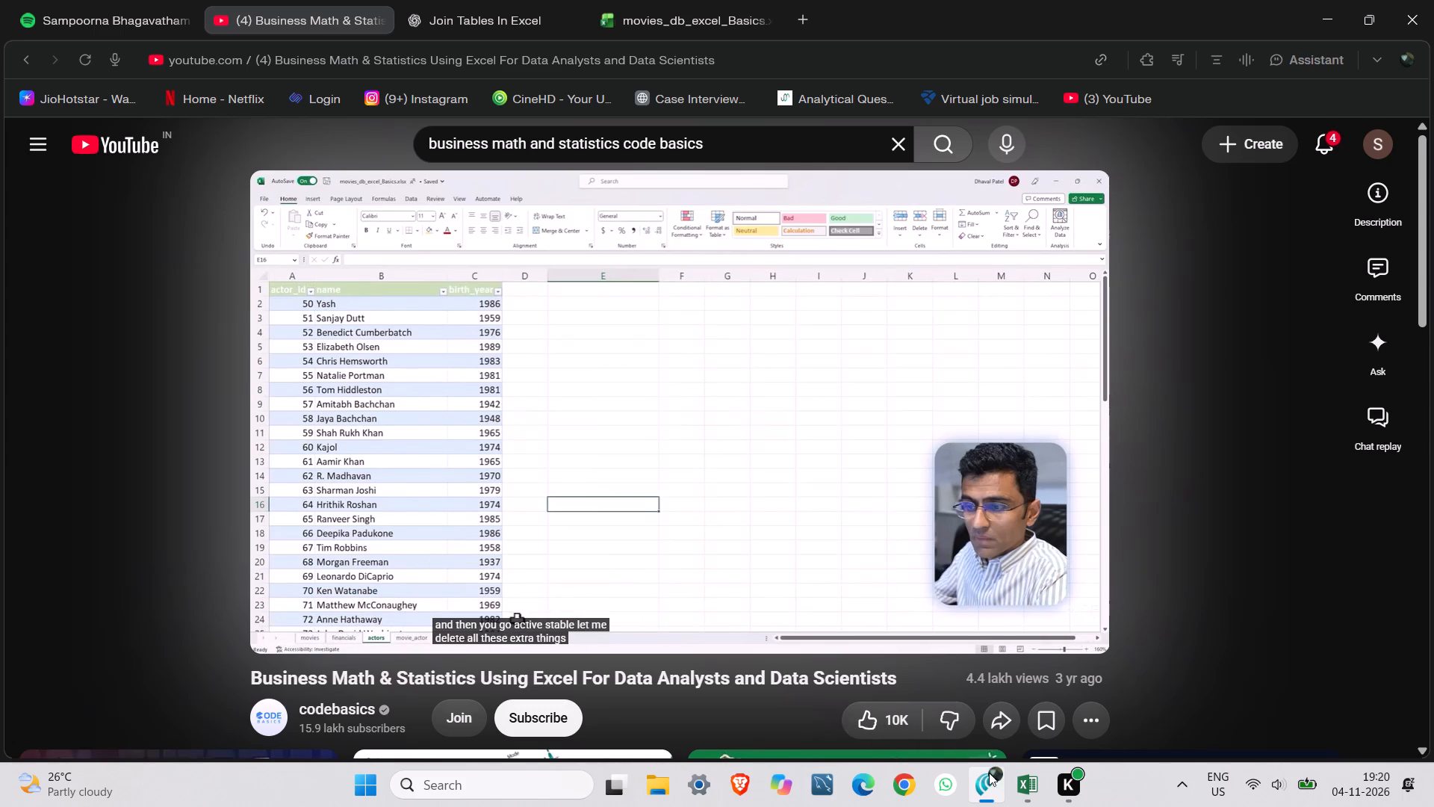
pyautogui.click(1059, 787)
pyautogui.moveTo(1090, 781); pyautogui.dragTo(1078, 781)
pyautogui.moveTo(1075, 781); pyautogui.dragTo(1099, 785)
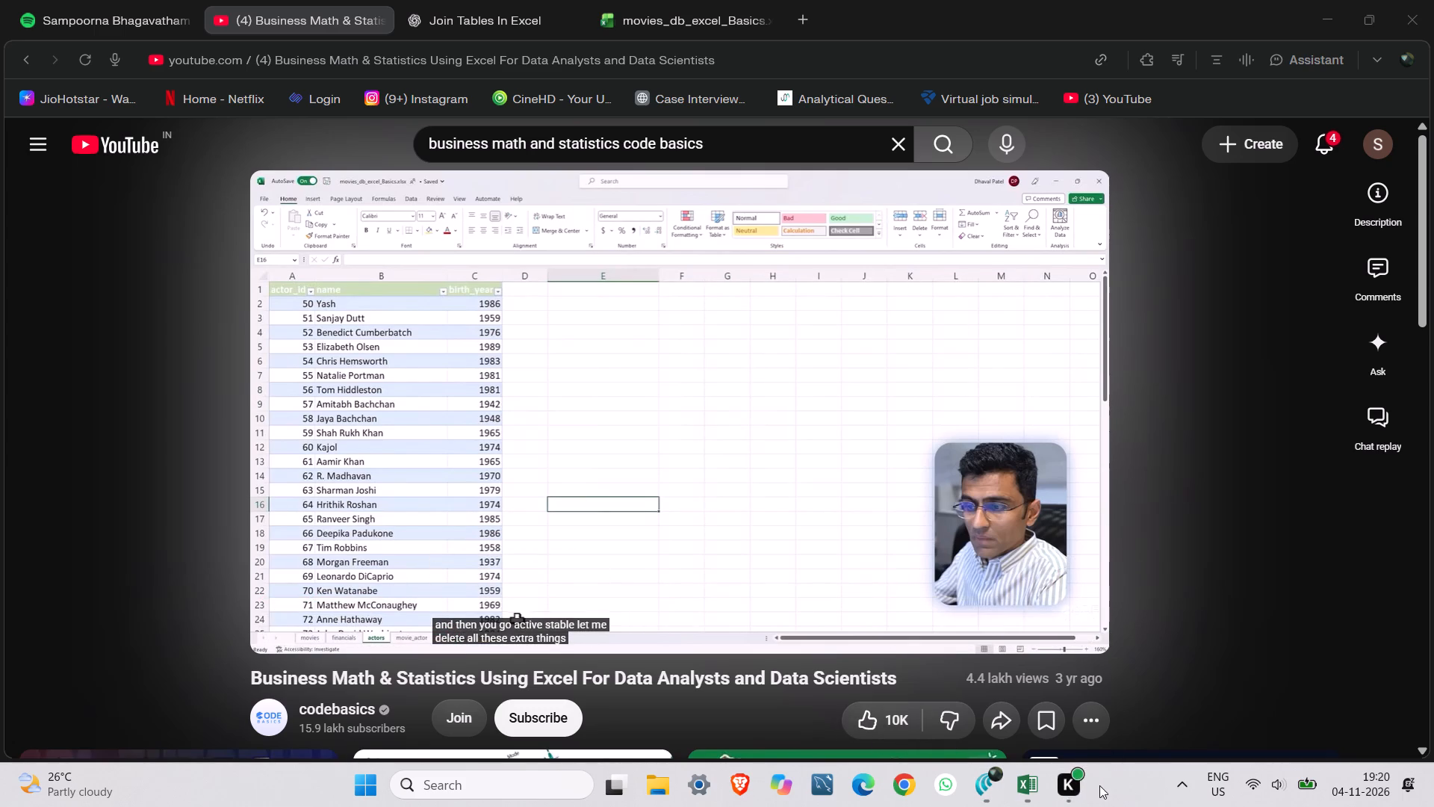
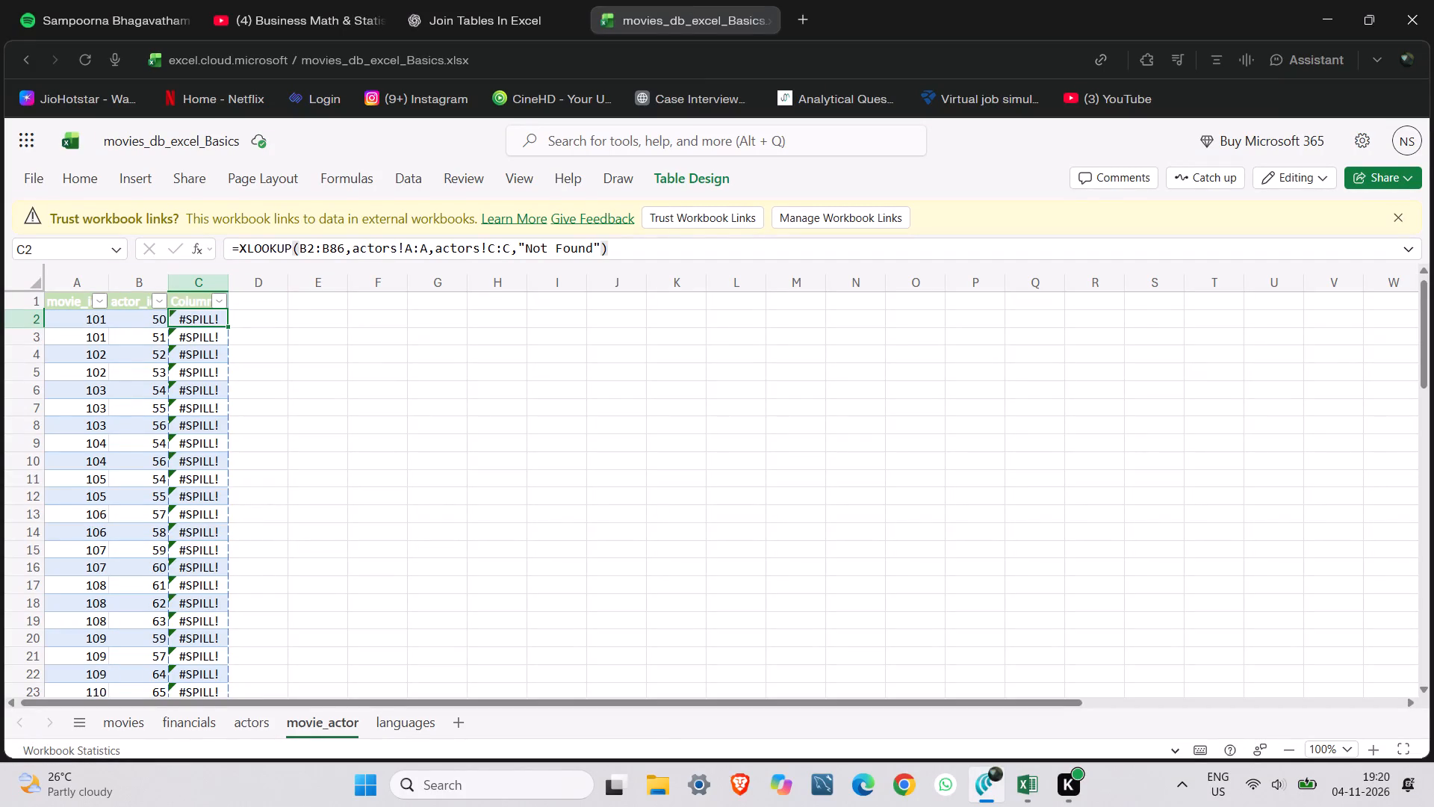
# Delete the whole of column C, which holds the #SPILL! formulas, from the movie_actor sheet.
pyautogui.click(202, 310)
pyautogui.rightClick(202, 310)
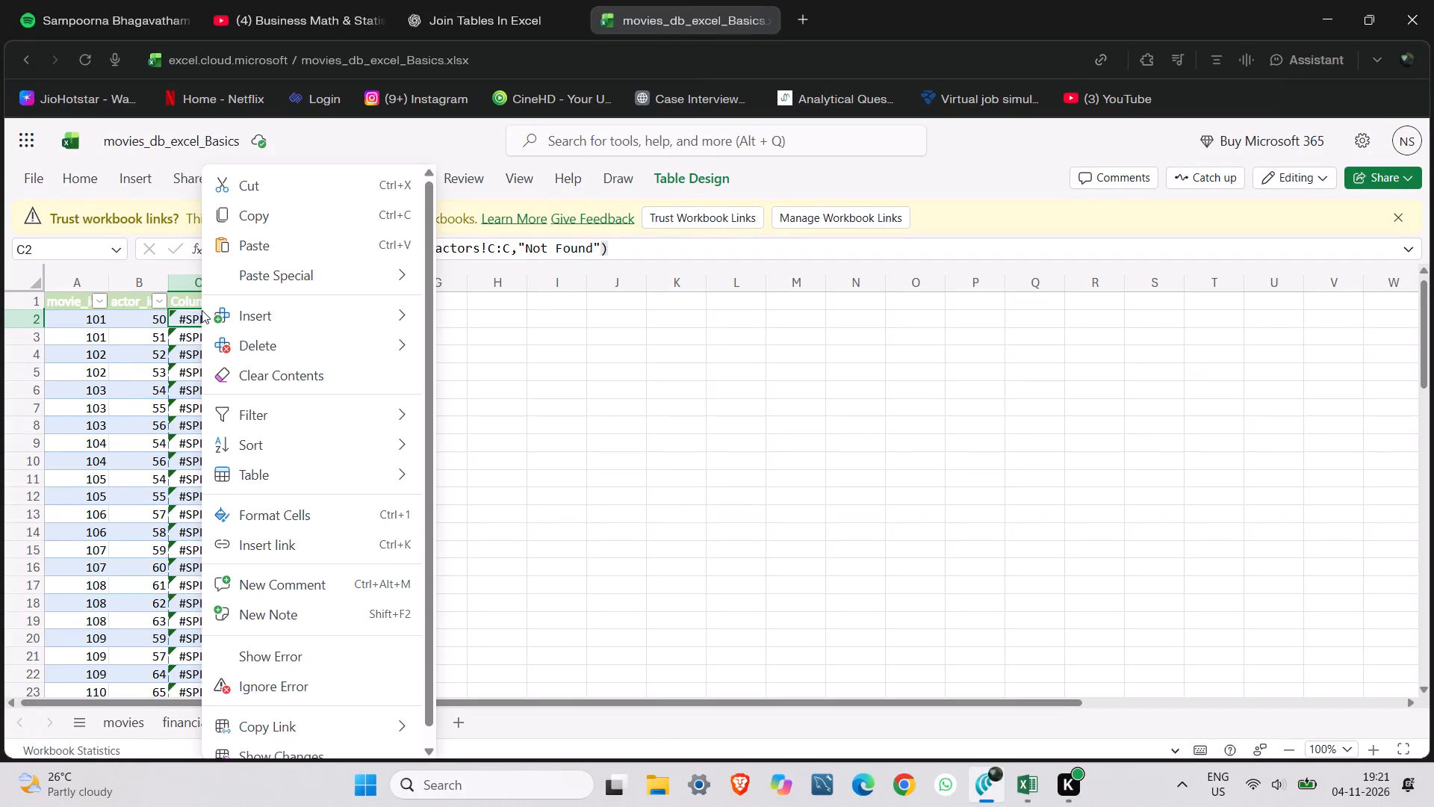
pyautogui.click(193, 309)
pyautogui.rightClick(192, 307)
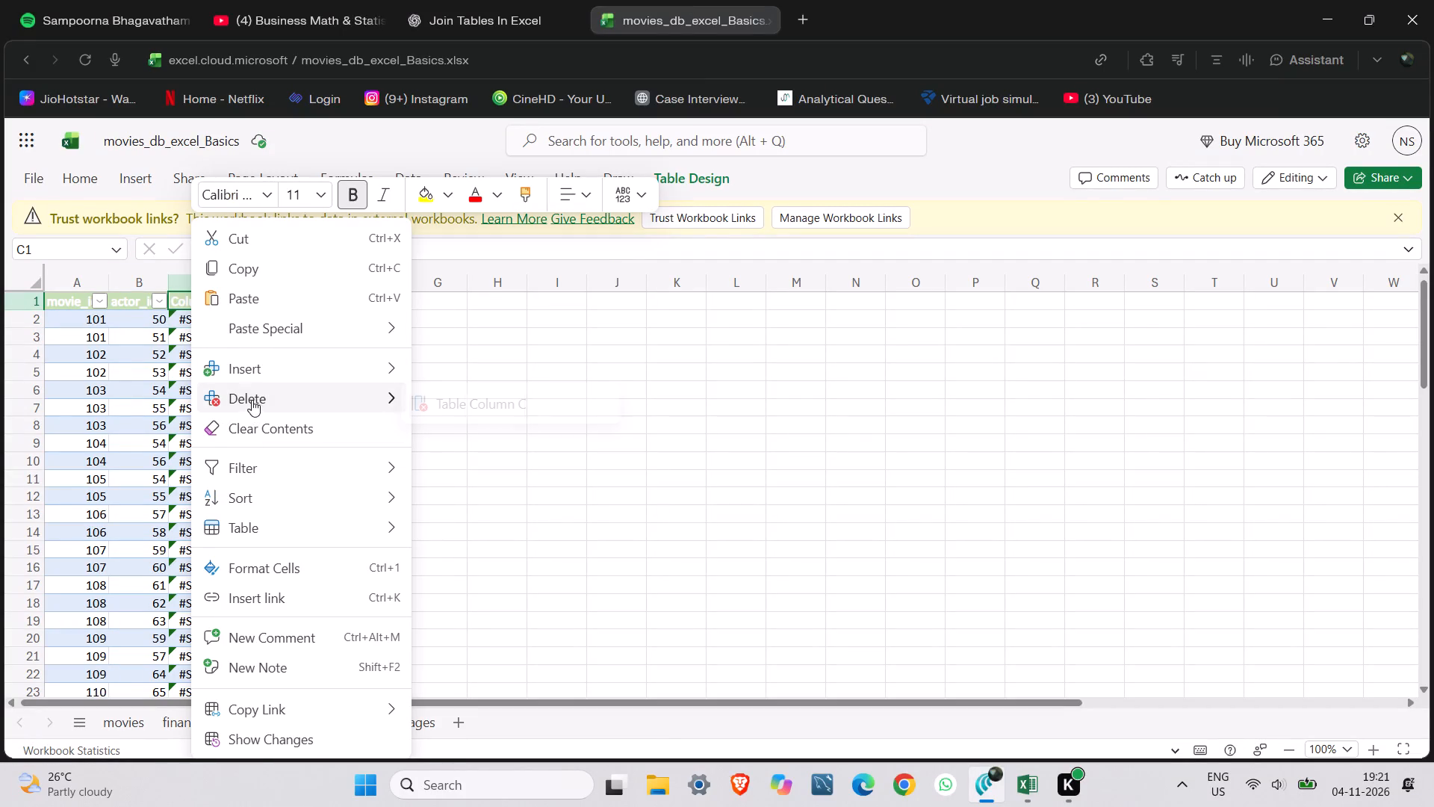
pyautogui.click(252, 398)
pyautogui.click(280, 395)
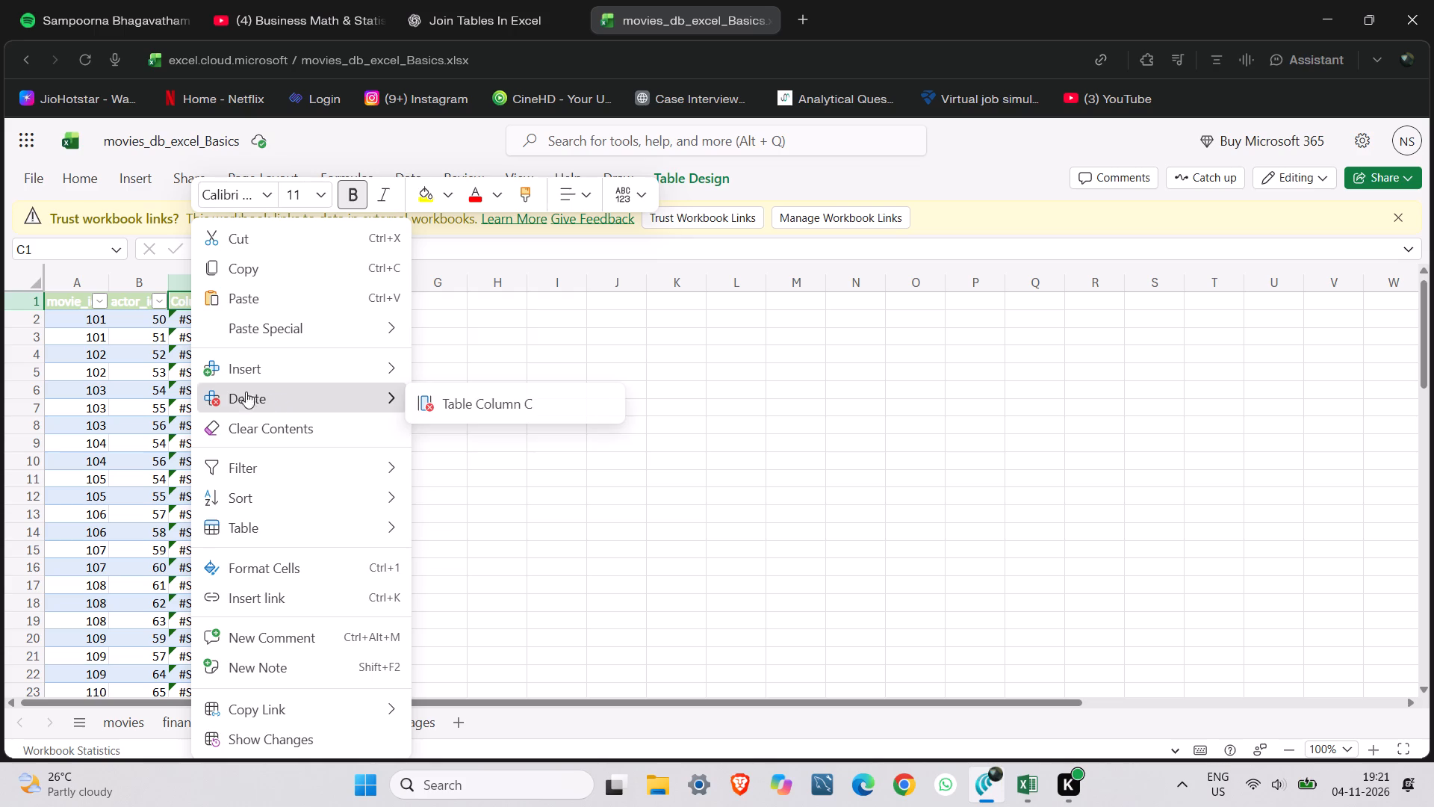
pyautogui.click(154, 320)
pyautogui.click(190, 285)
pyautogui.rightClick(198, 290)
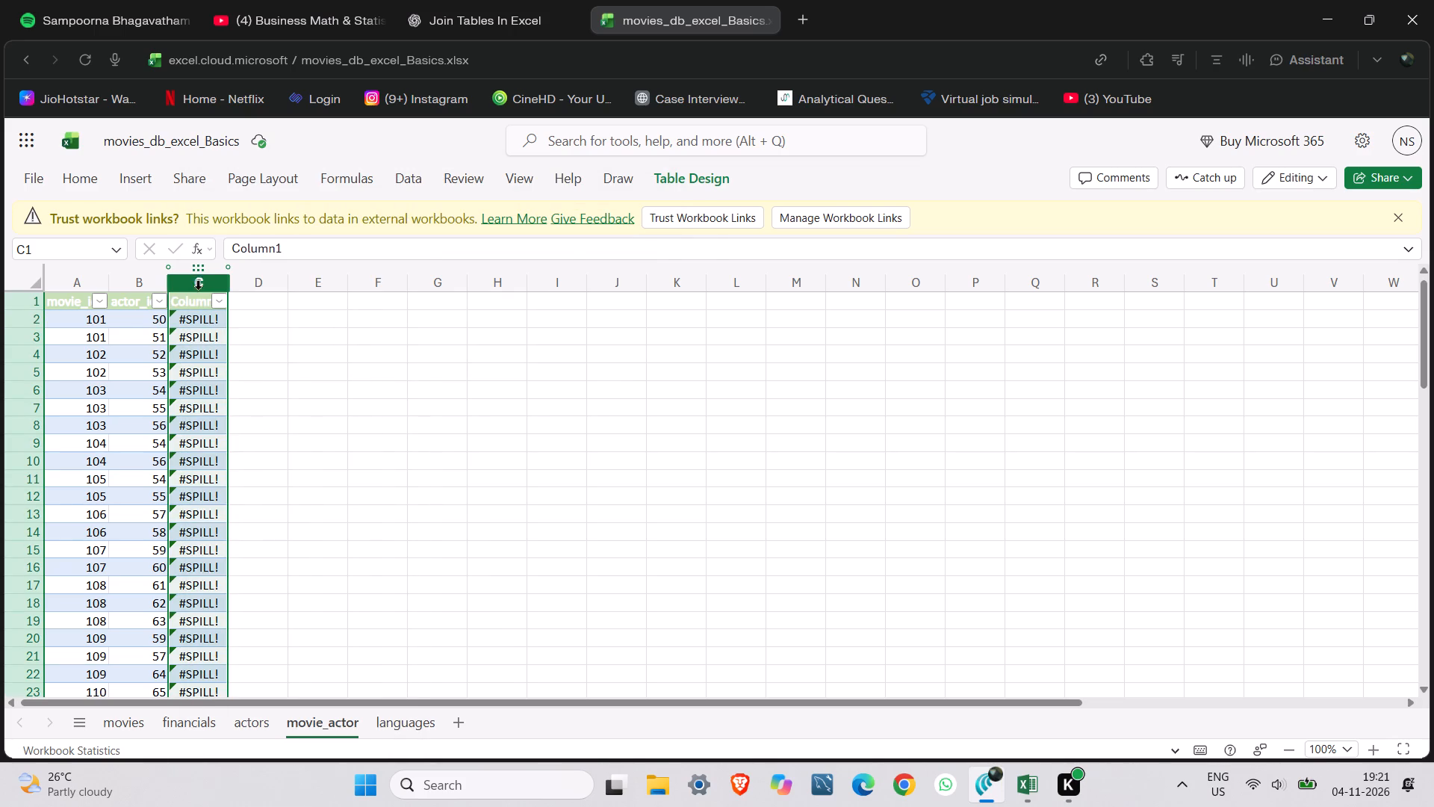
pyautogui.click(273, 504)
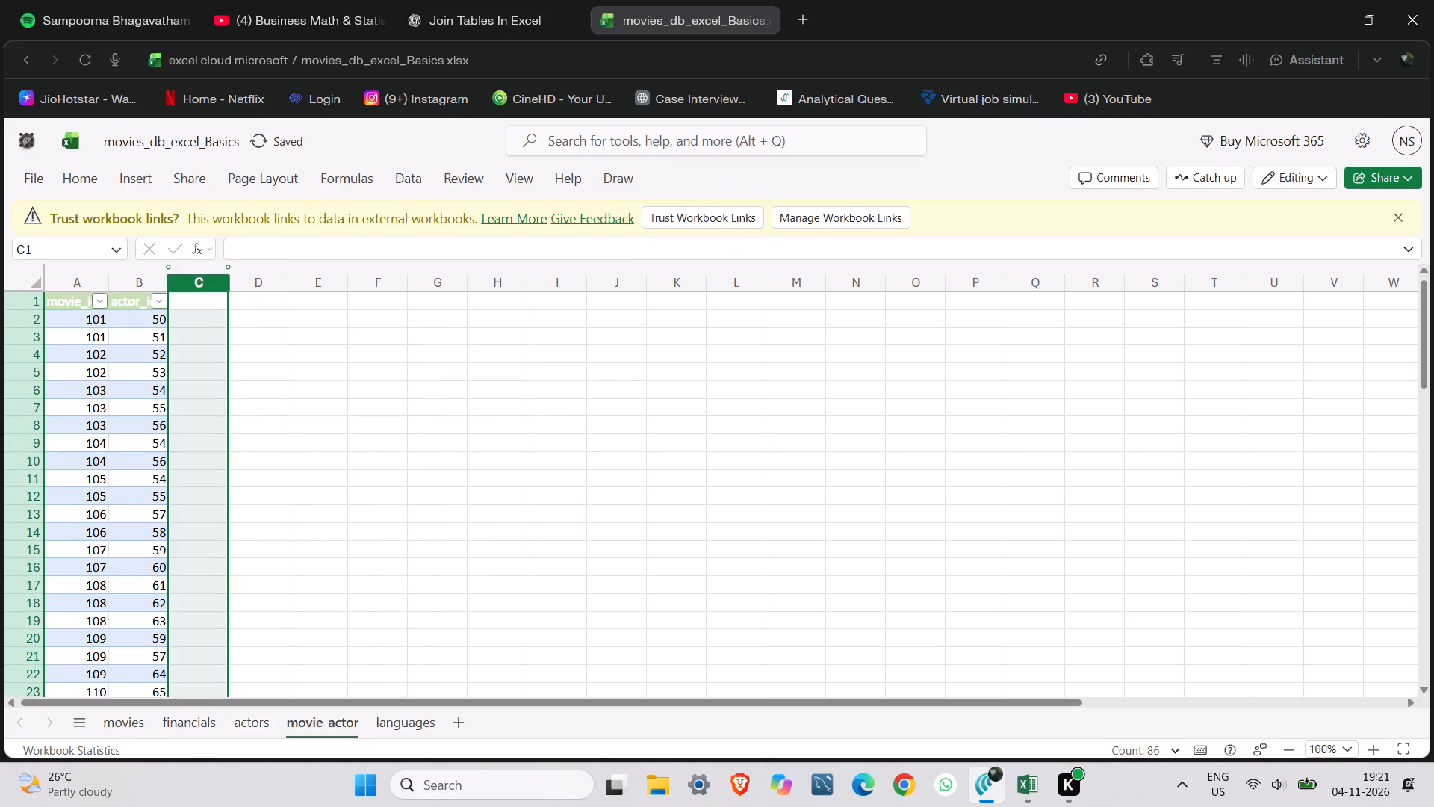
pyautogui.click(220, 356)
pyautogui.click(155, 362)
pyautogui.click(373, 388)
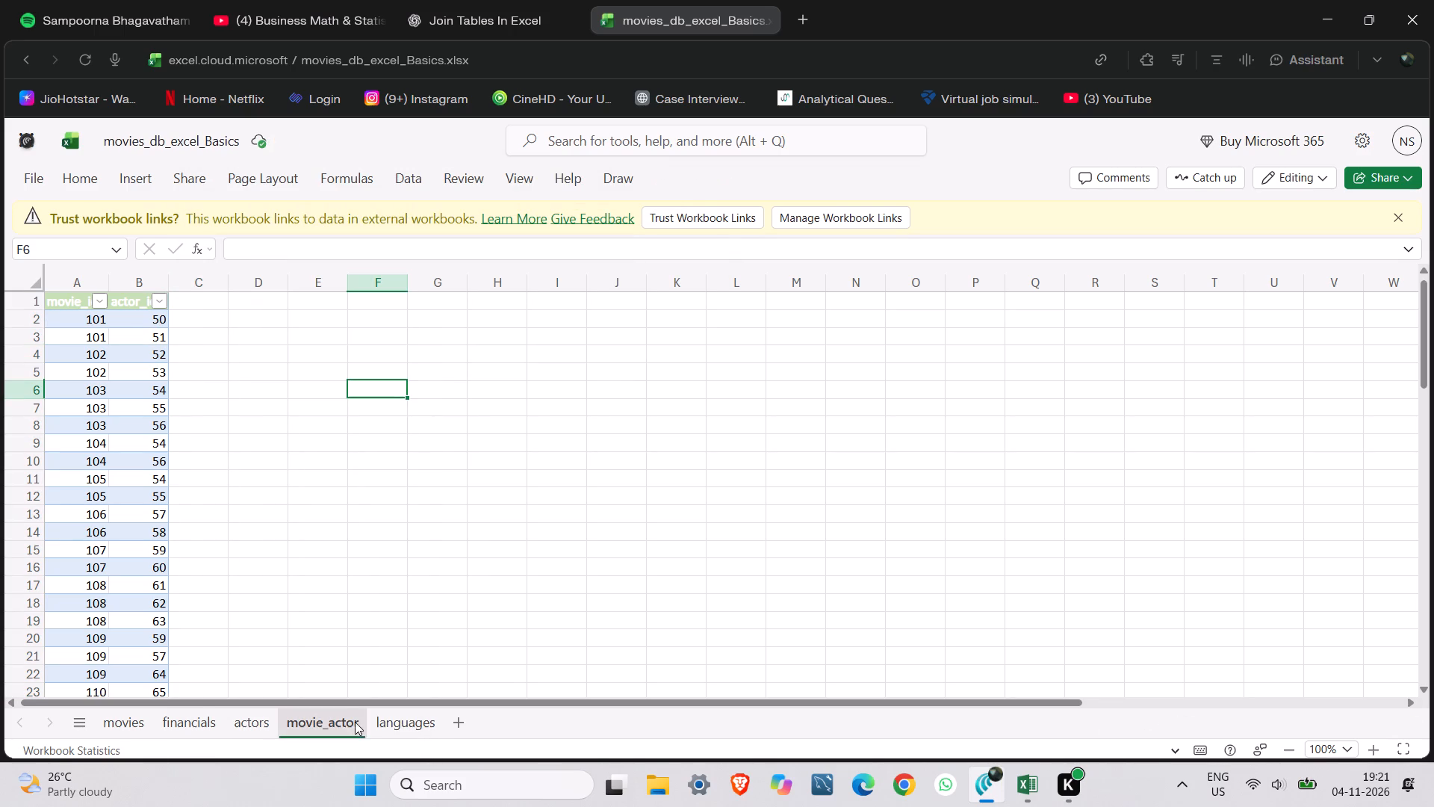
pyautogui.scroll(-8, 355, 722)
pyautogui.scroll(-8, 343, 557)
pyautogui.scroll(12, 343, 563)
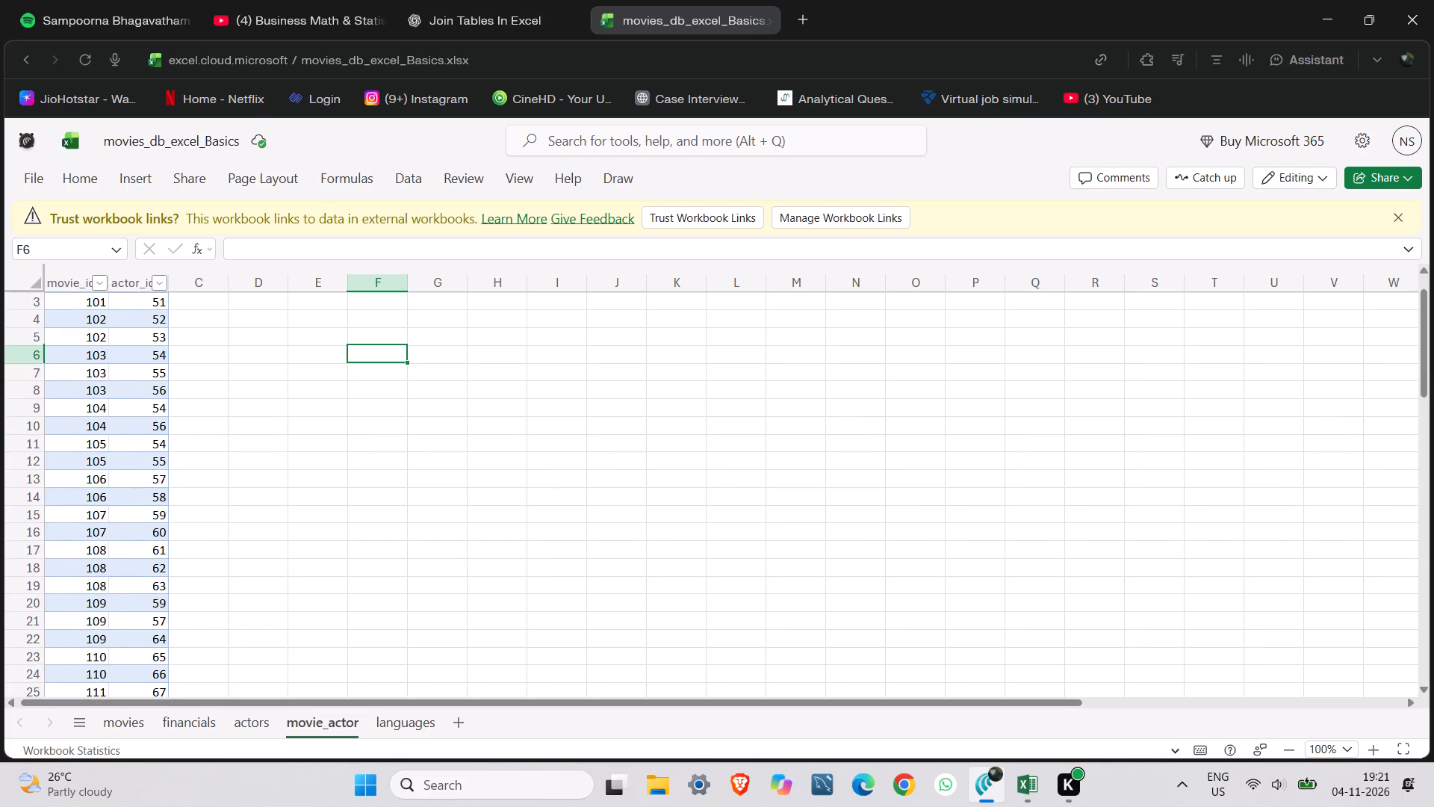
pyautogui.click(260, 734)
pyautogui.scroll(-3, 371, 521)
pyautogui.scroll(8, 371, 521)
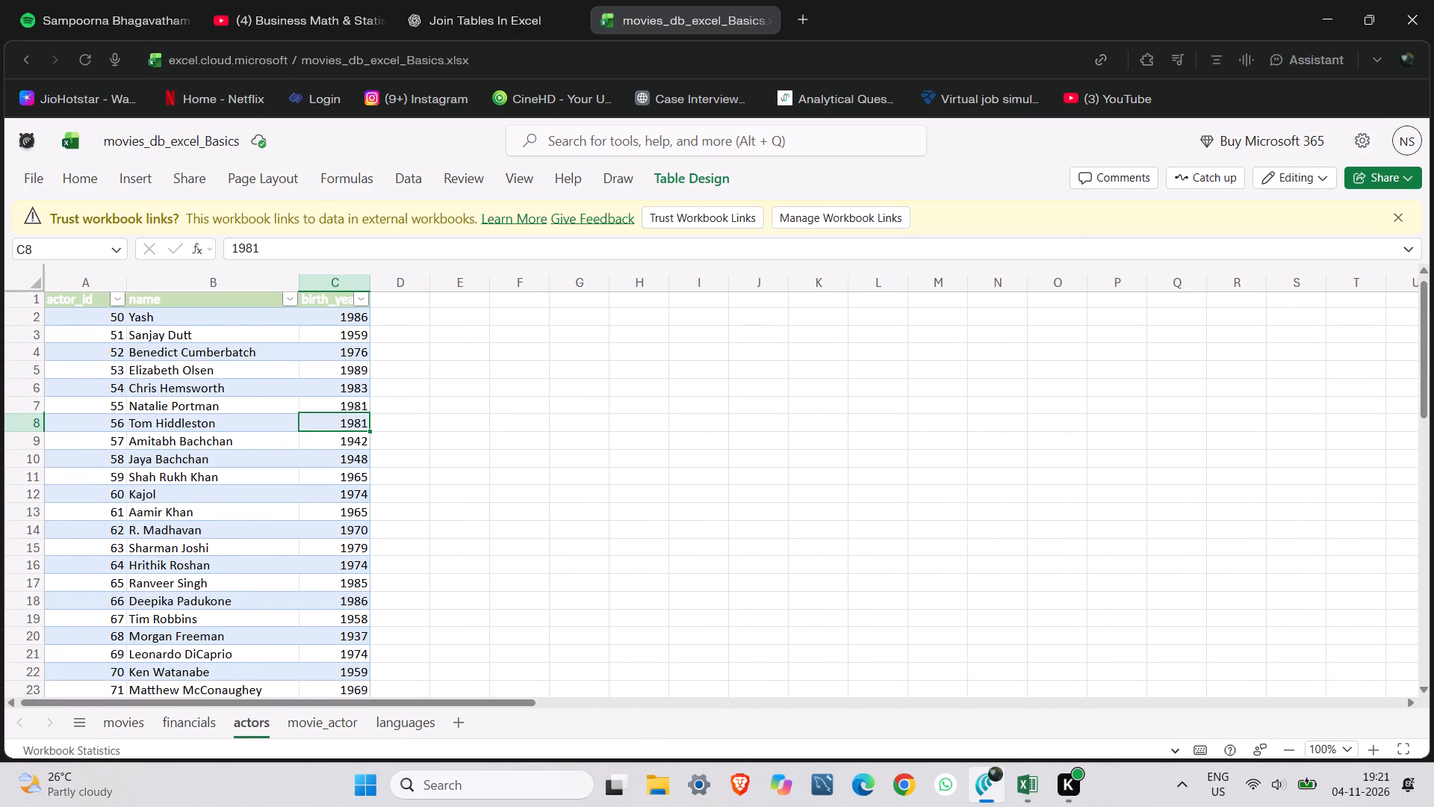
pyautogui.click(260, 497)
pyautogui.moveTo(510, 495); pyautogui.dragTo(503, 493)
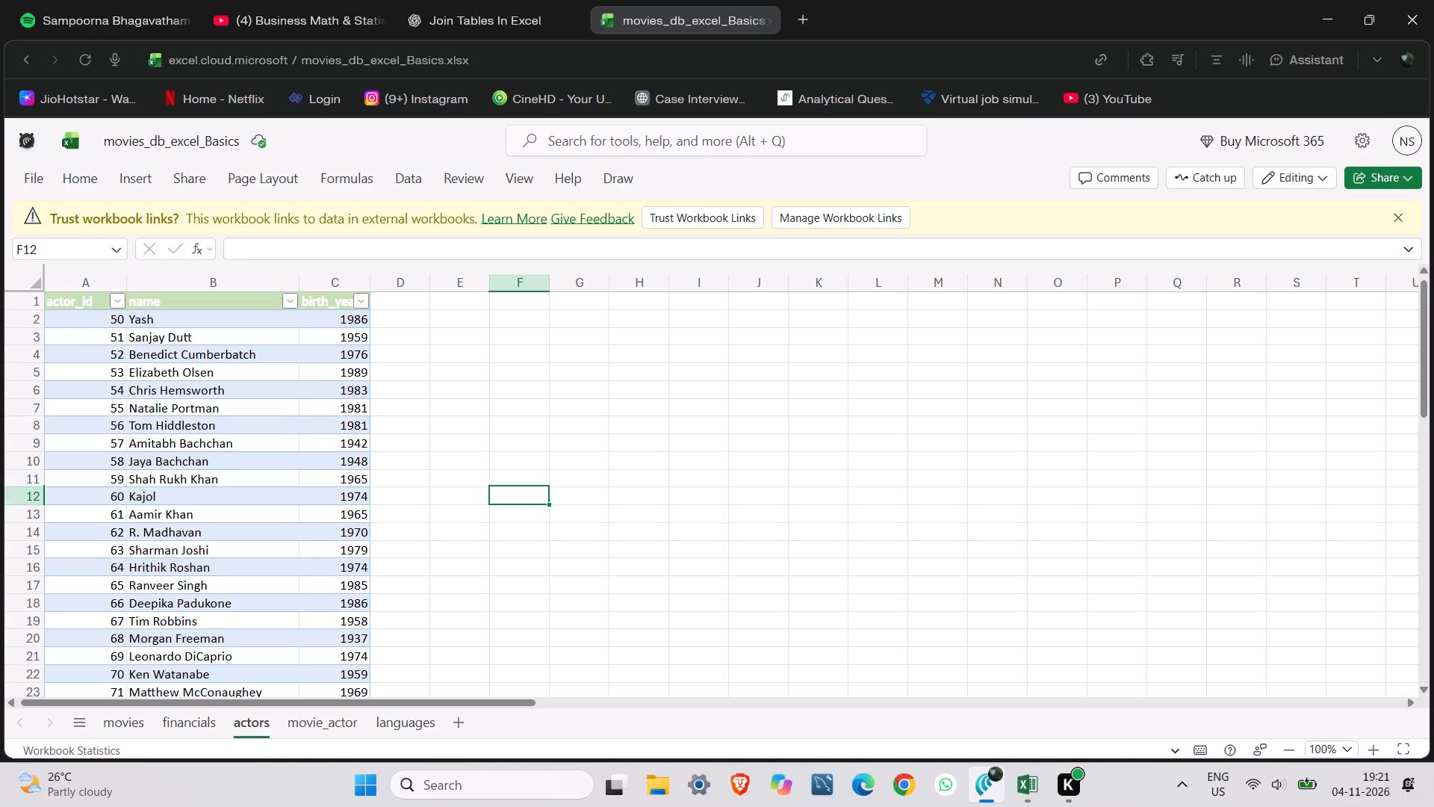
pyautogui.click(317, 732)
pyautogui.click(252, 723)
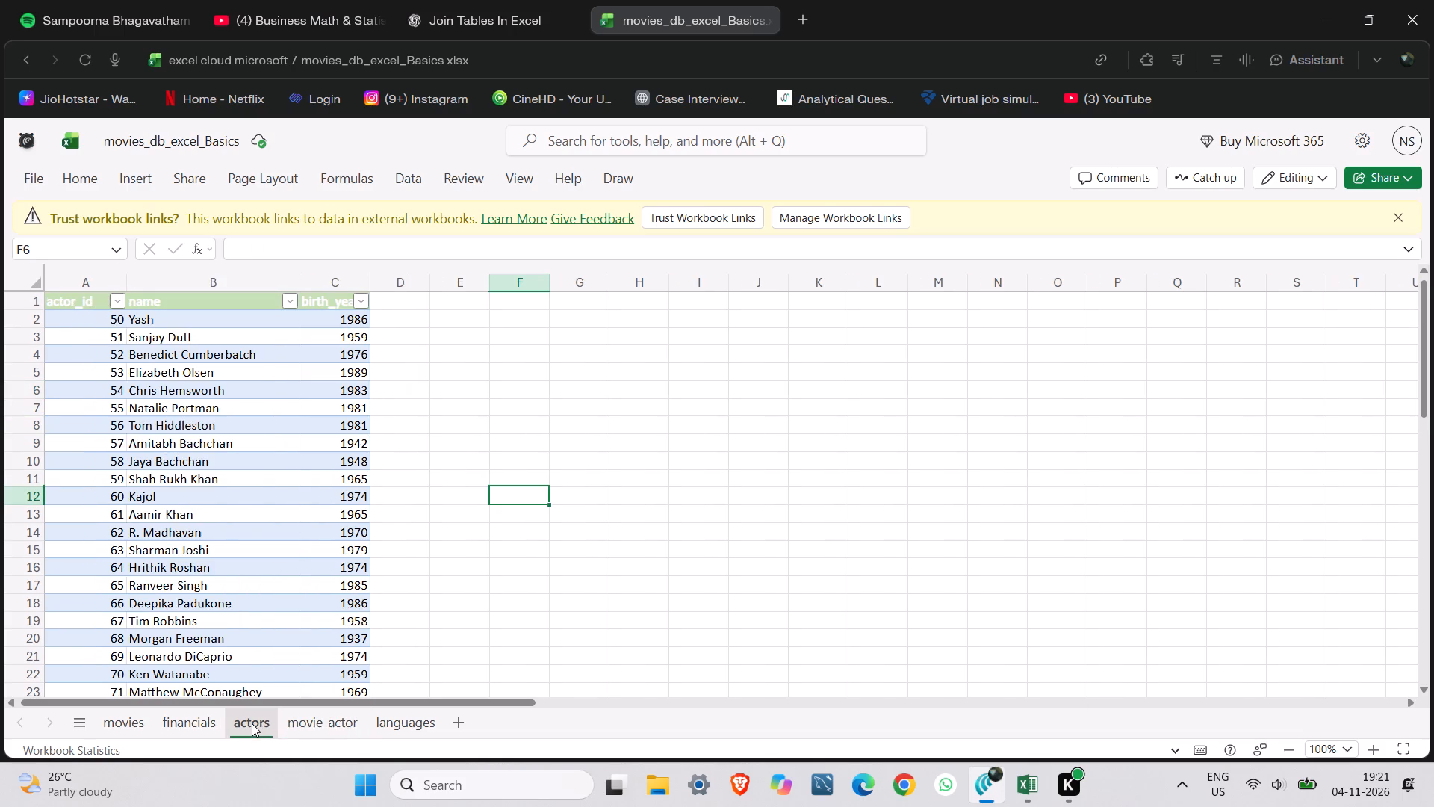
pyautogui.rightClick(260, 723)
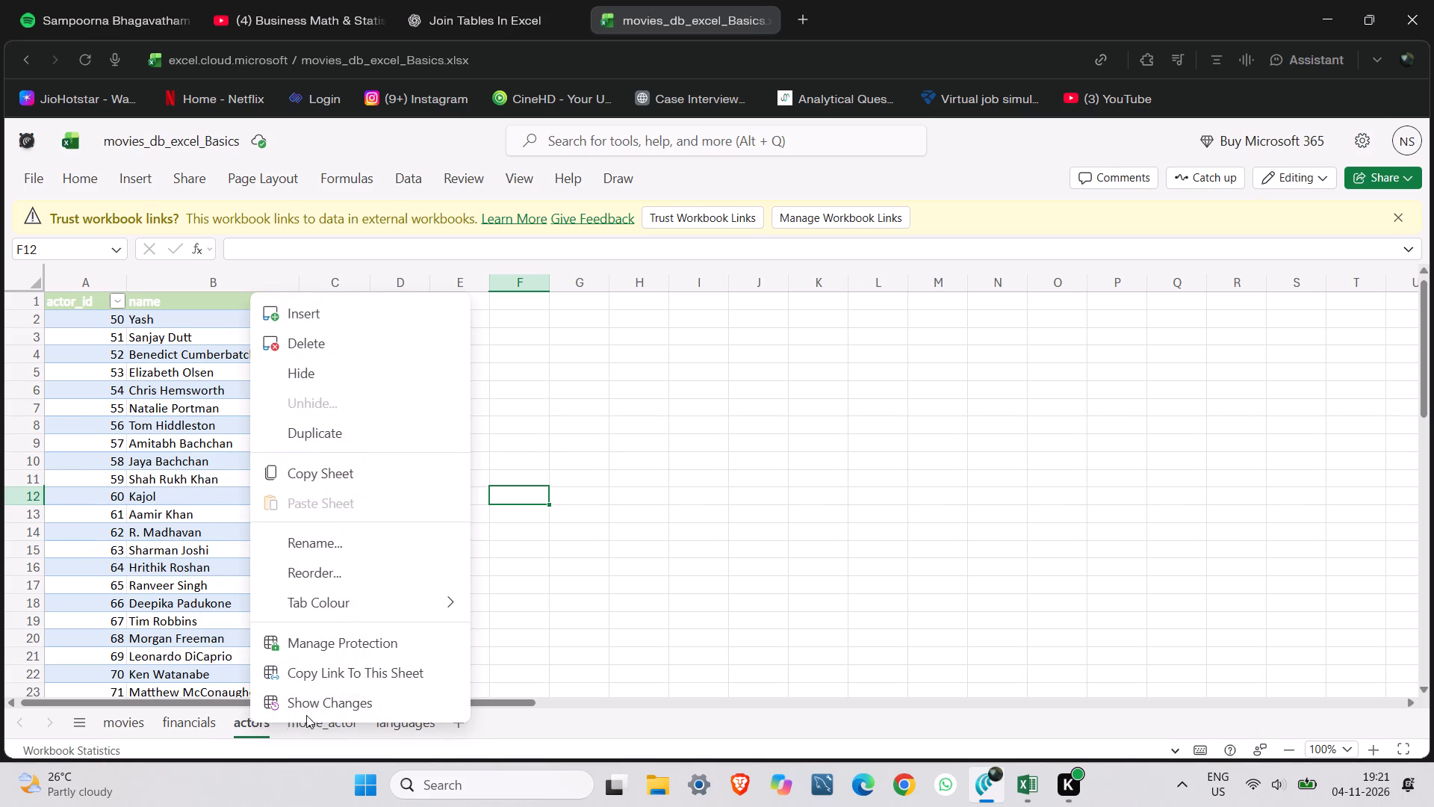
pyautogui.click(518, 519)
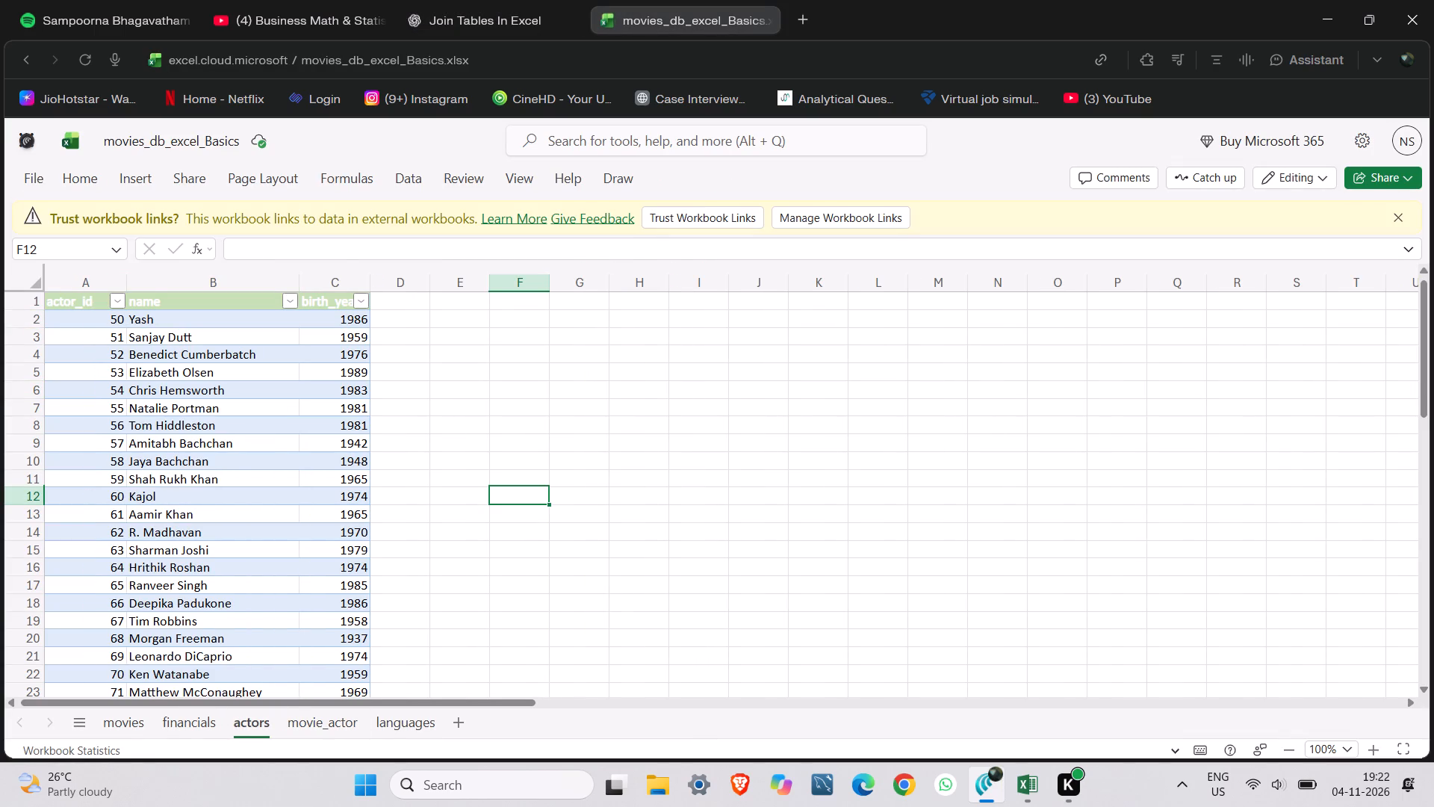
pyautogui.click(342, 734)
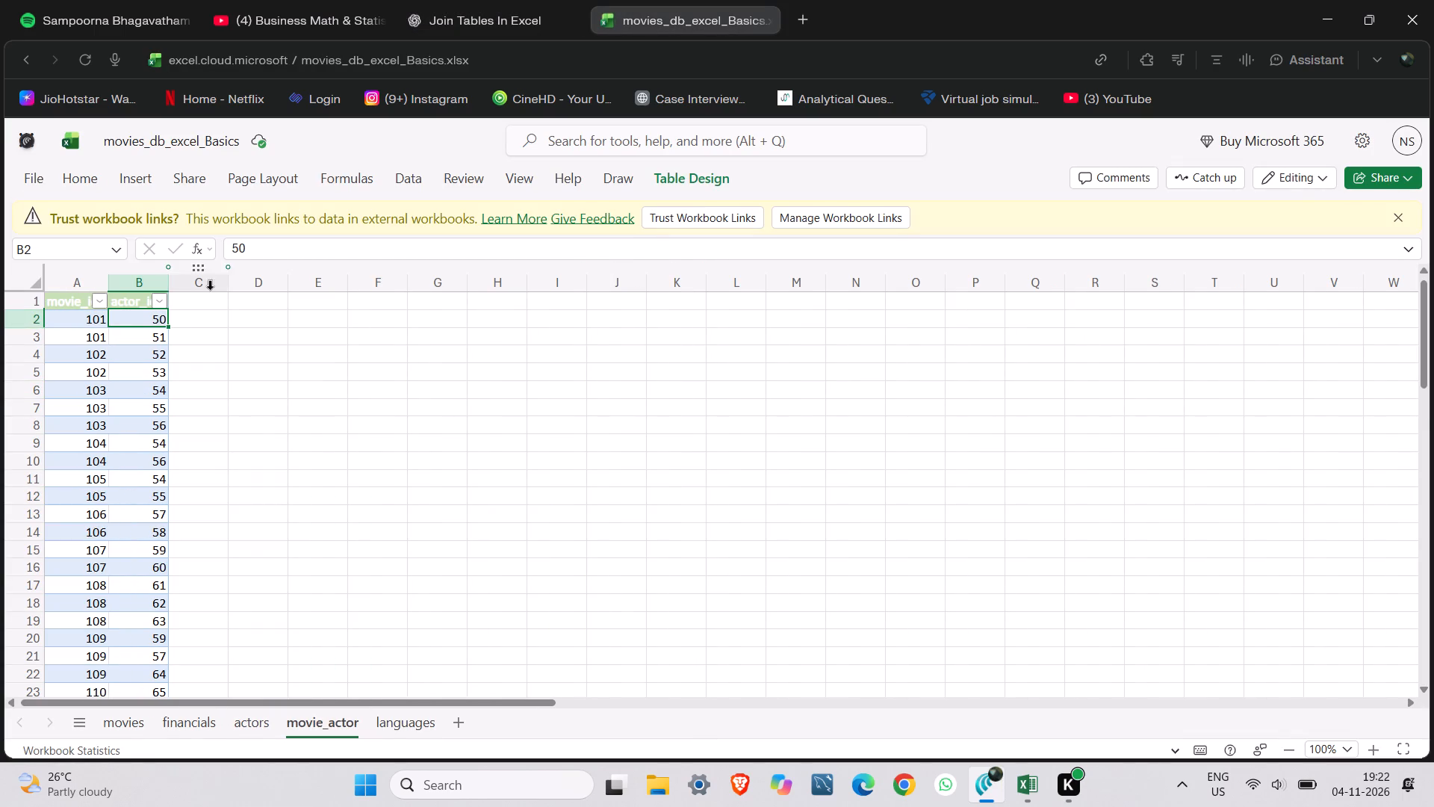
pyautogui.click(209, 301)
pyautogui.click(202, 328)
pyautogui.click(202, 315)
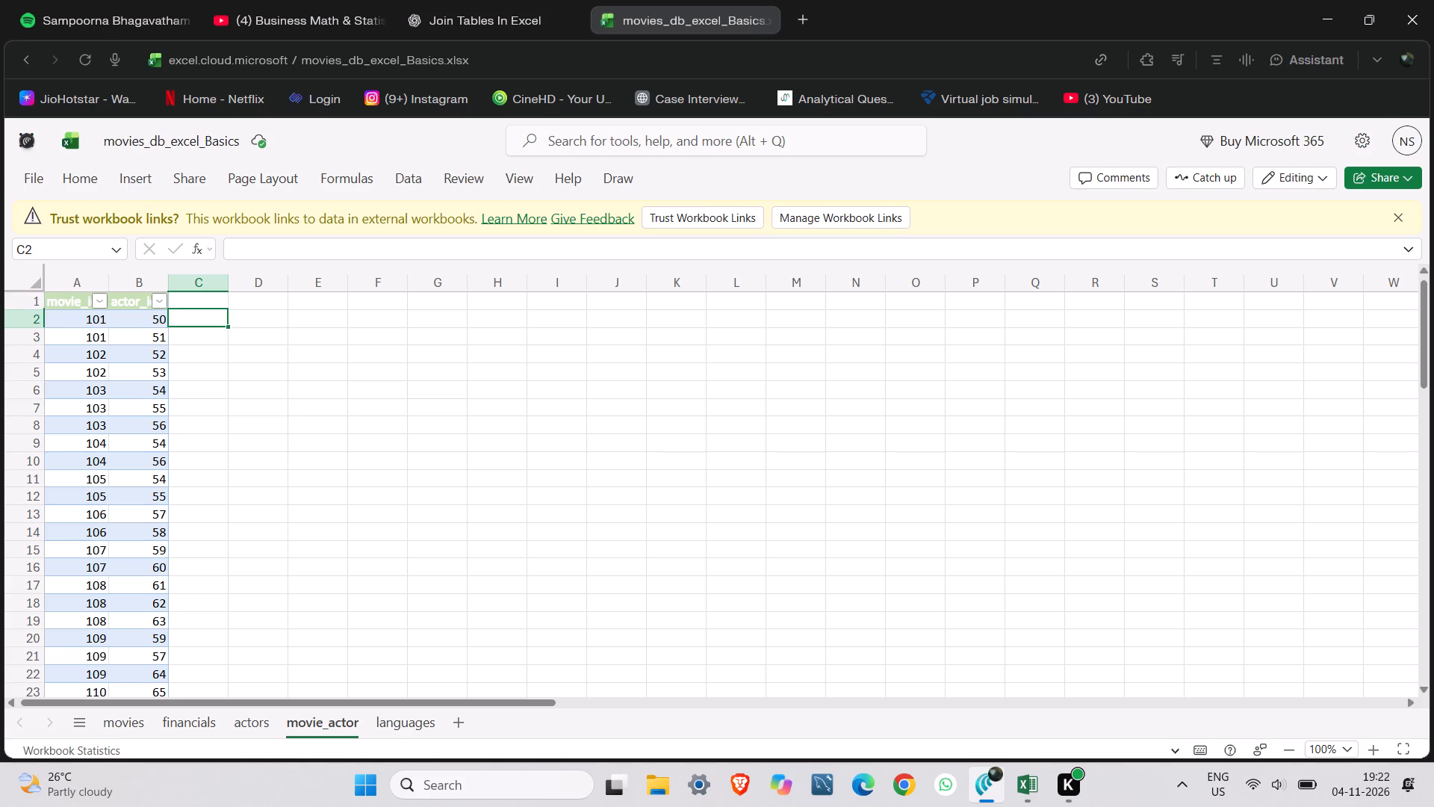
pyautogui.click(203, 300)
pyautogui.press('Return')
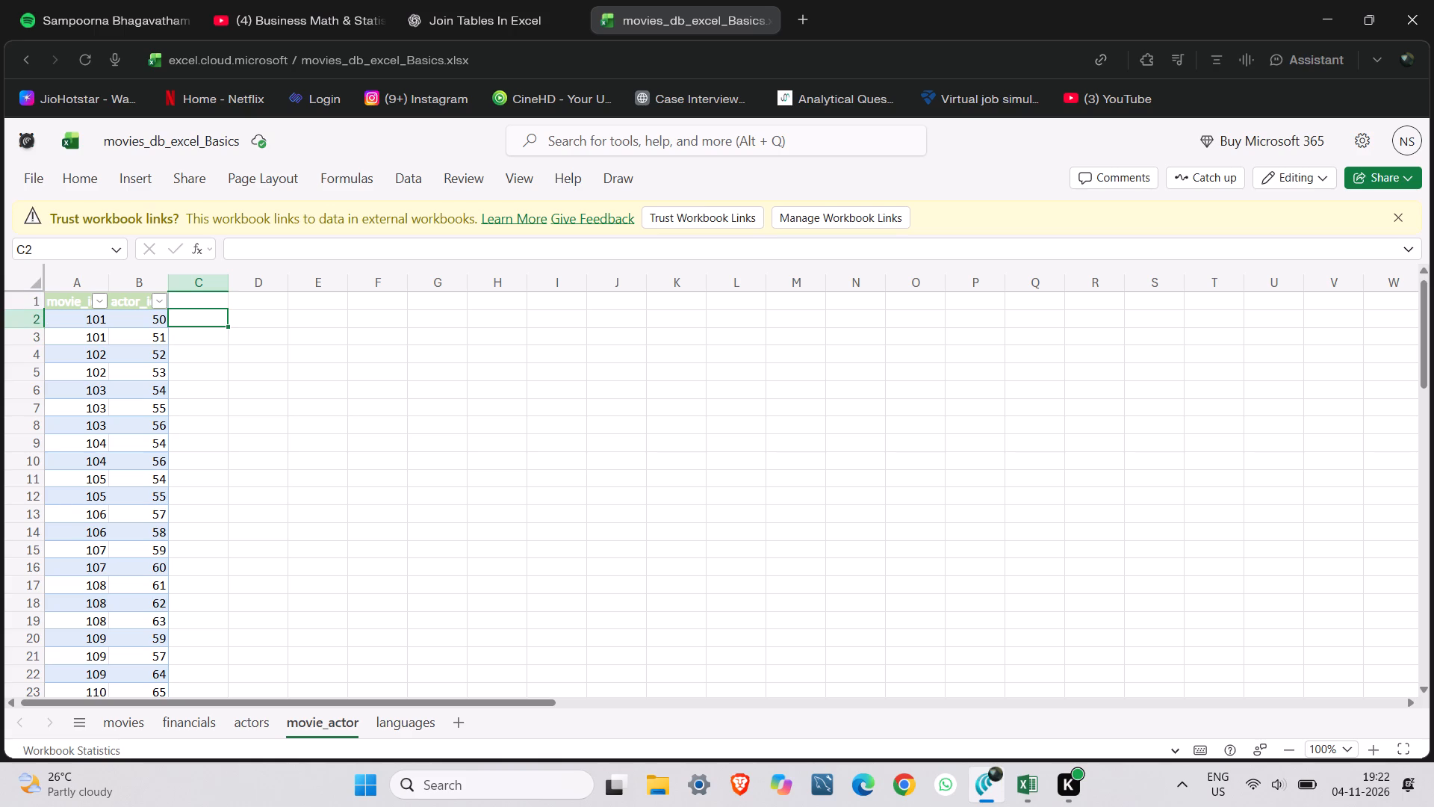
pyautogui.click(212, 306)
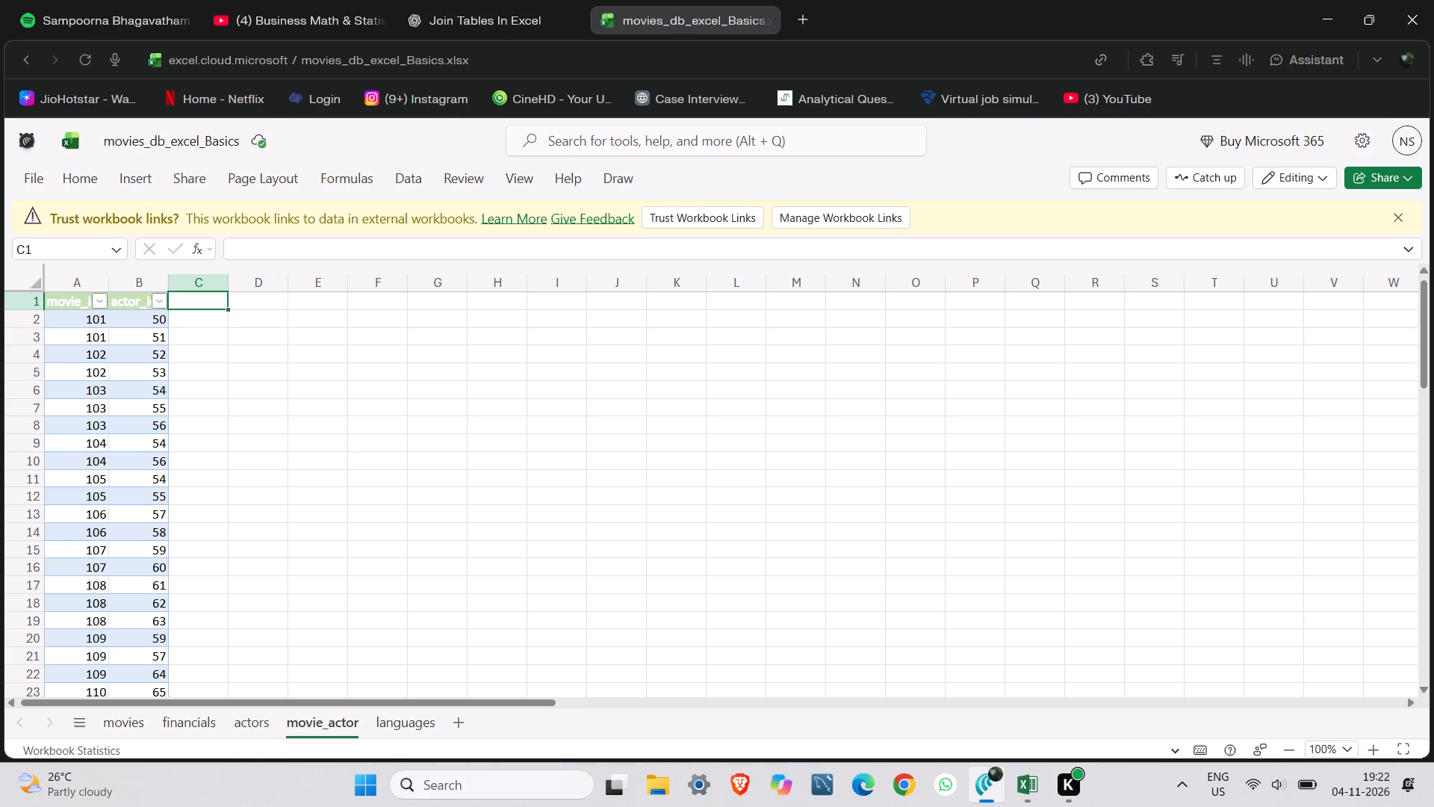
pyautogui.write('COLUMN')
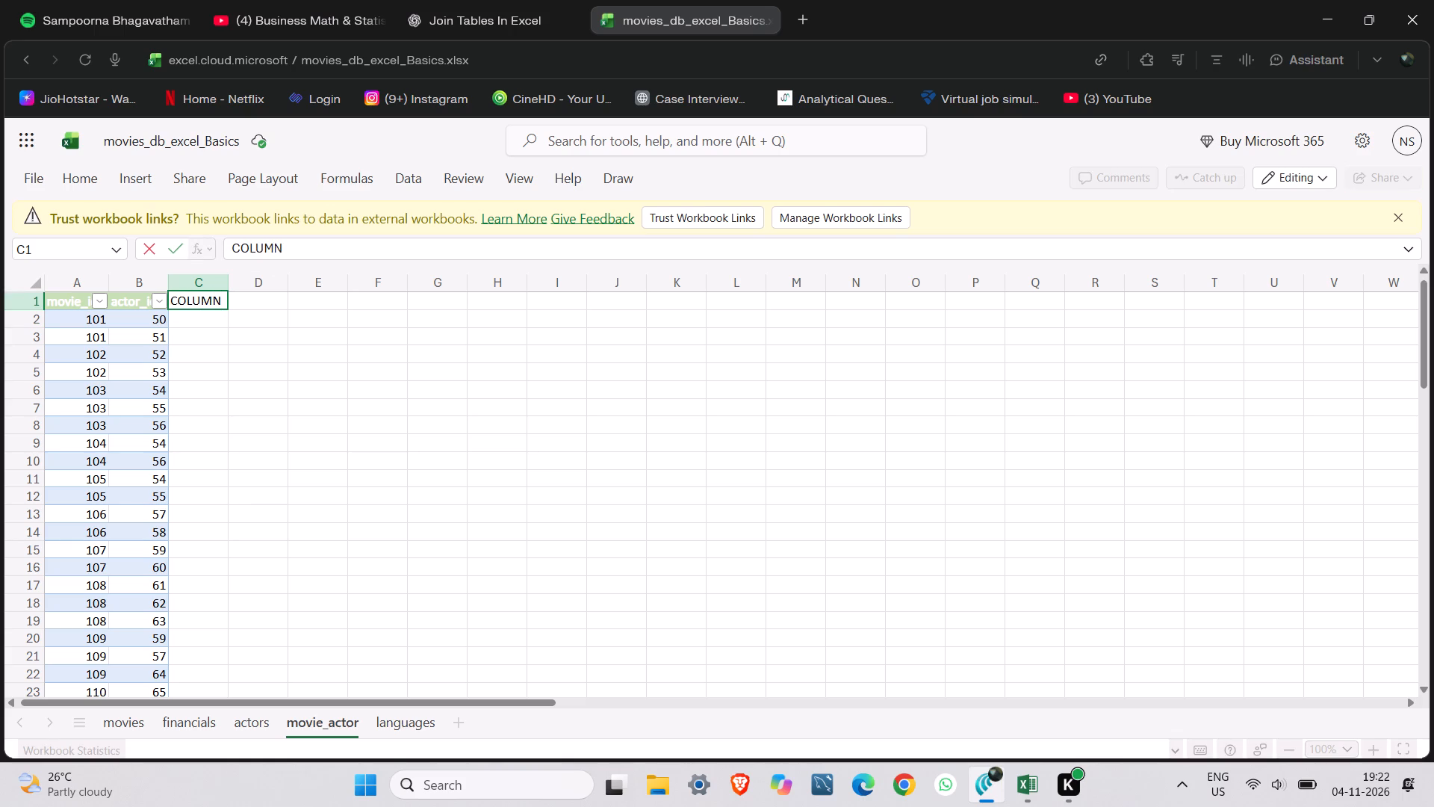
pyautogui.press('Return')
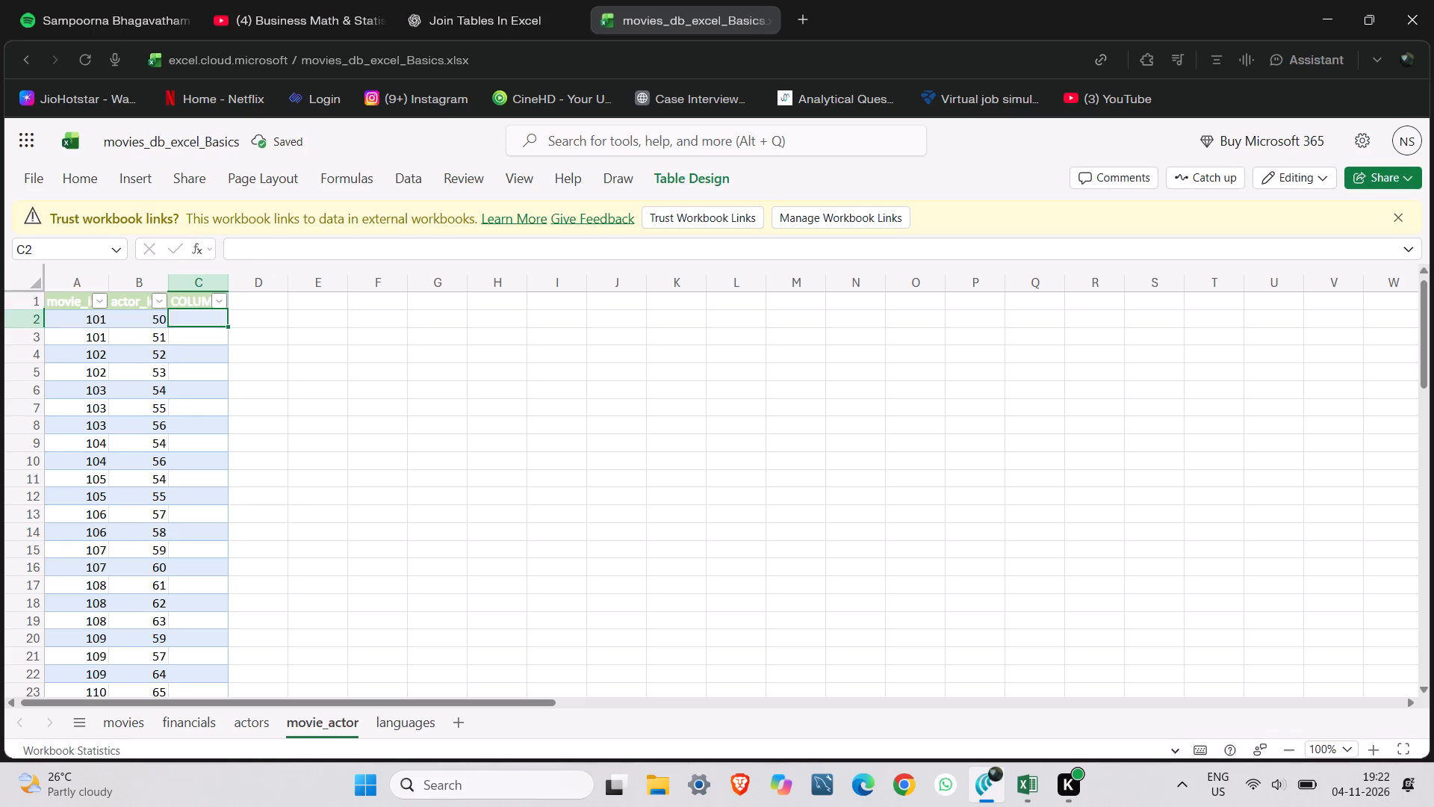
# Start an XLOOKUP formula in cell C2 of movie_actor with the absolute reference $B$2 as its lookup value.
pyautogui.doubleClick(199, 321)
pyautogui.press('=')
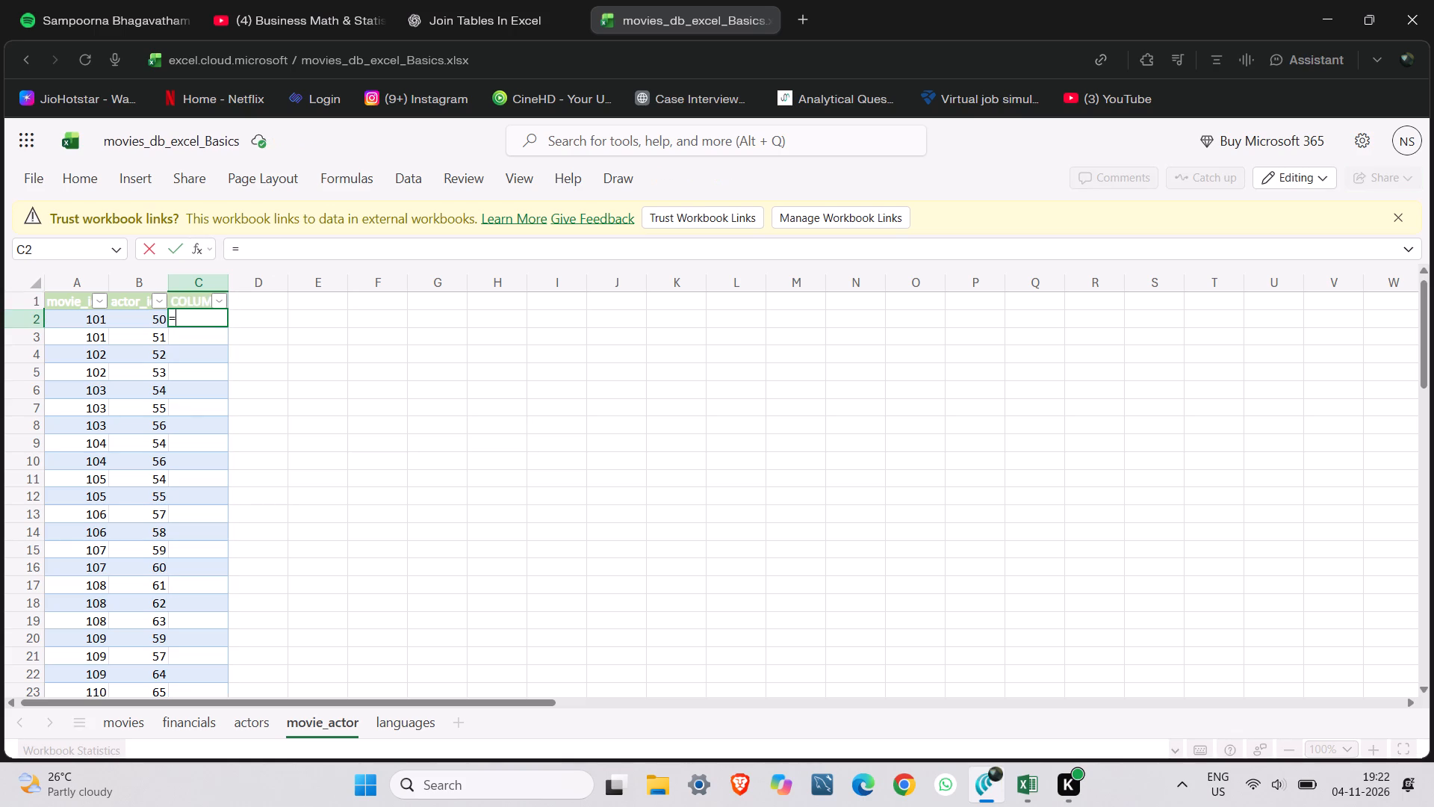
pyautogui.write('LOOK')
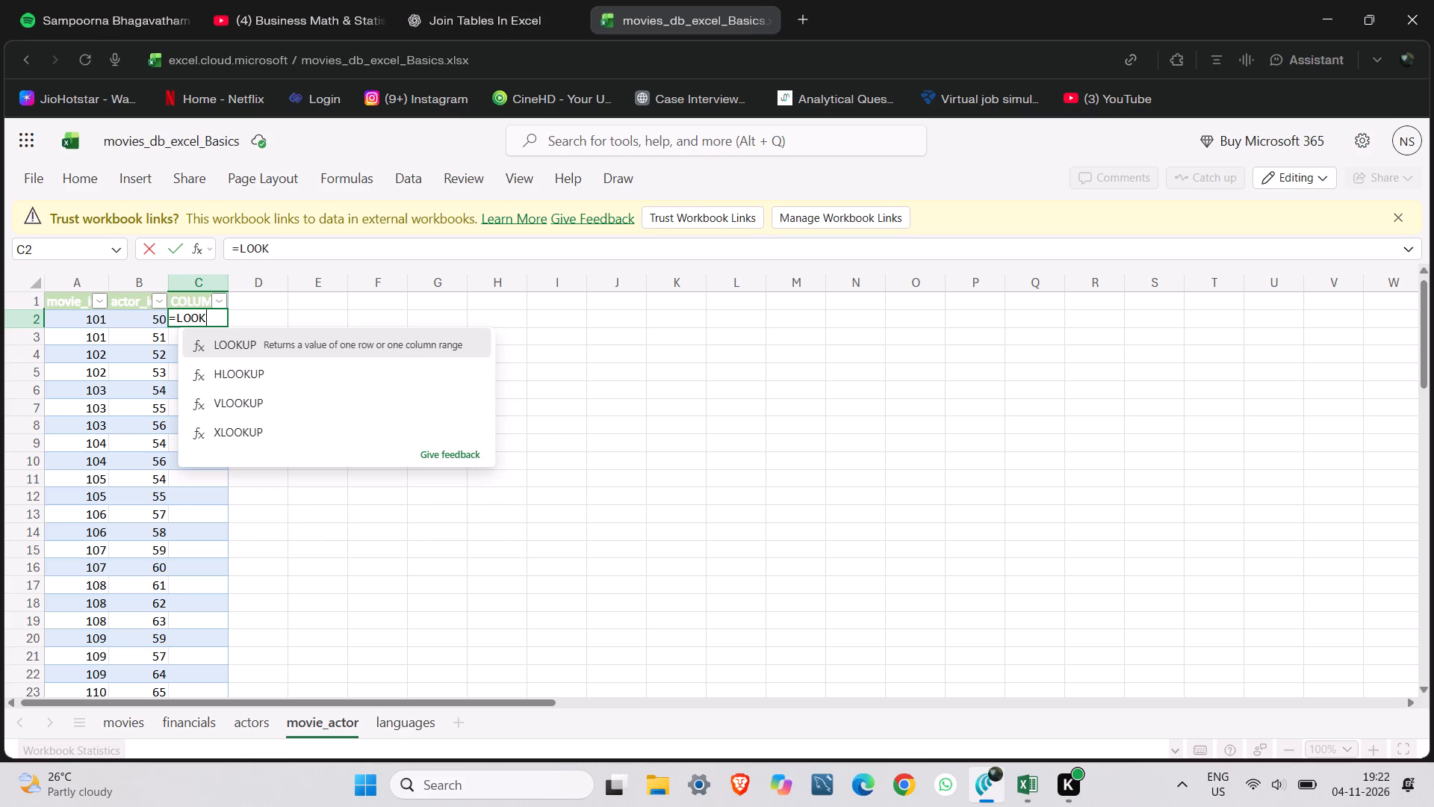
pyautogui.click(285, 430)
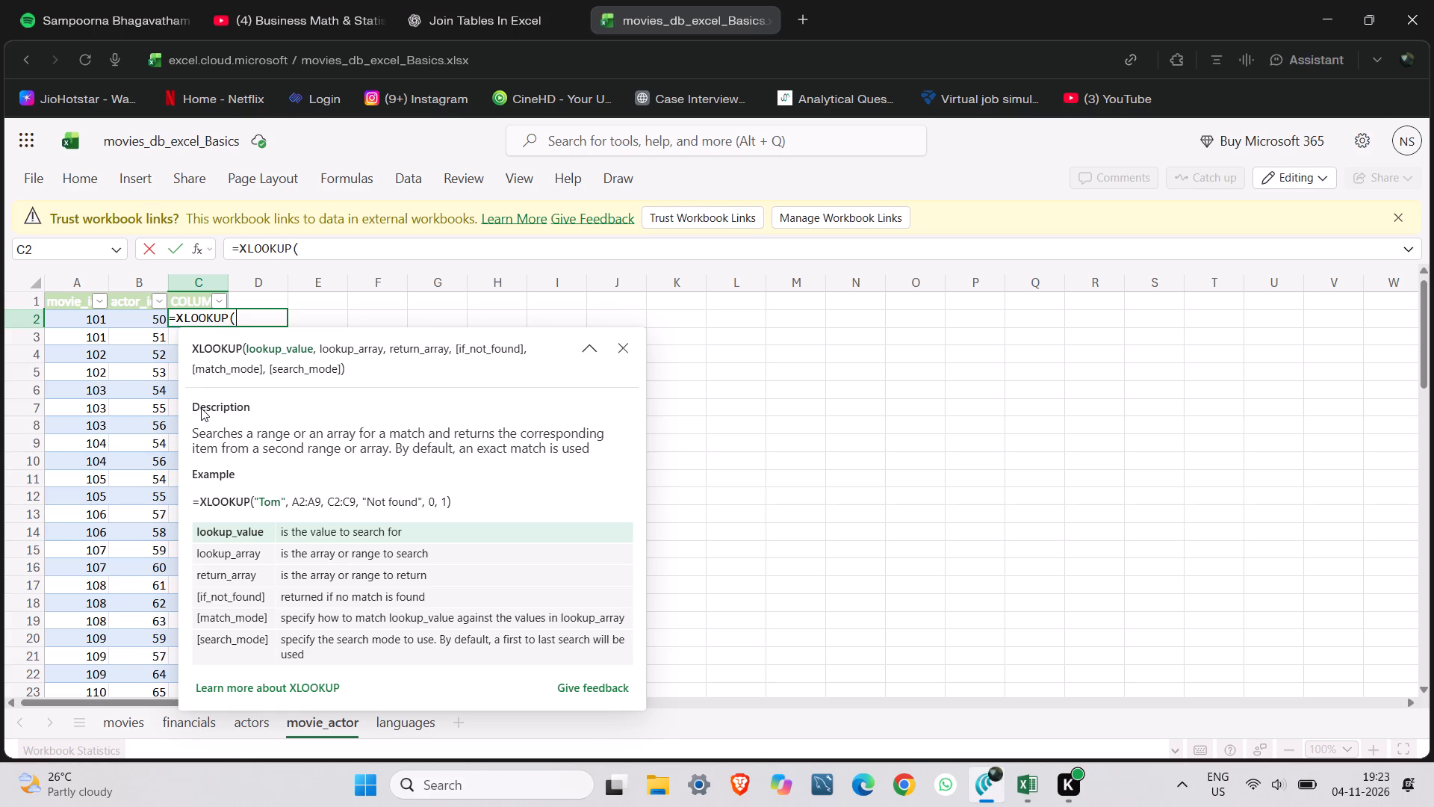
pyautogui.hotkey('shift', '$')
pyautogui.write('B2')
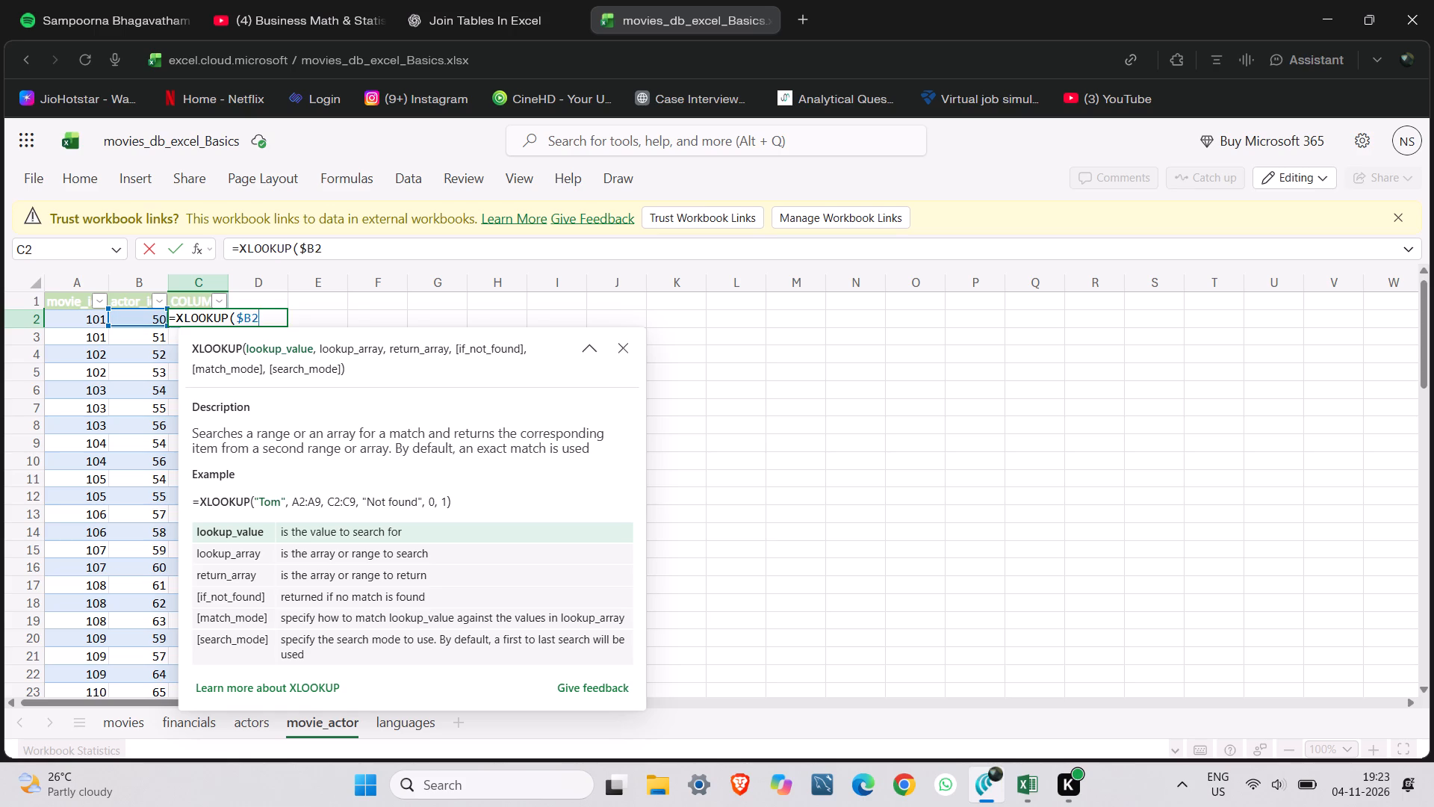
pyautogui.hotkey('shift', ':')
pyautogui.press('Left')
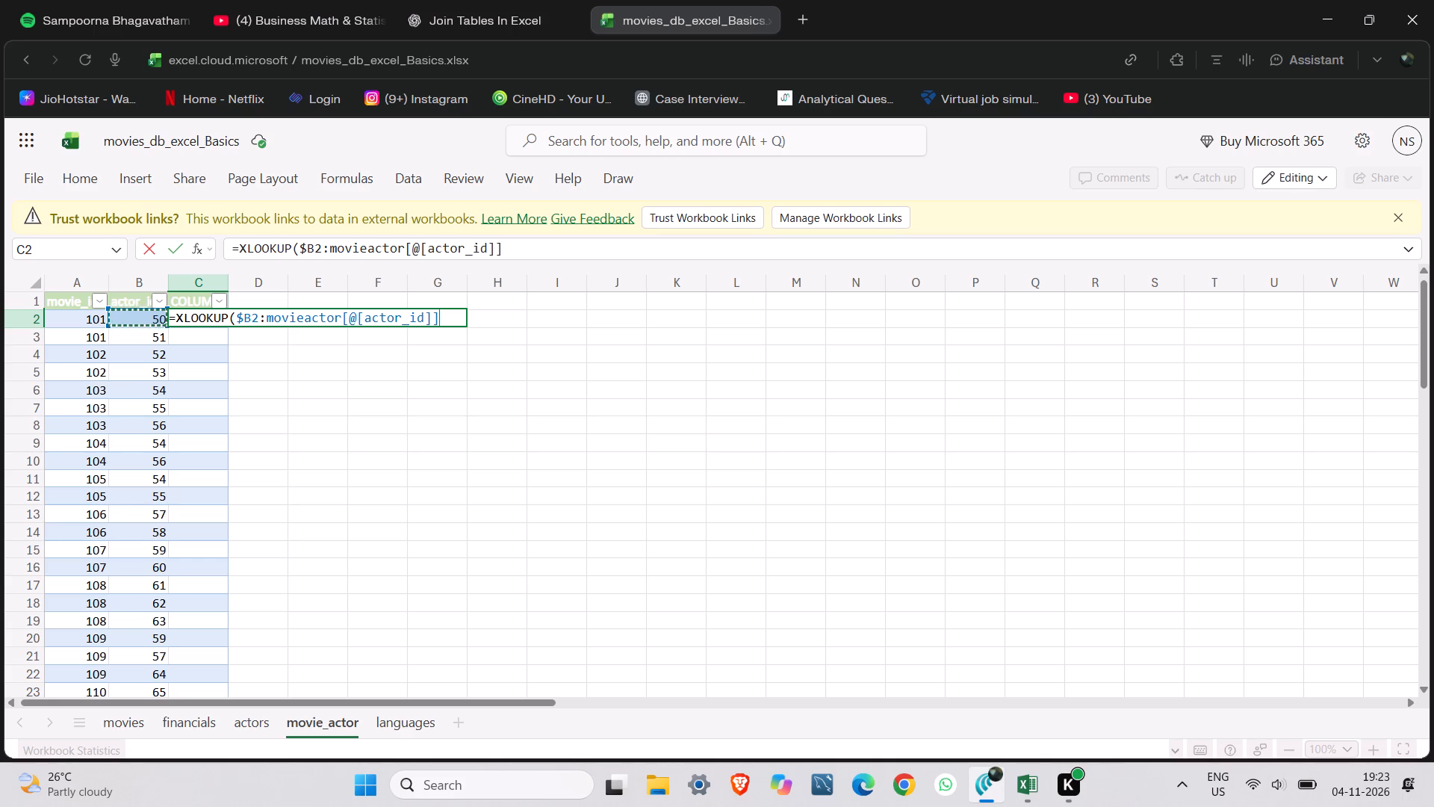
pyautogui.moveTo(444, 319); pyautogui.dragTo(350, 316)
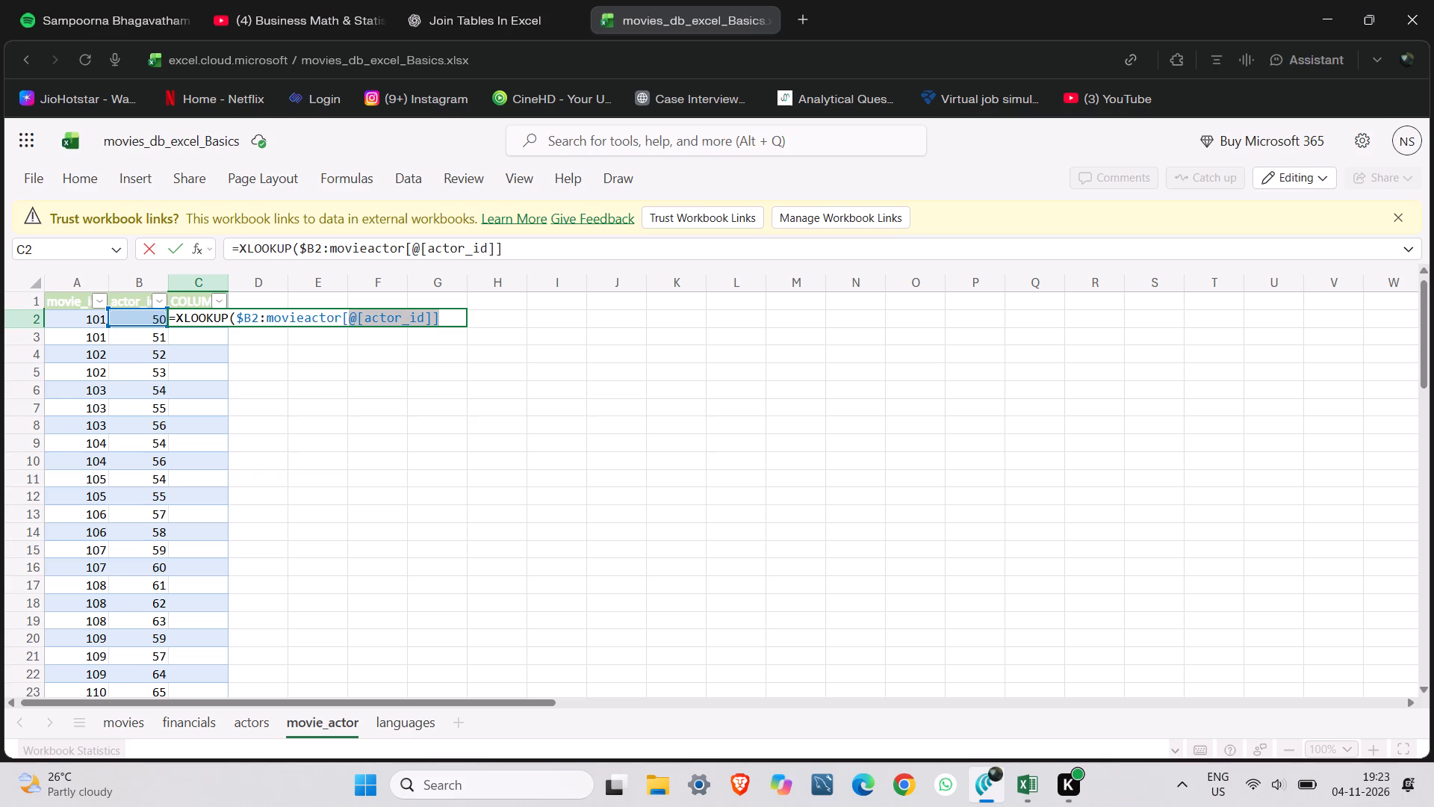
pyautogui.moveTo(350, 316); pyautogui.dragTo(252, 316)
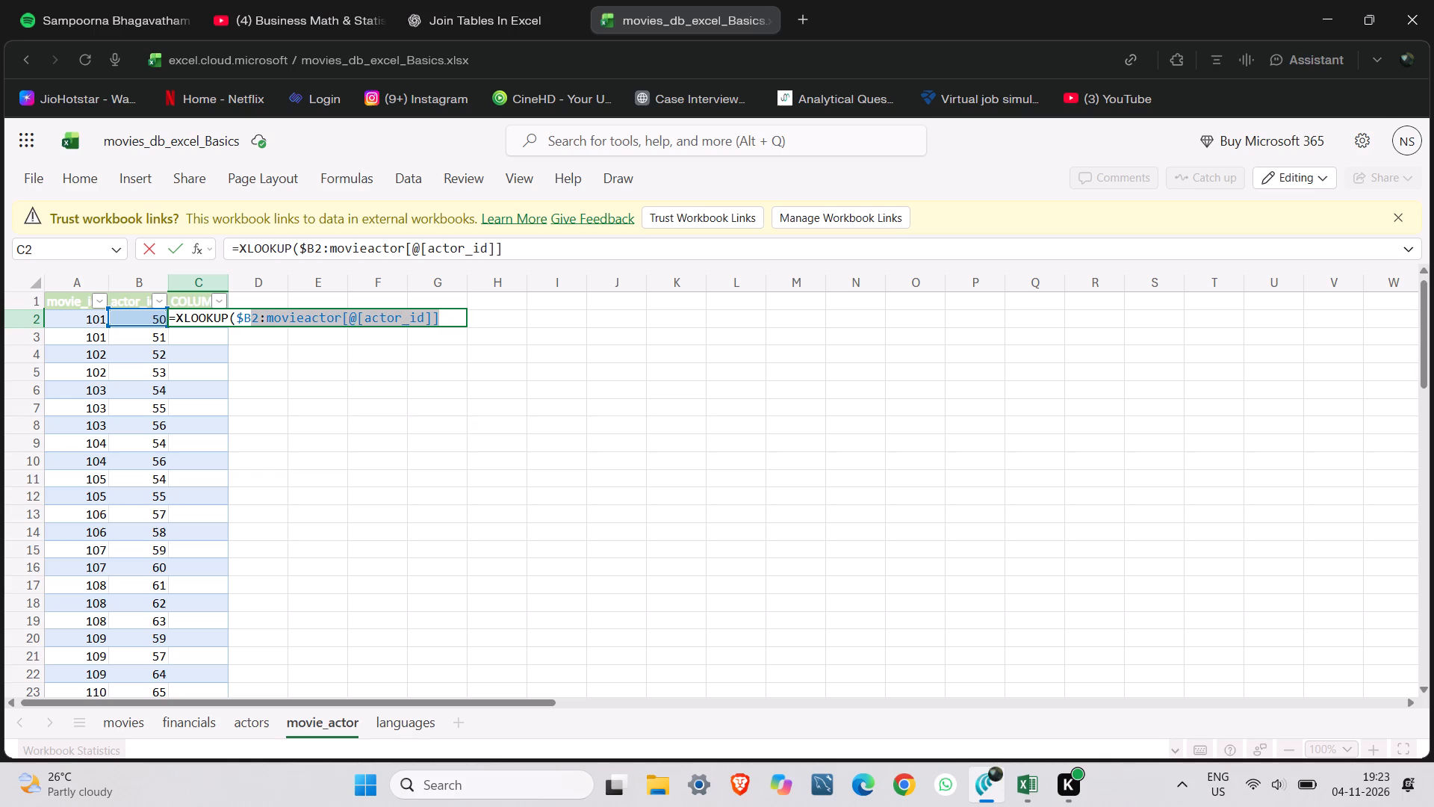
pyautogui.moveTo(252, 316); pyautogui.dragTo(251, 316)
pyautogui.press('BackSpace')
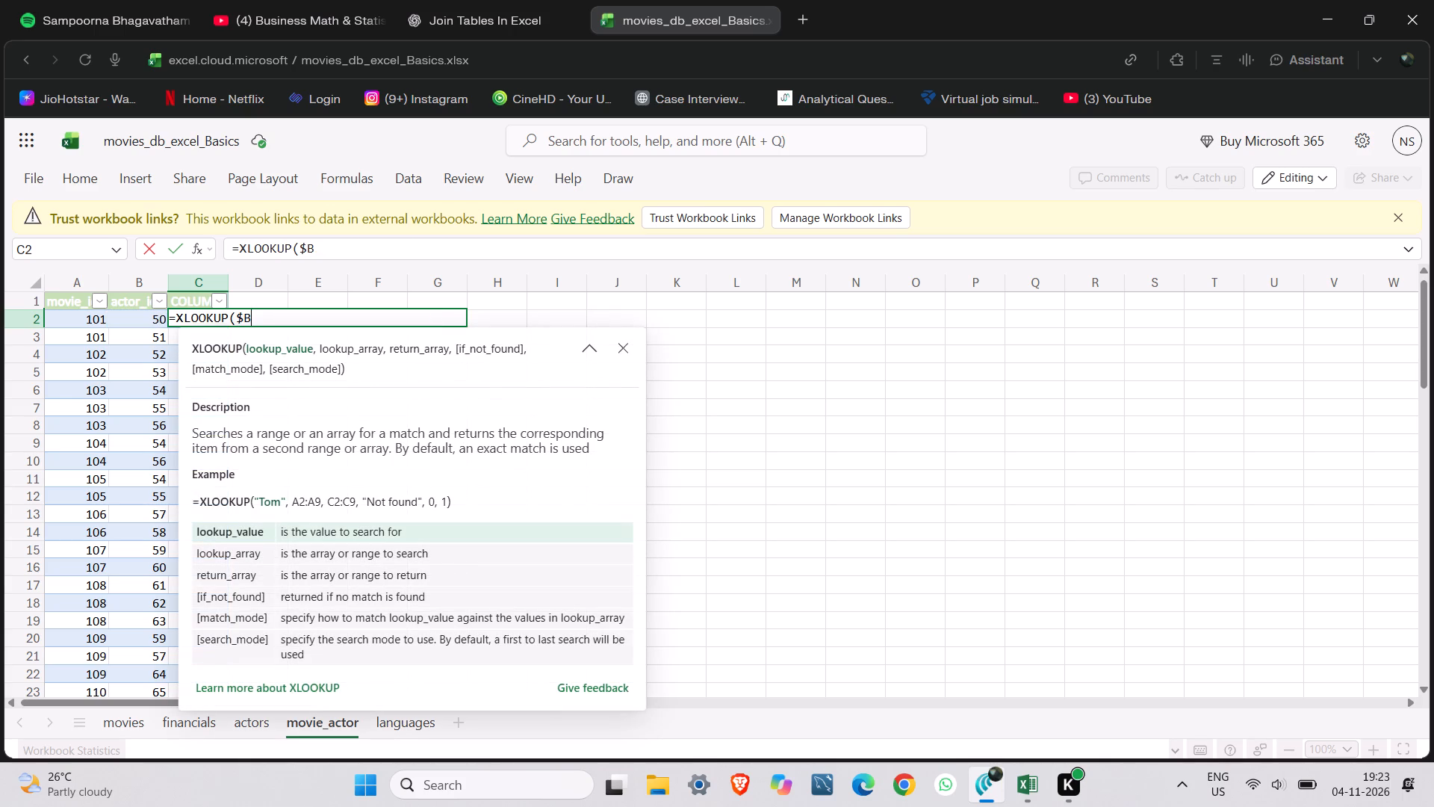
pyautogui.hotkey('shift', '$')
pyautogui.press('2')
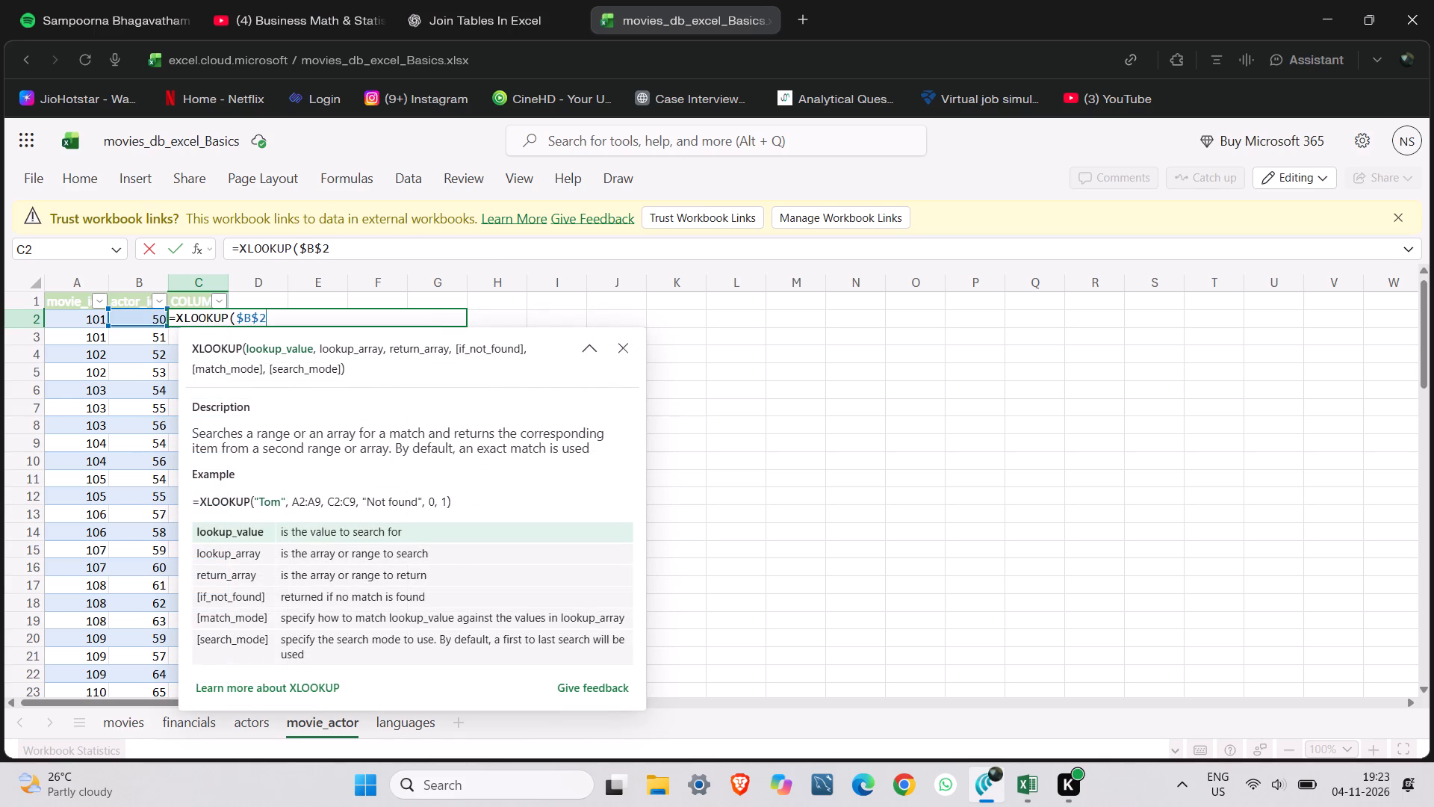
pyautogui.press('Return')
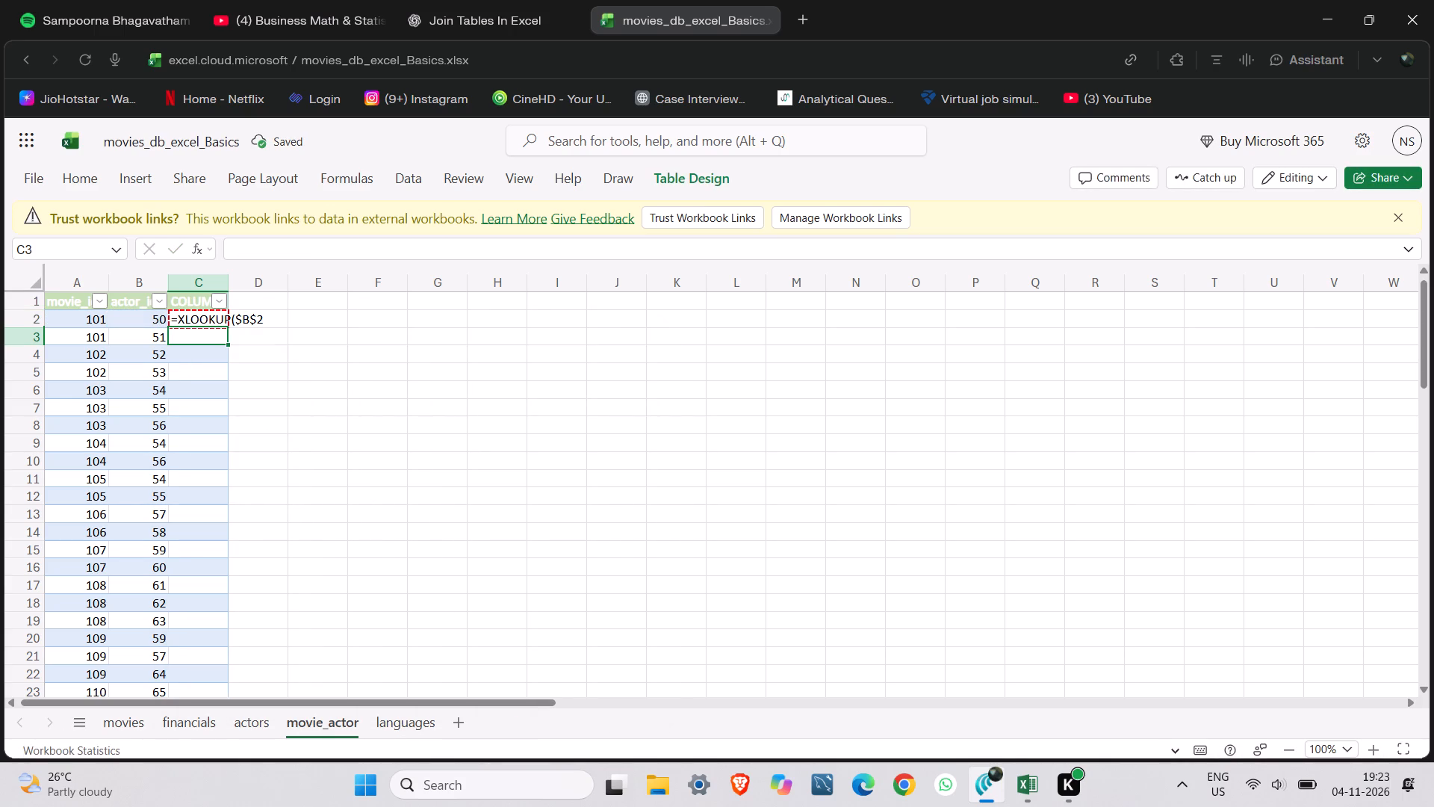
# Reopen the formula in C2 and extend its lookup value to the absolute range $B$2:$B$86.
pyautogui.doubleClick(235, 318)
pyautogui.doubleClick(212, 320)
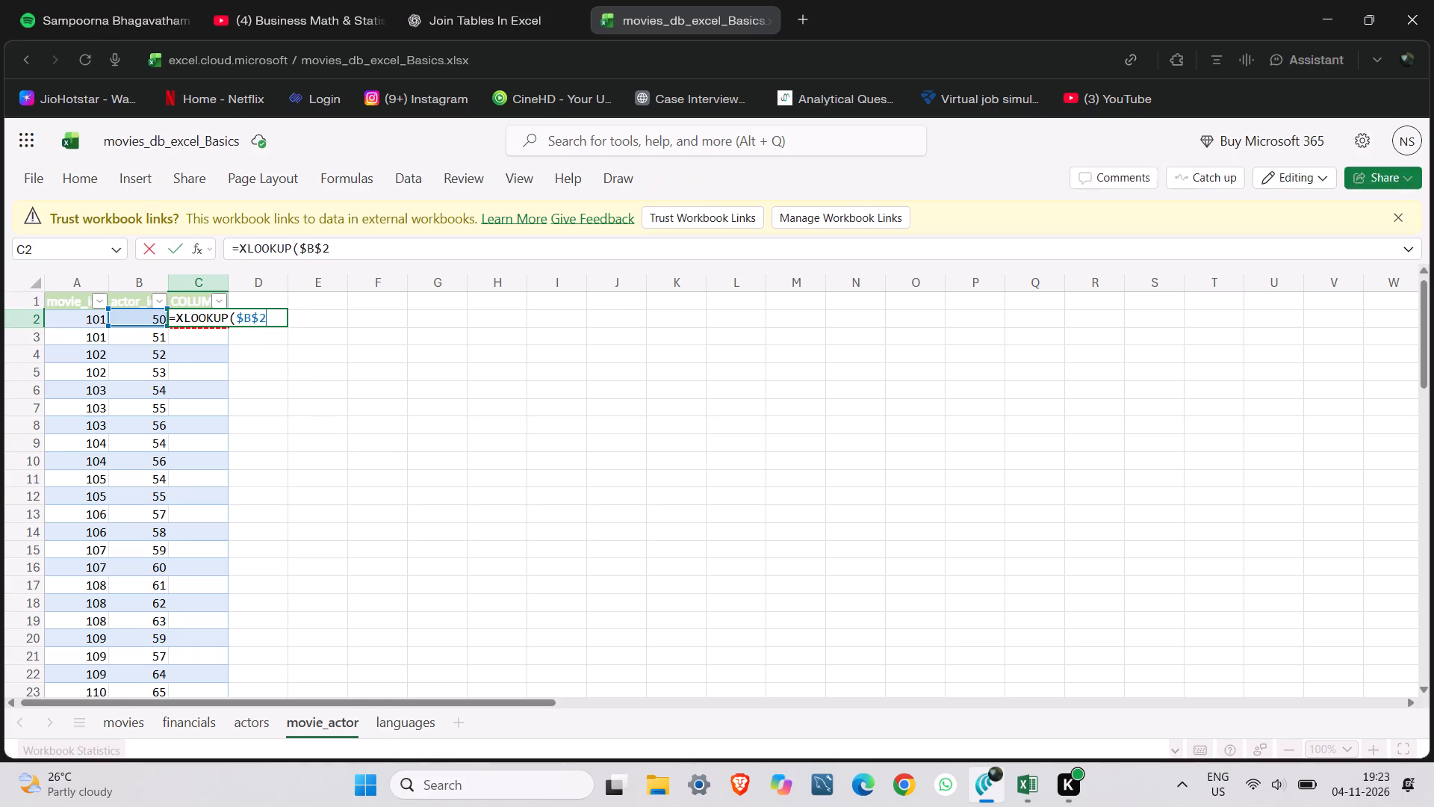
pyautogui.click(335, 253)
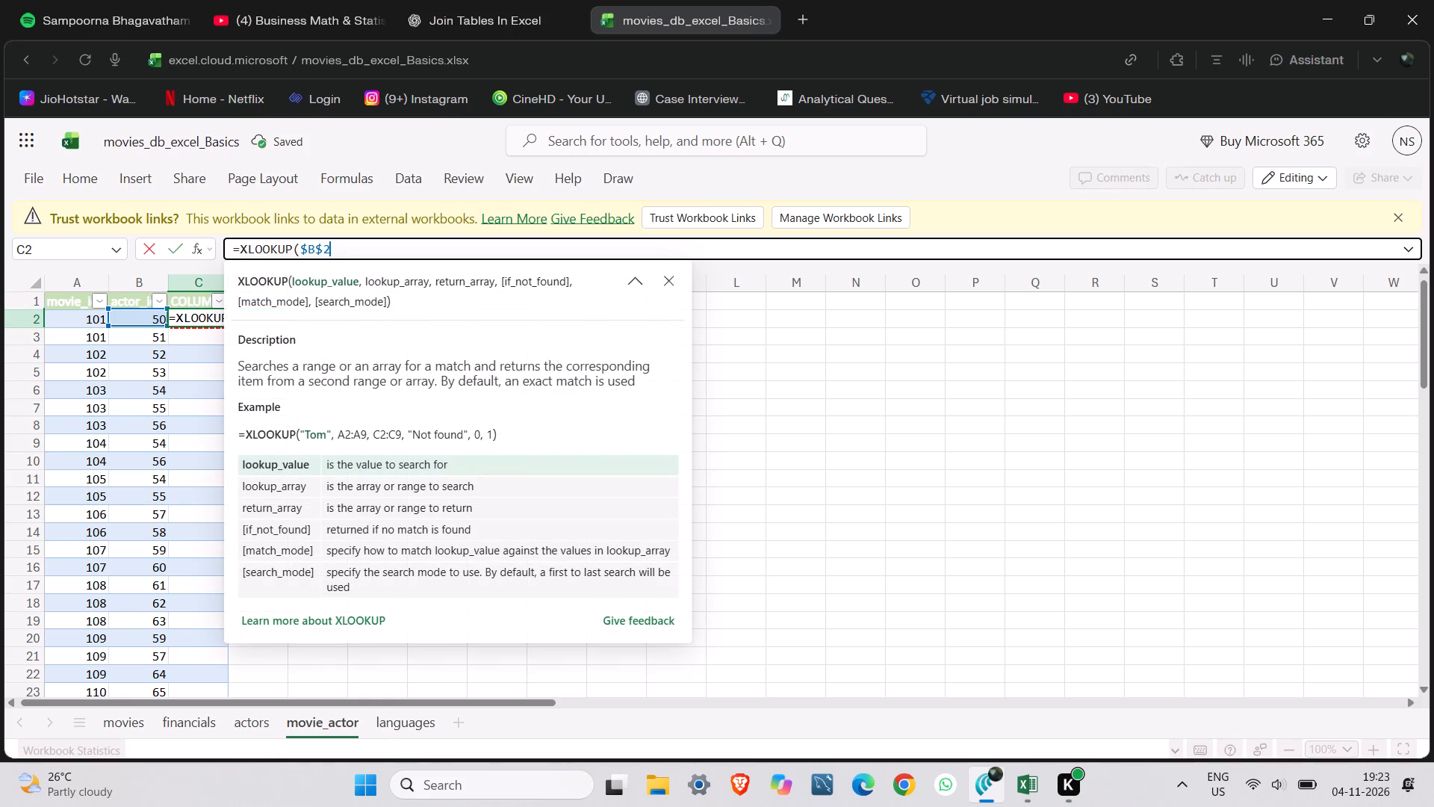
pyautogui.hotkey('shift', ':')
pyautogui.hotkey('shift', '$')
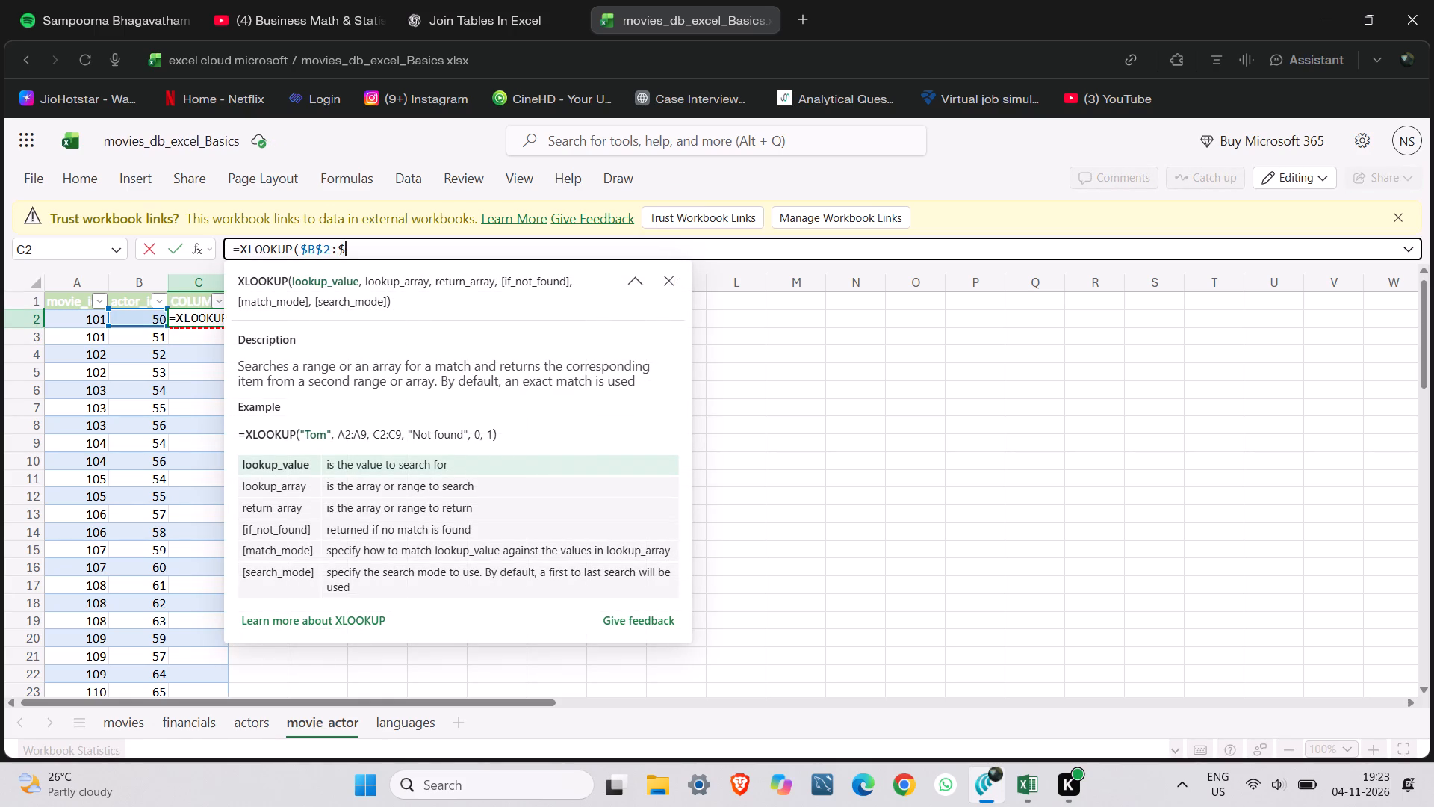
pyautogui.press('b')
pyautogui.hotkey('shift', '$')
pyautogui.write('86')
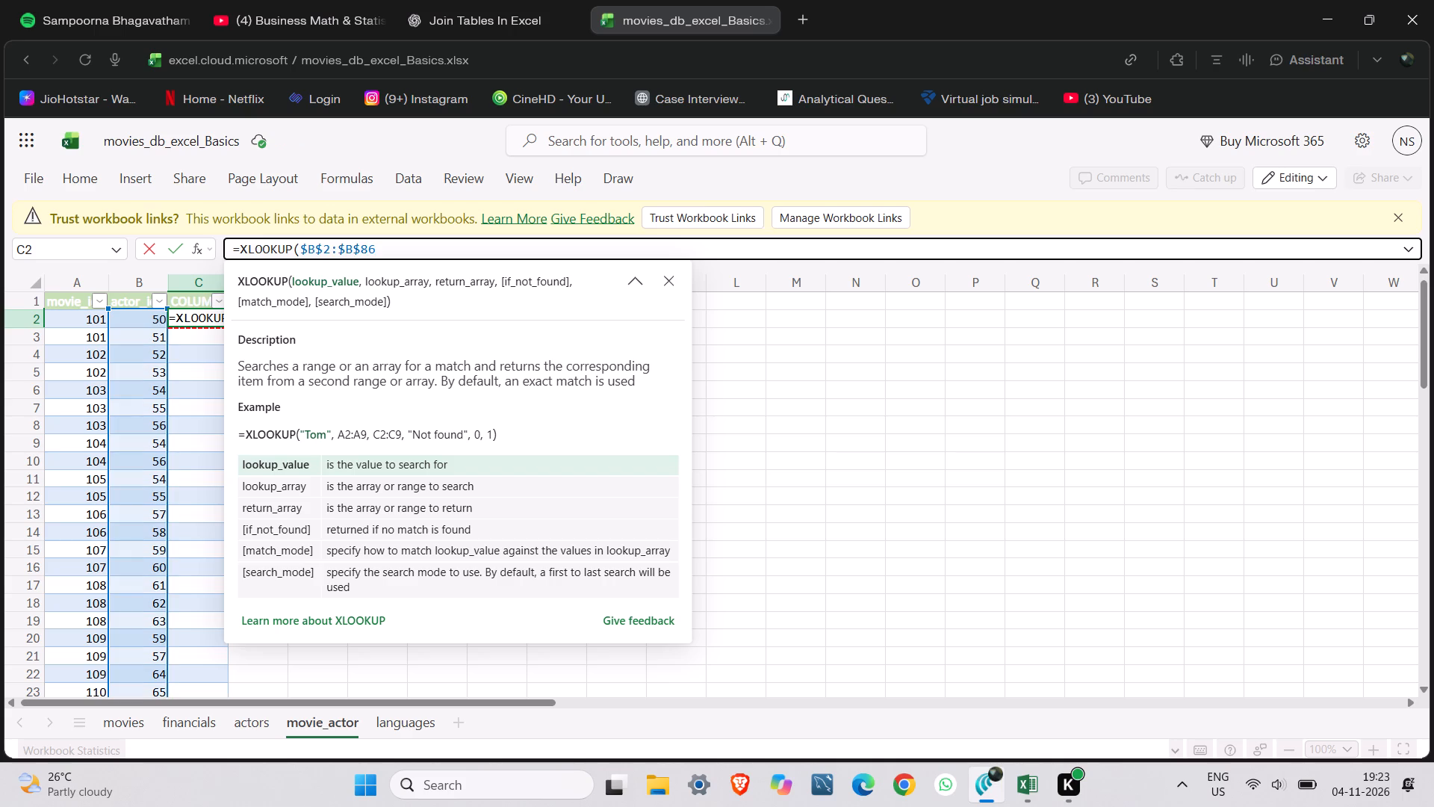
pyautogui.press(',')
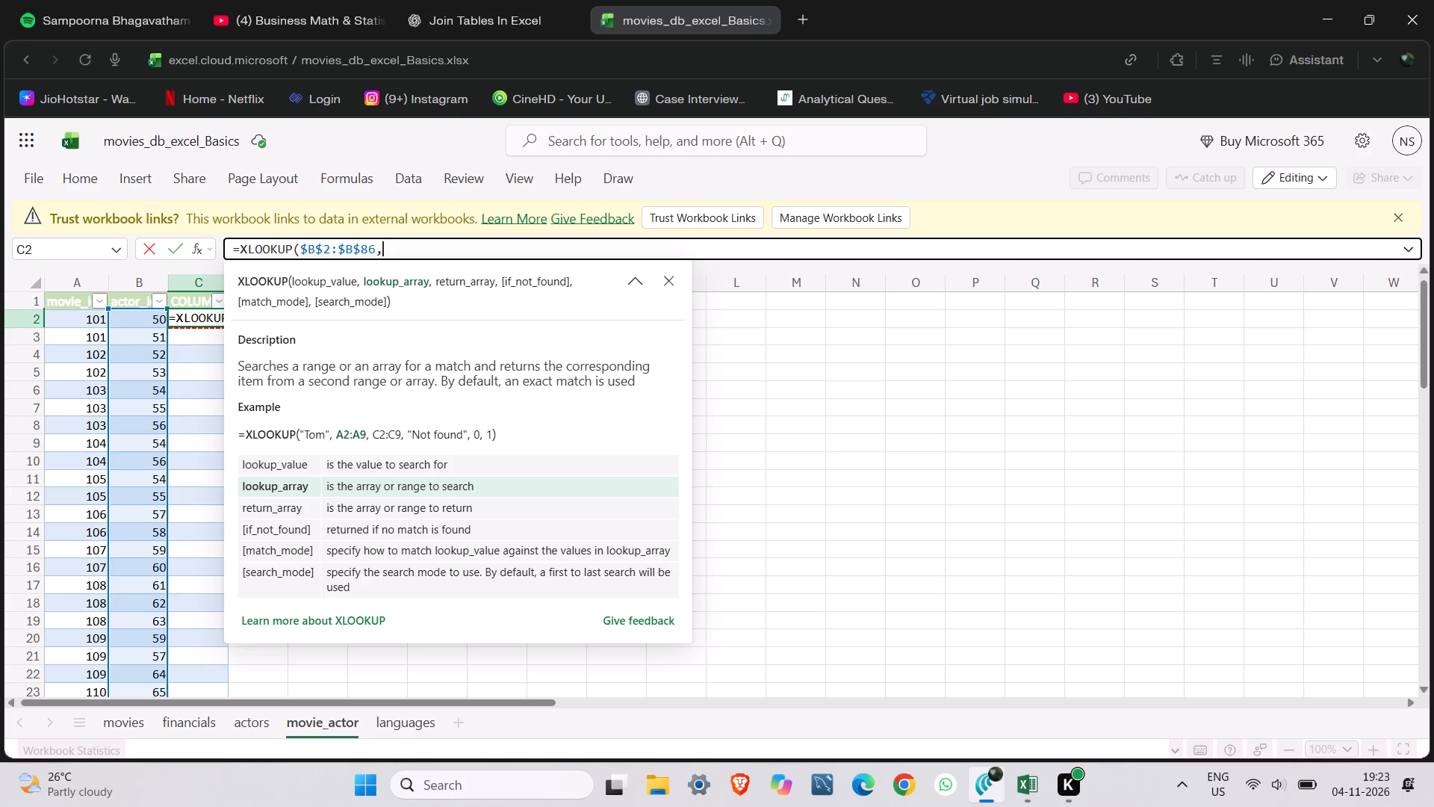
# Add column A of the actors sheet, actors!A:A, as the formula's lookup array.
pyautogui.write('AC')
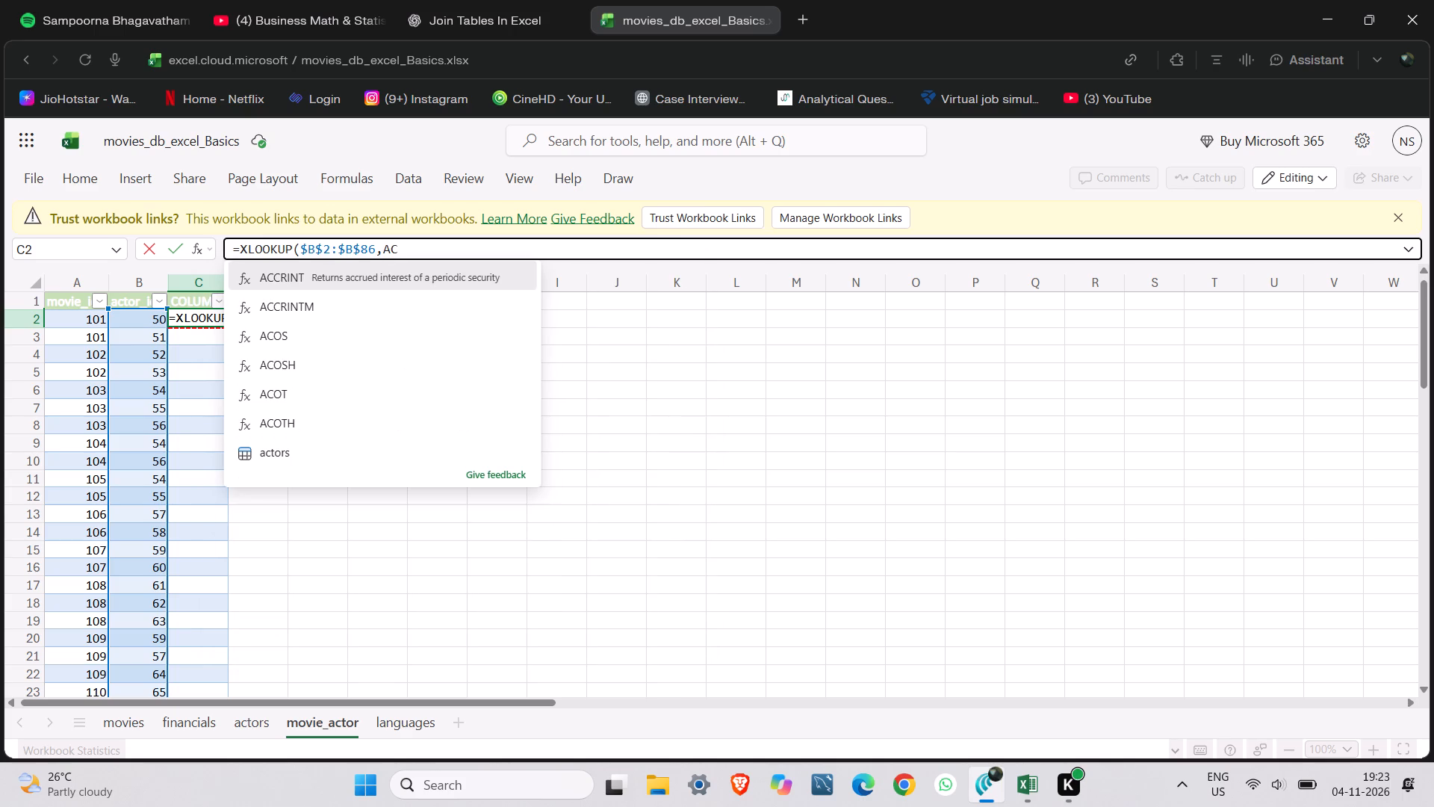
pyautogui.write('TORS')
pyautogui.click(311, 271)
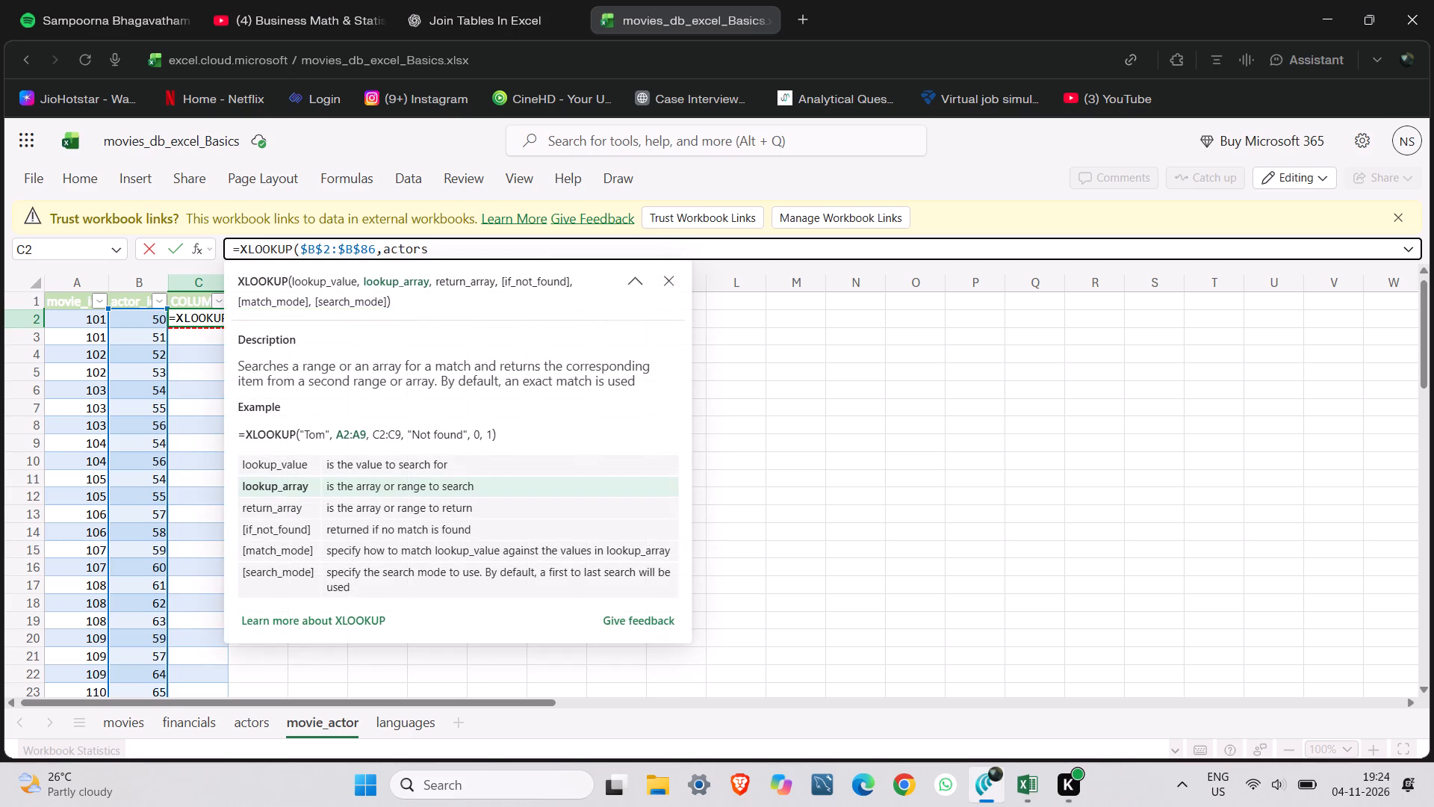
pyautogui.click(438, 253)
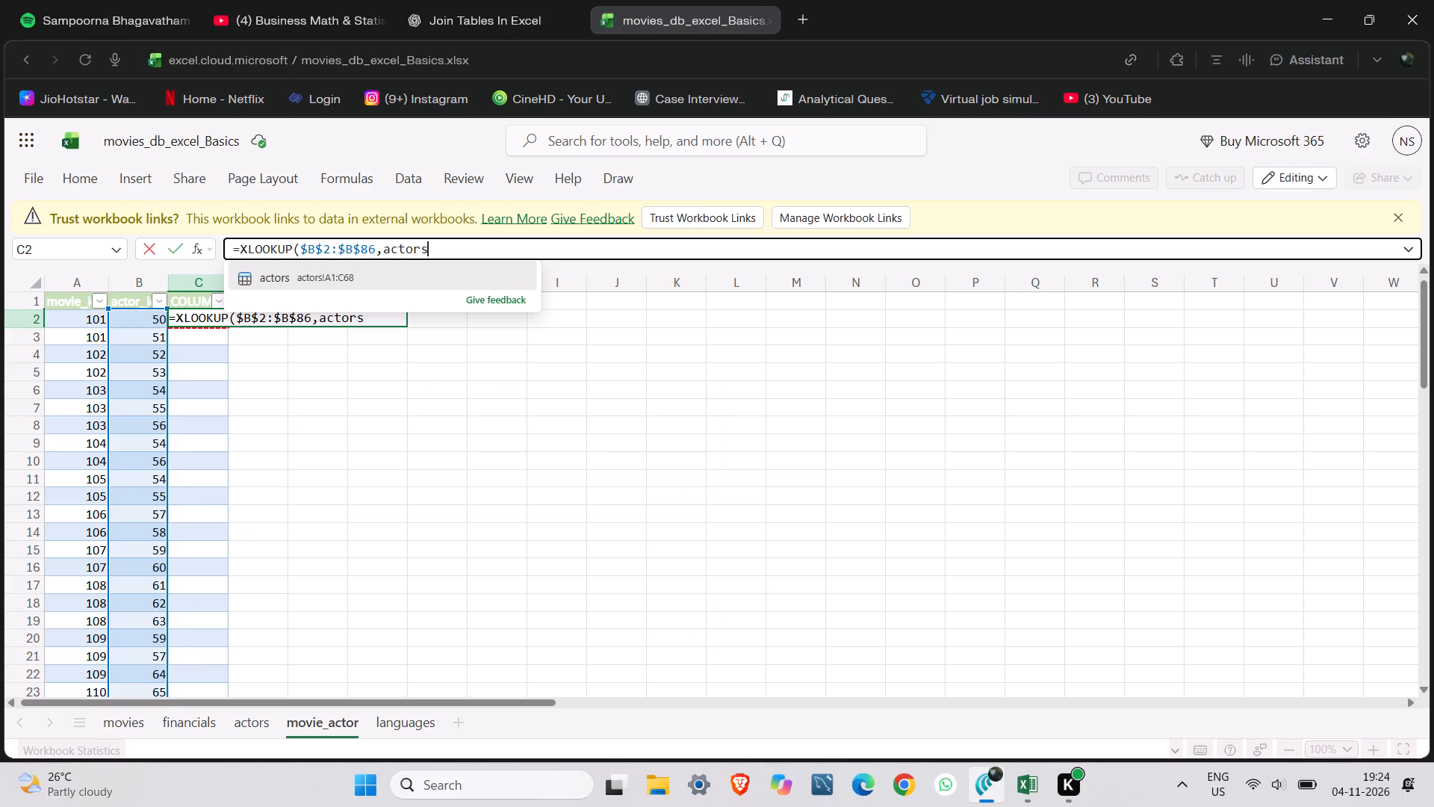
pyautogui.hotkey('shift', '!')
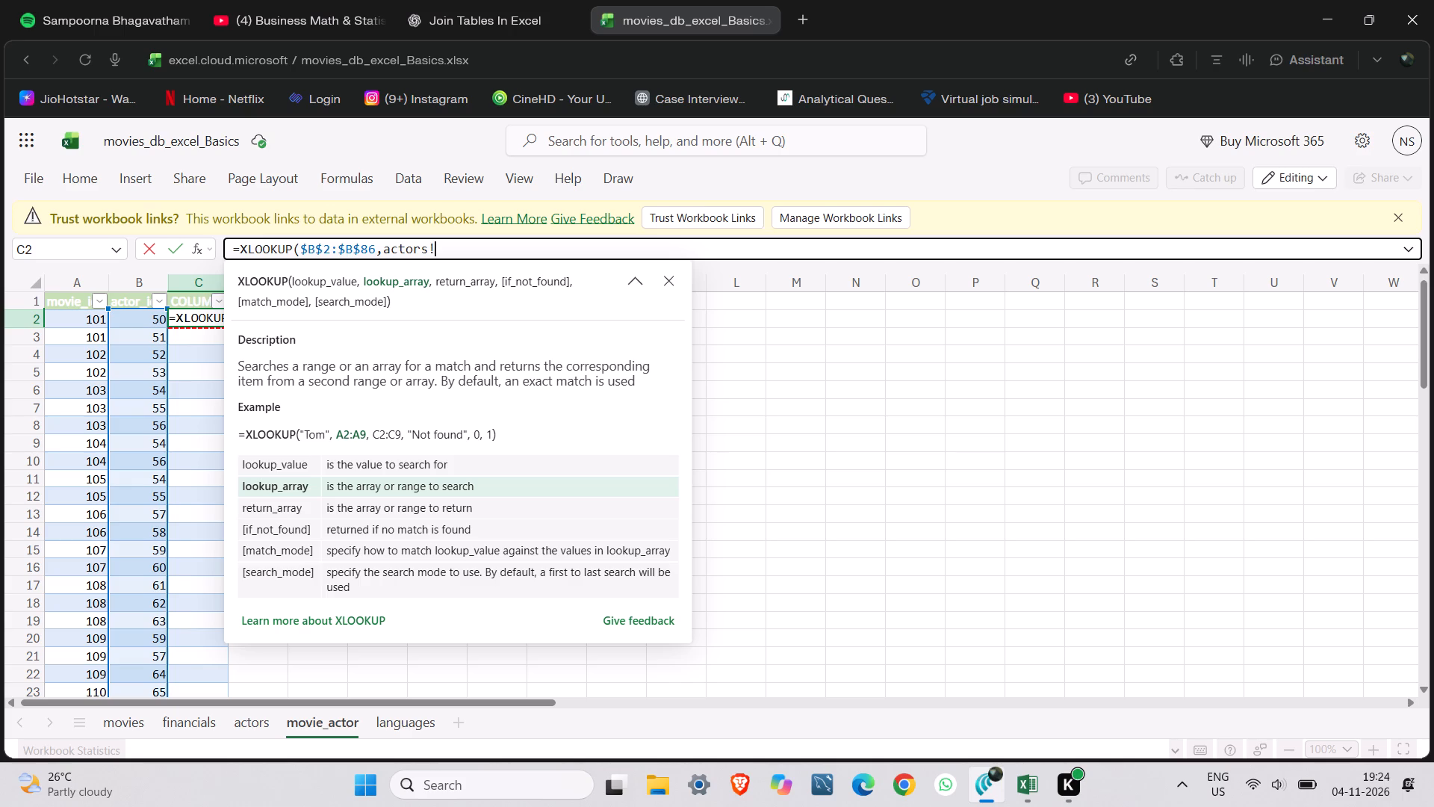
pyautogui.press('a')
pyautogui.write(':A')
pyautogui.press(',')
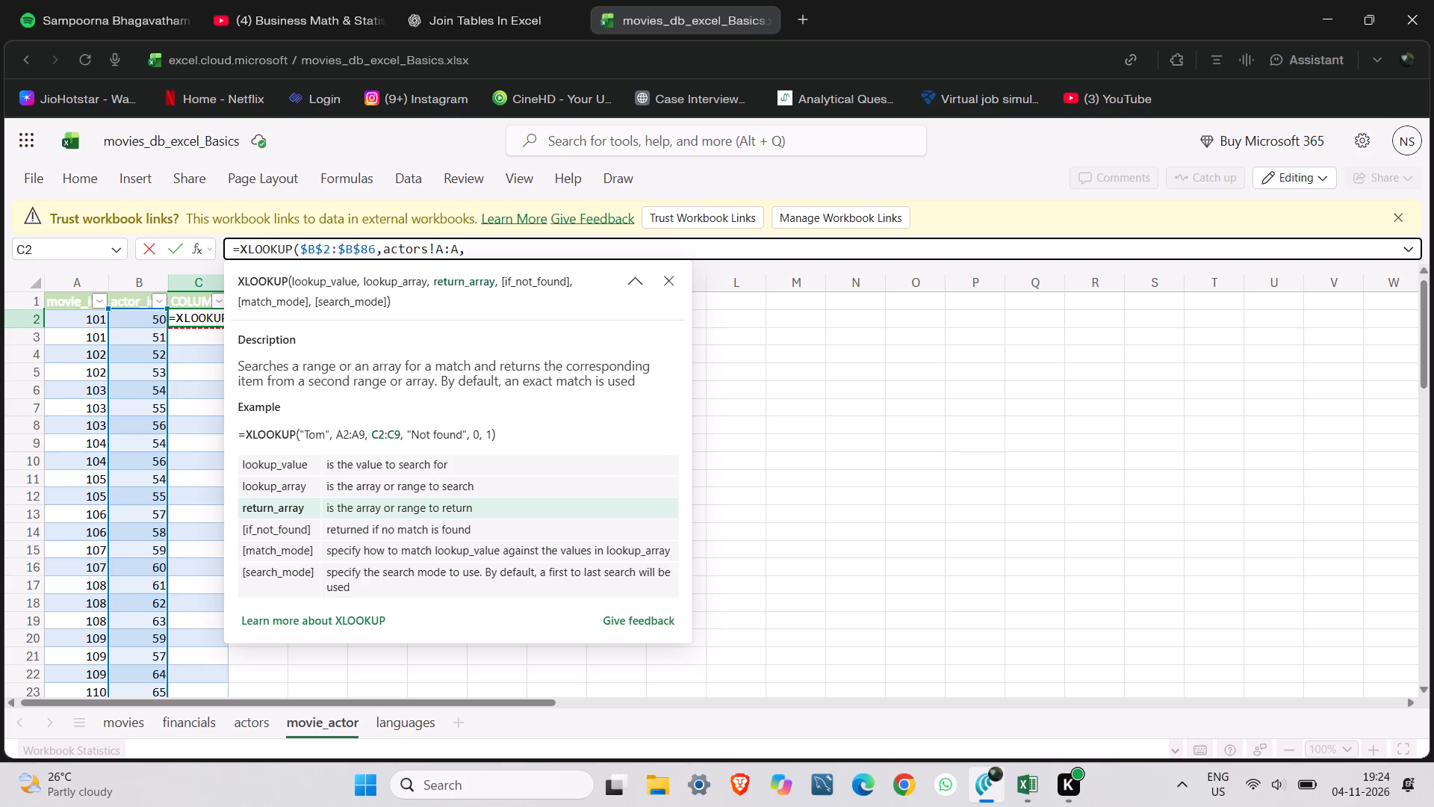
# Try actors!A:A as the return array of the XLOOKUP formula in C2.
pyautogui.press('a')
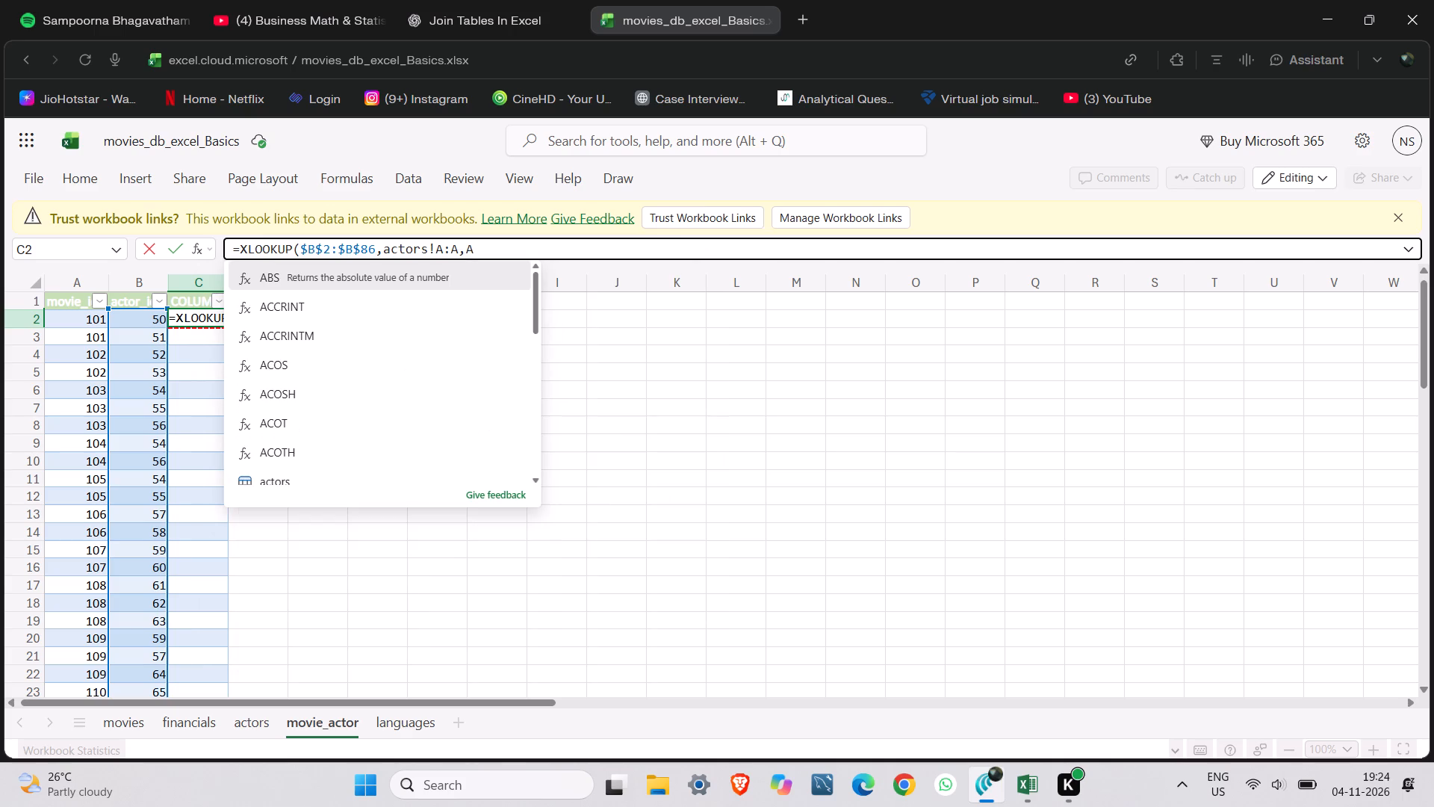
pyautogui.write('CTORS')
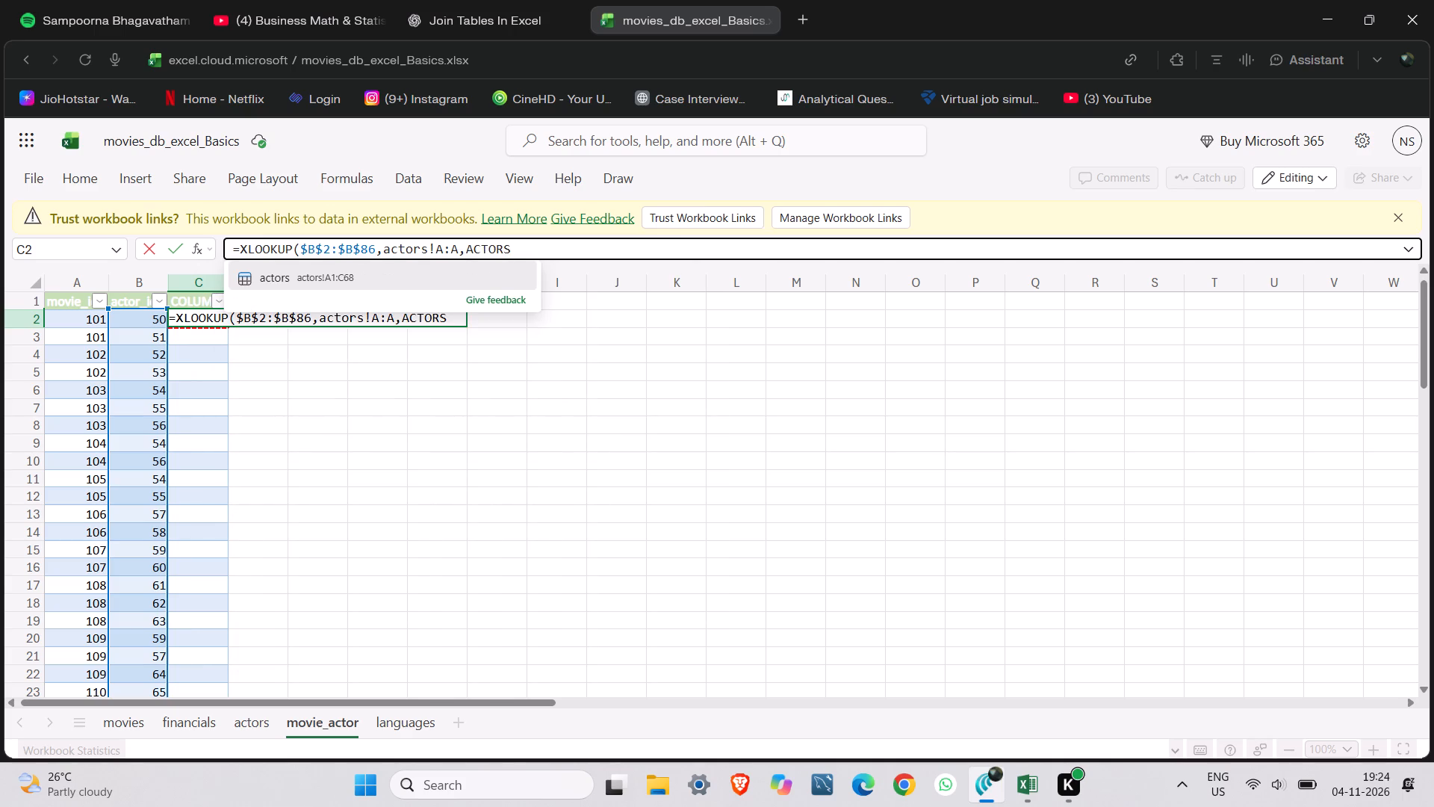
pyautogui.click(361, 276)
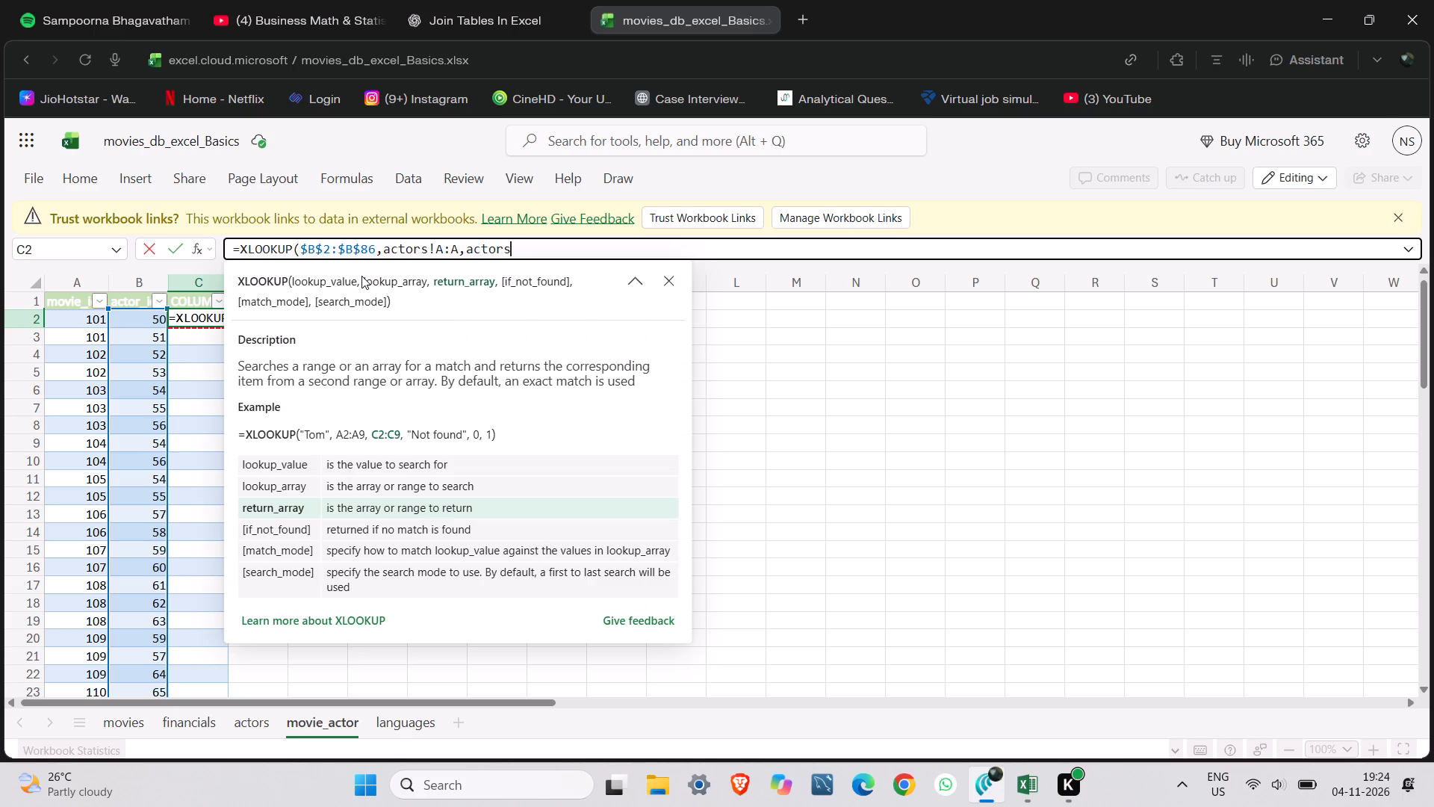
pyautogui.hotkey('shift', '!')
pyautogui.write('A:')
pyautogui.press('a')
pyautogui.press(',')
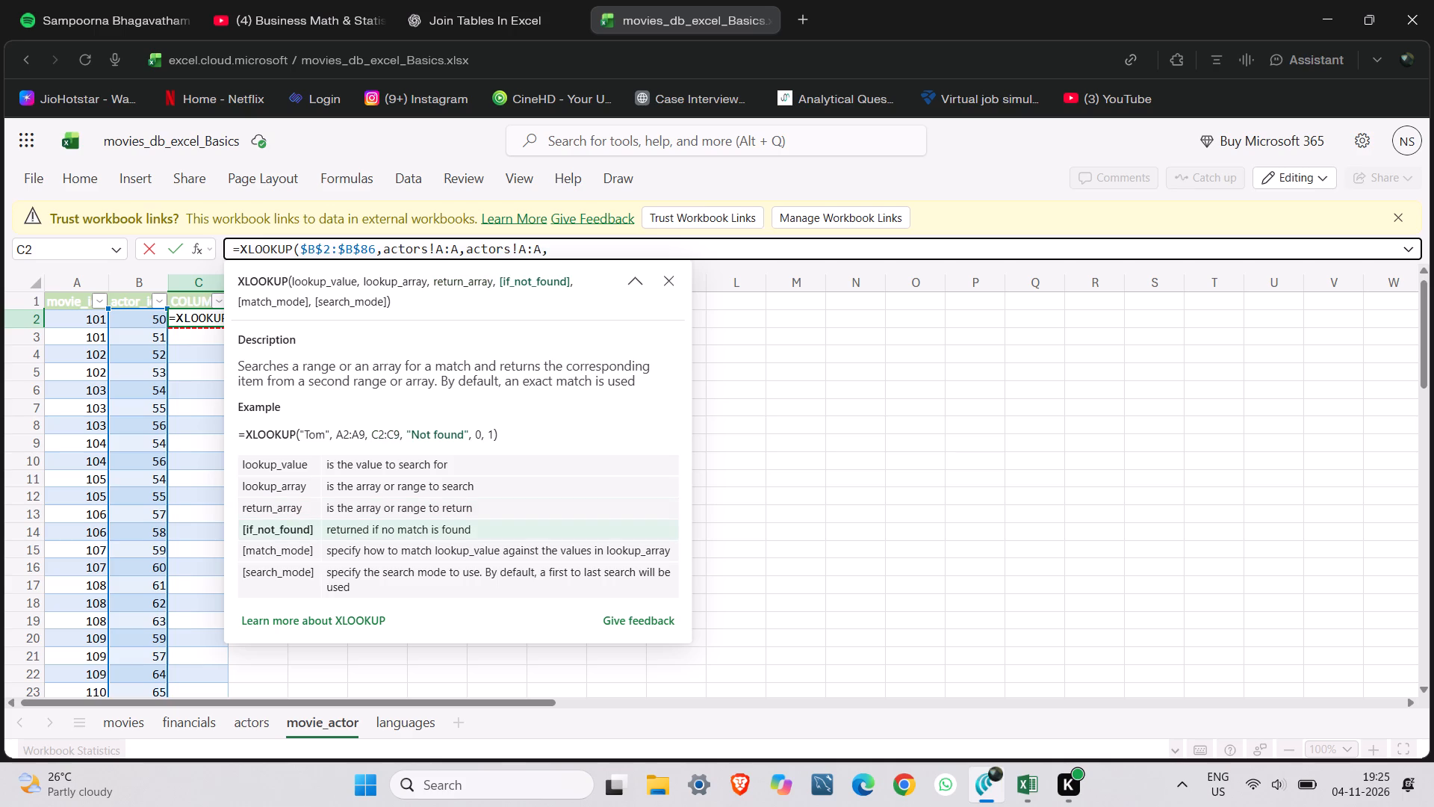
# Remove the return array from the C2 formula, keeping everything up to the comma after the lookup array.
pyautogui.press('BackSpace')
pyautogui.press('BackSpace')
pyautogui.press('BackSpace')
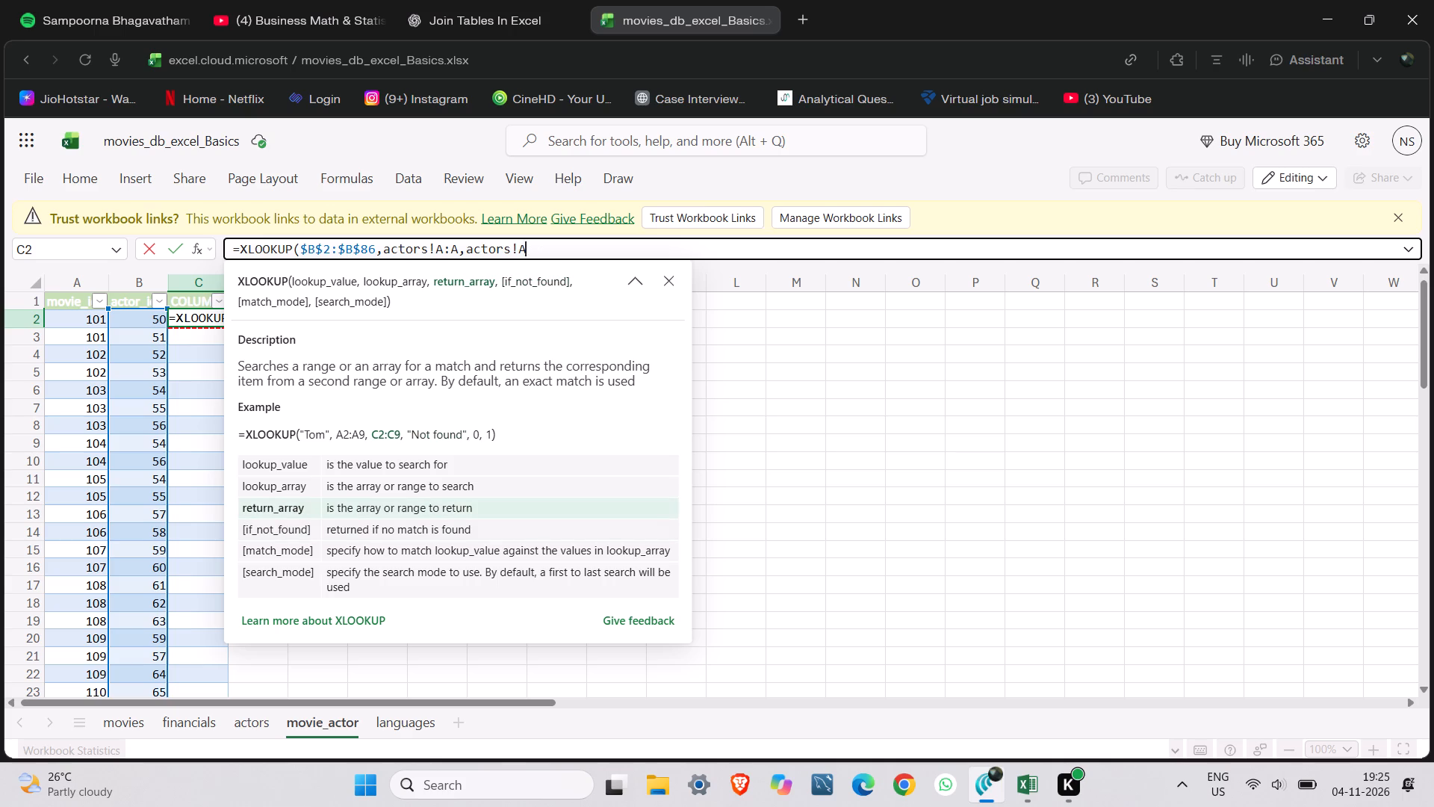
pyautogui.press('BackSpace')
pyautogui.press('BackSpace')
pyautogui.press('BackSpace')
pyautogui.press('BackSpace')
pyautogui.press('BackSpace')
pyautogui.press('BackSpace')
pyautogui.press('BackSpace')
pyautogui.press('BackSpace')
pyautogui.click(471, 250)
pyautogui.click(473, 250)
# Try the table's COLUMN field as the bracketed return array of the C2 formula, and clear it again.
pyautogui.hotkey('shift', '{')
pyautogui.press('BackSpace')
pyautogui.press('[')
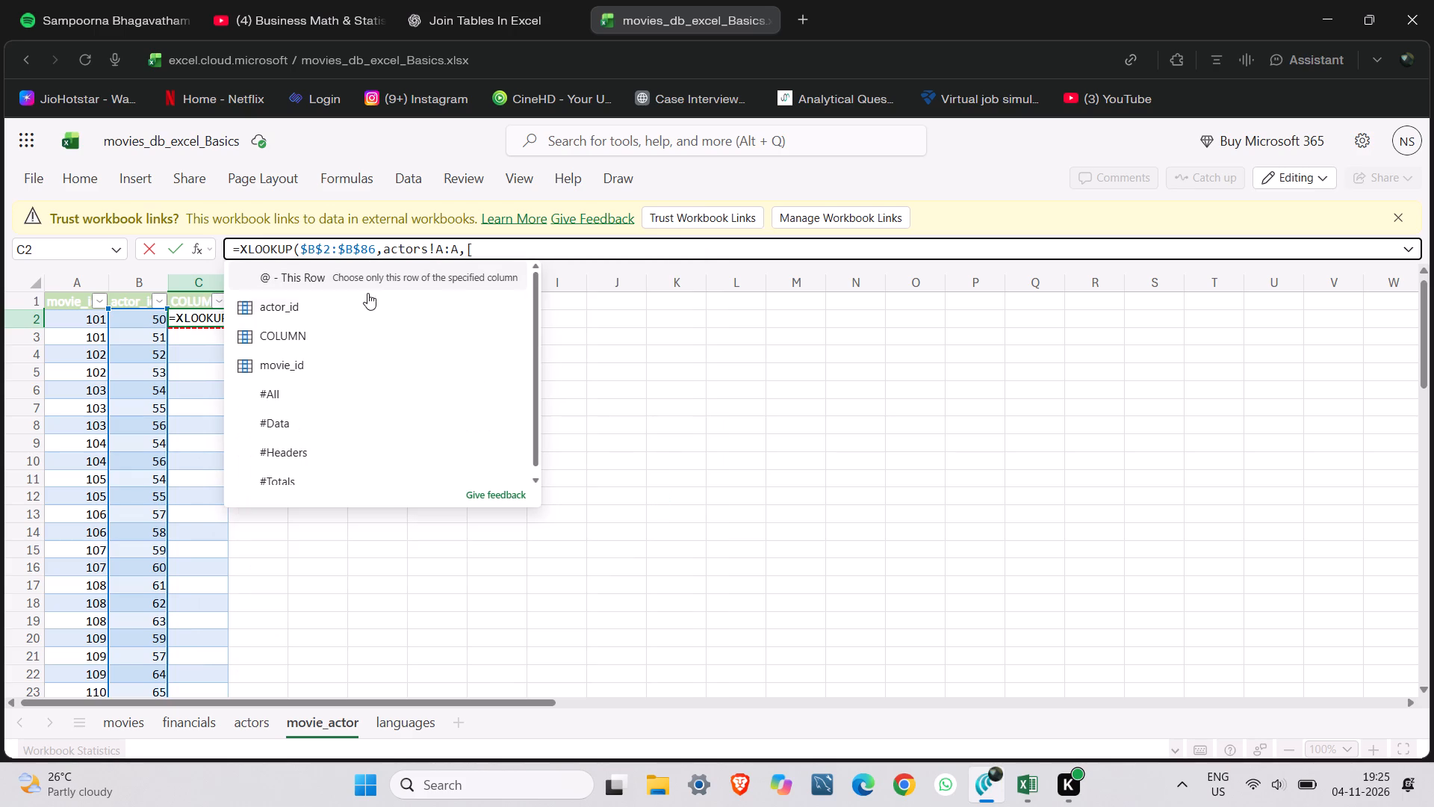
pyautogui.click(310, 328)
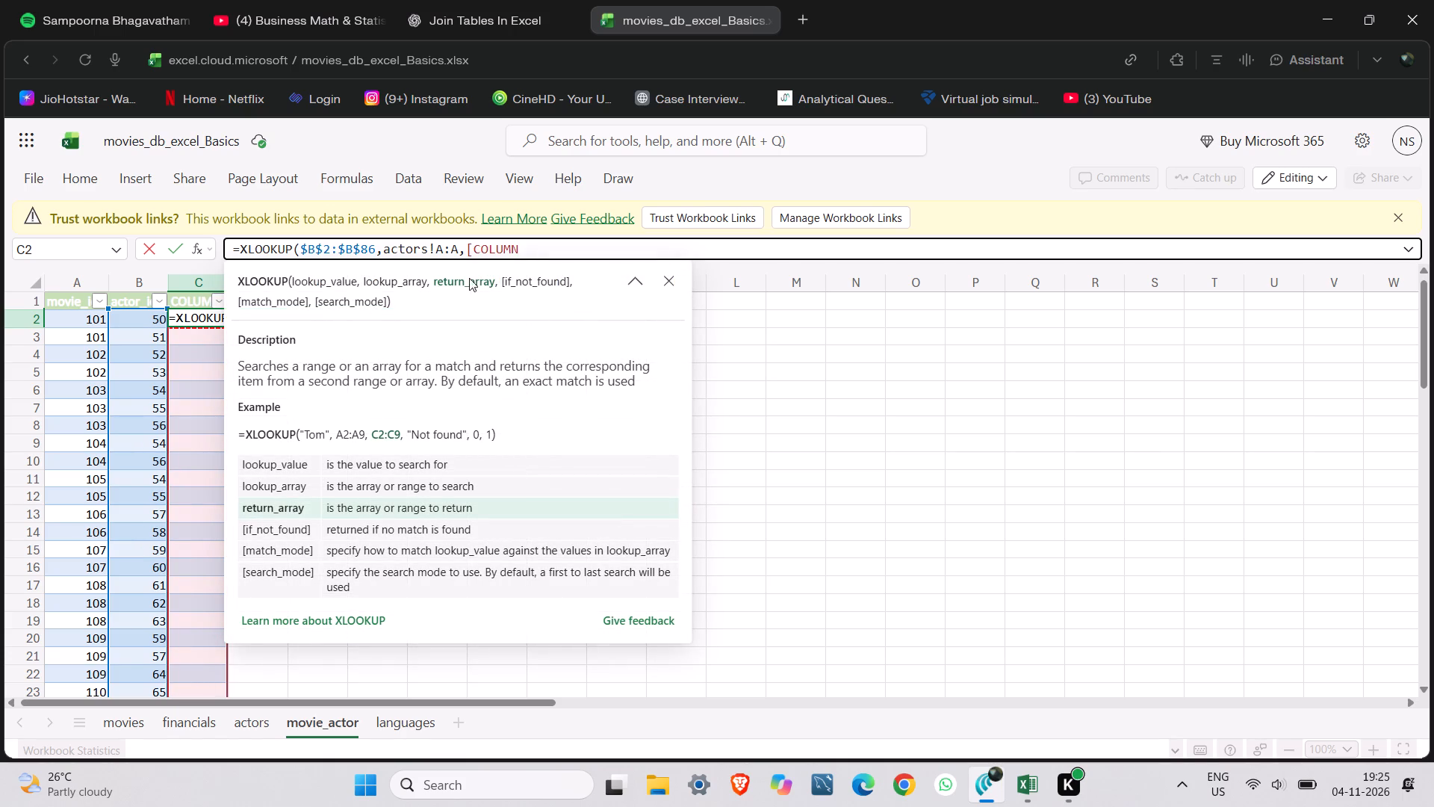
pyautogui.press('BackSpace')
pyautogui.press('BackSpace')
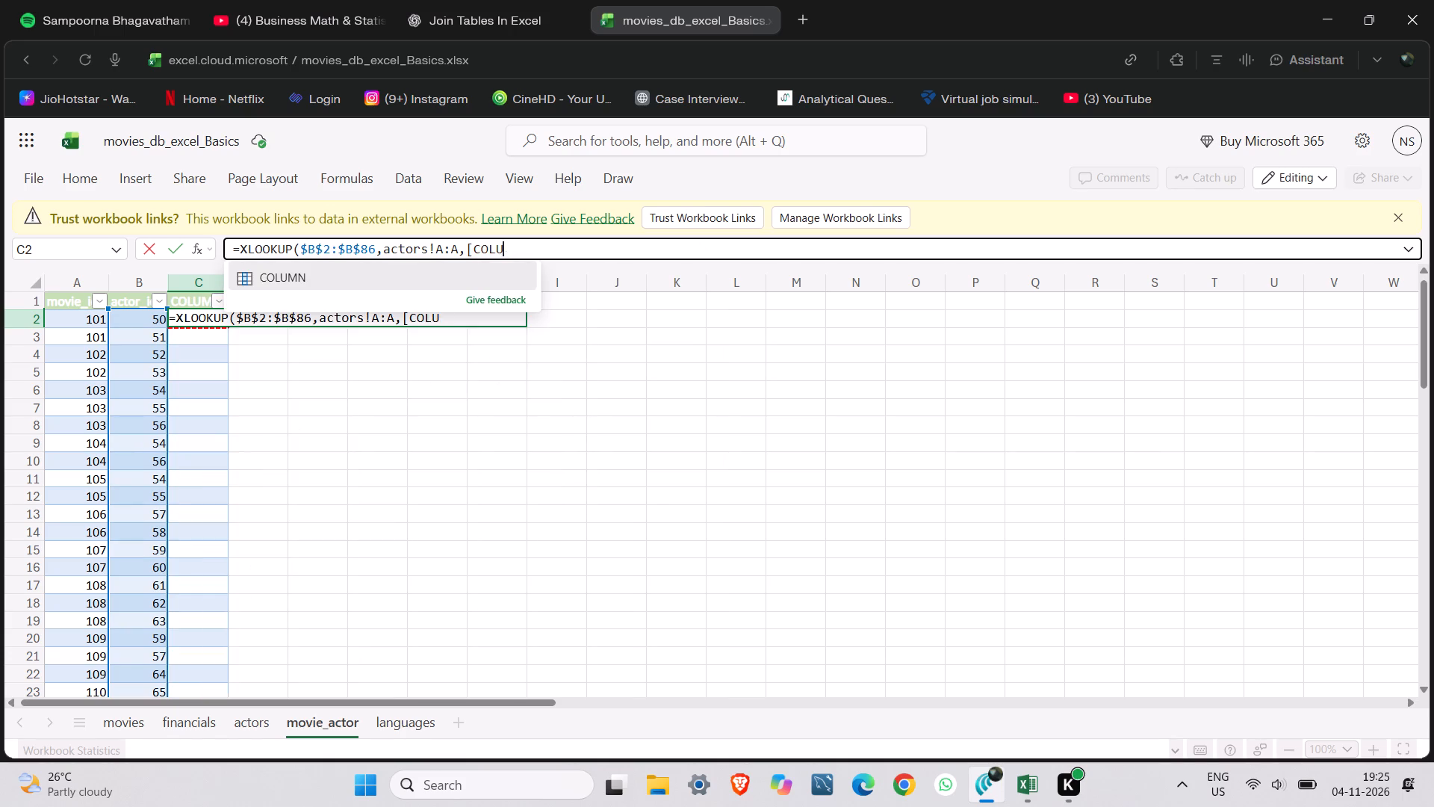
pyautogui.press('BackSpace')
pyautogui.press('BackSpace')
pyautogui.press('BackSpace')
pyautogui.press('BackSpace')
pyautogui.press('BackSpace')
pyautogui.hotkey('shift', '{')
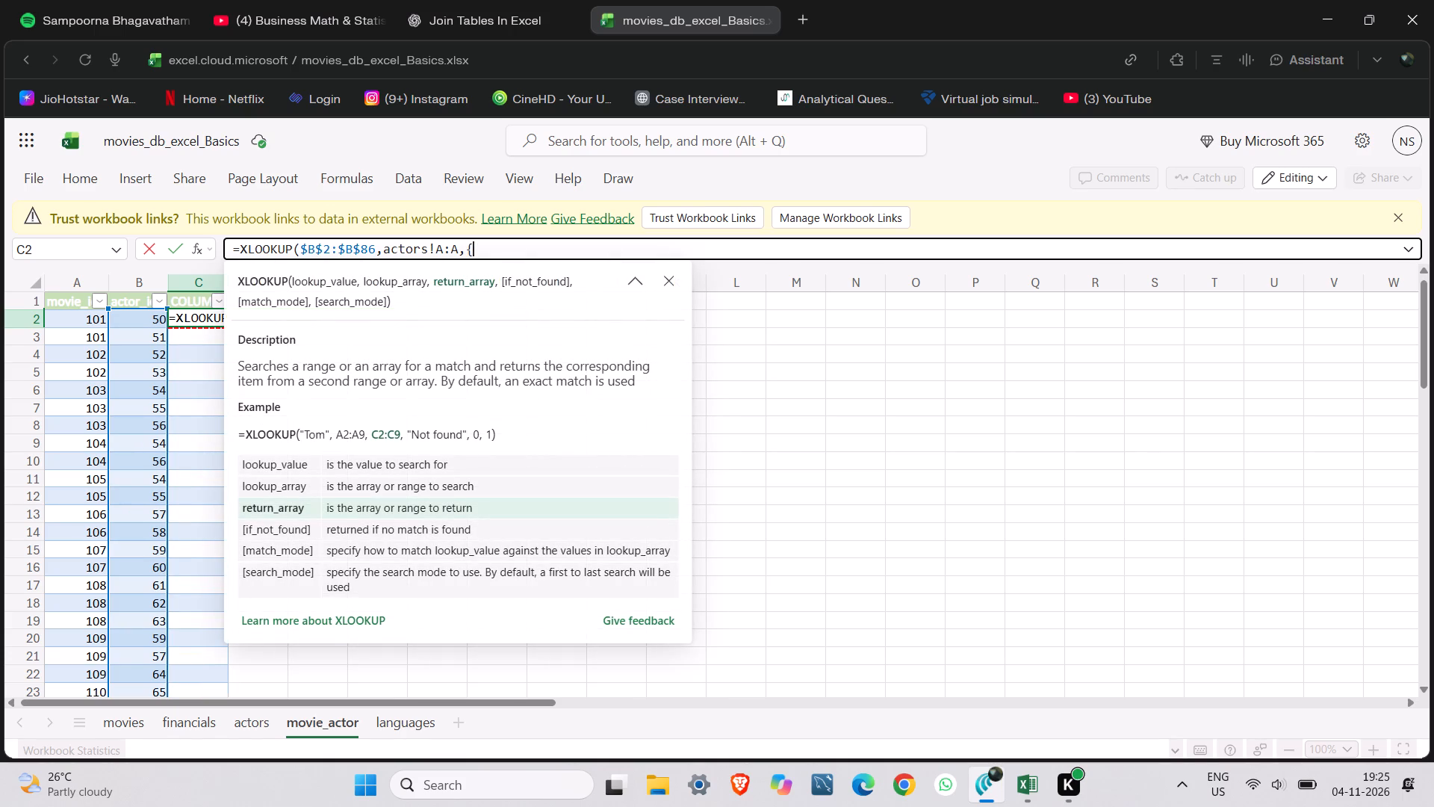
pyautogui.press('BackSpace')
# Open a square bracket for the return array in C2's formula and check the column headers on the actors sheet.
pyautogui.press('[')
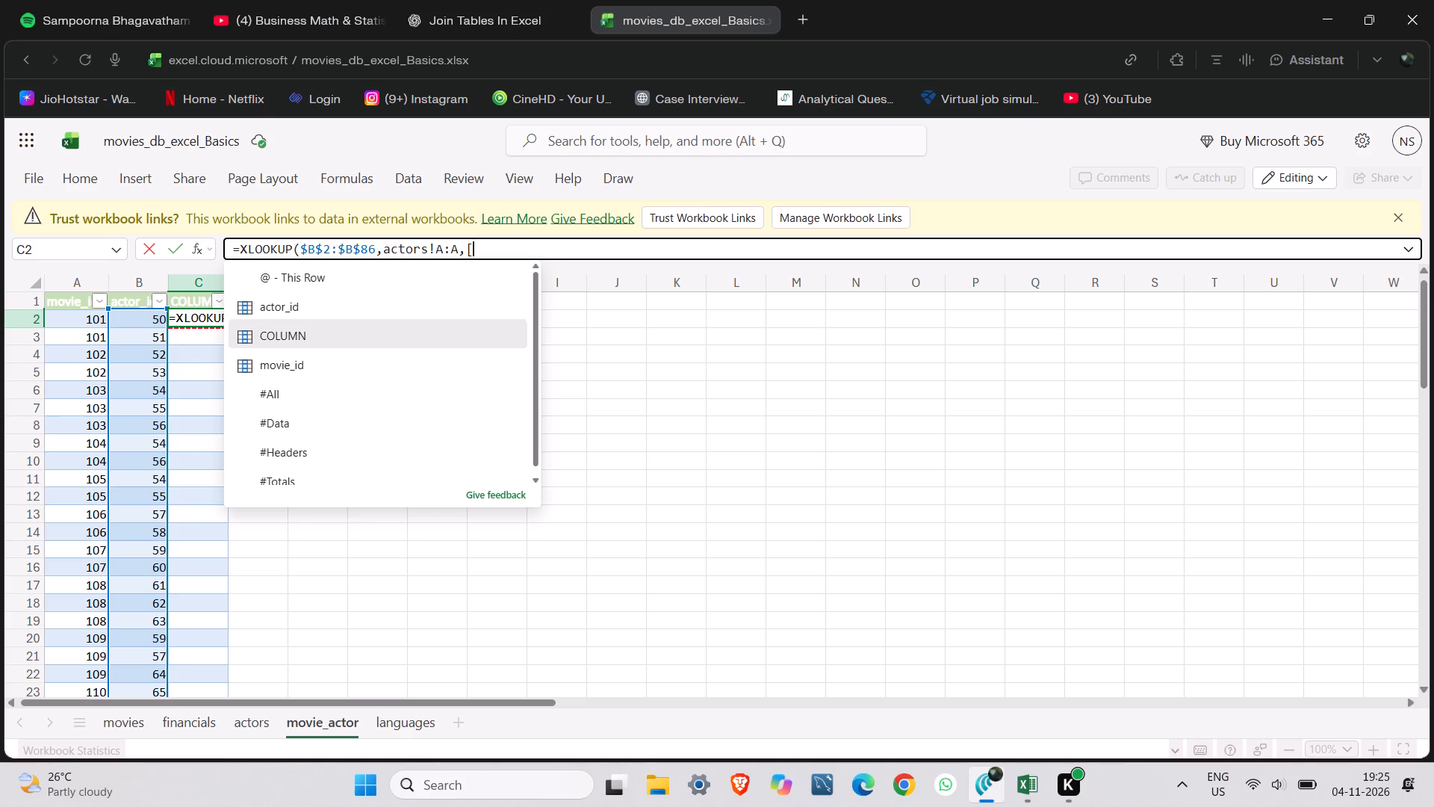
pyautogui.click(267, 720)
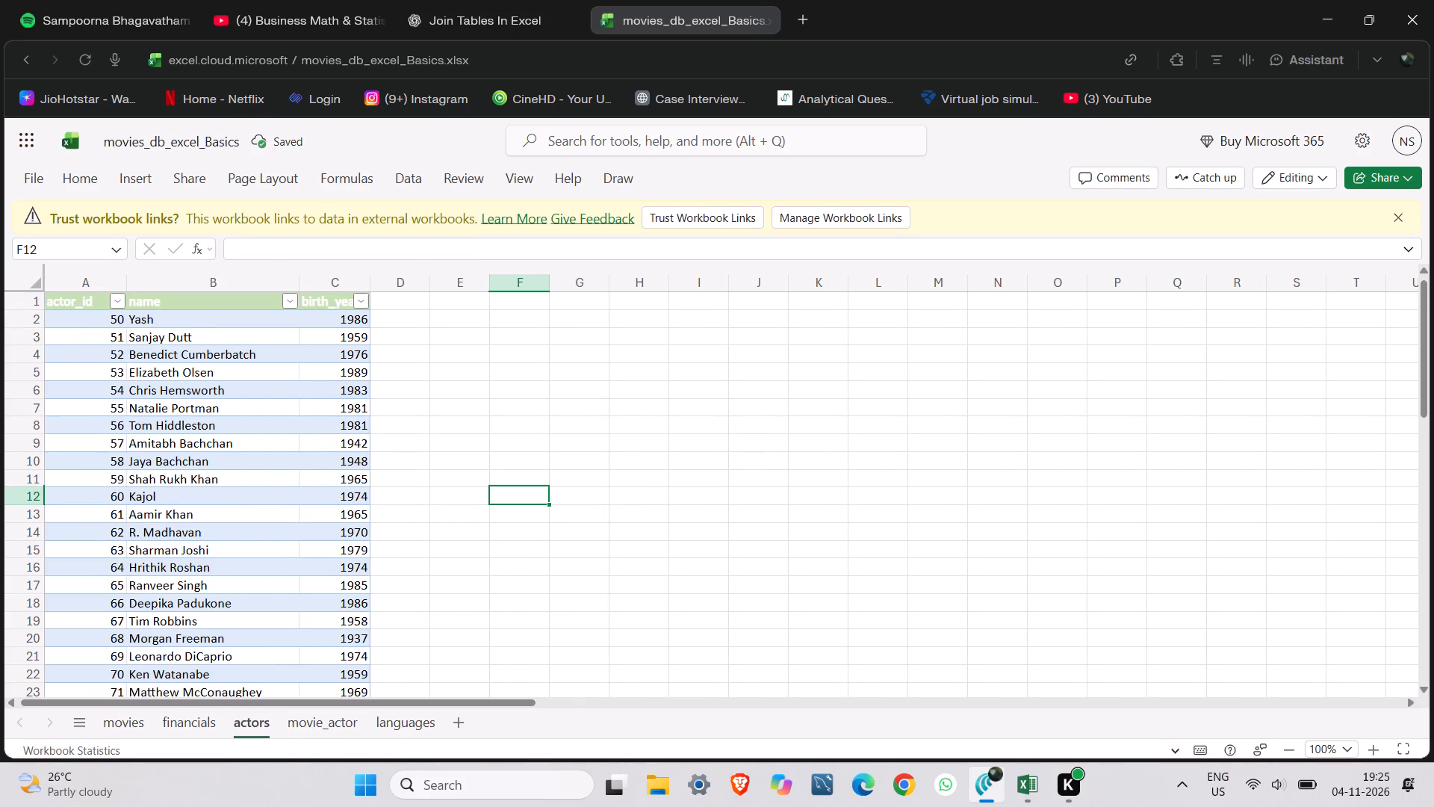
pyautogui.click(288, 726)
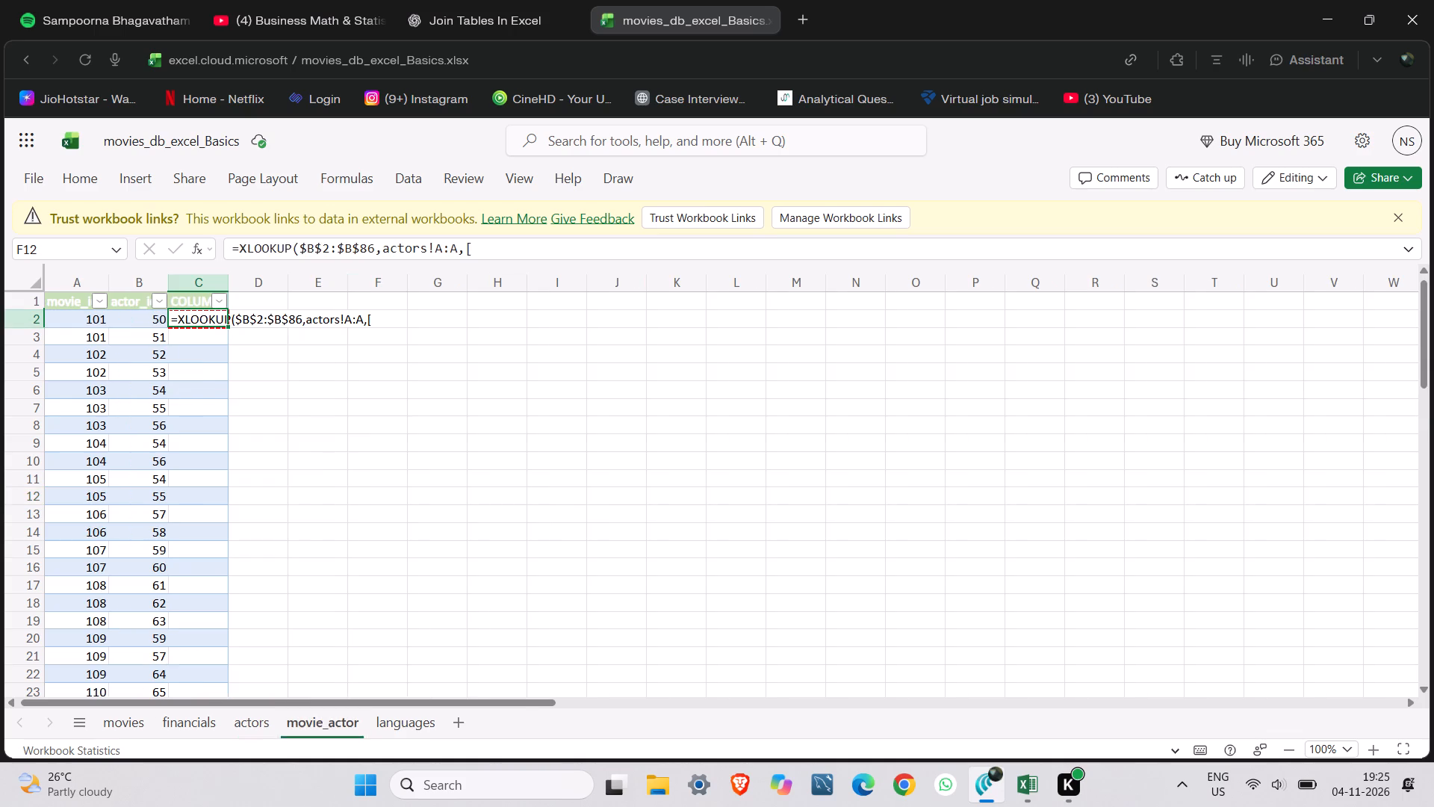
pyautogui.click(482, 247)
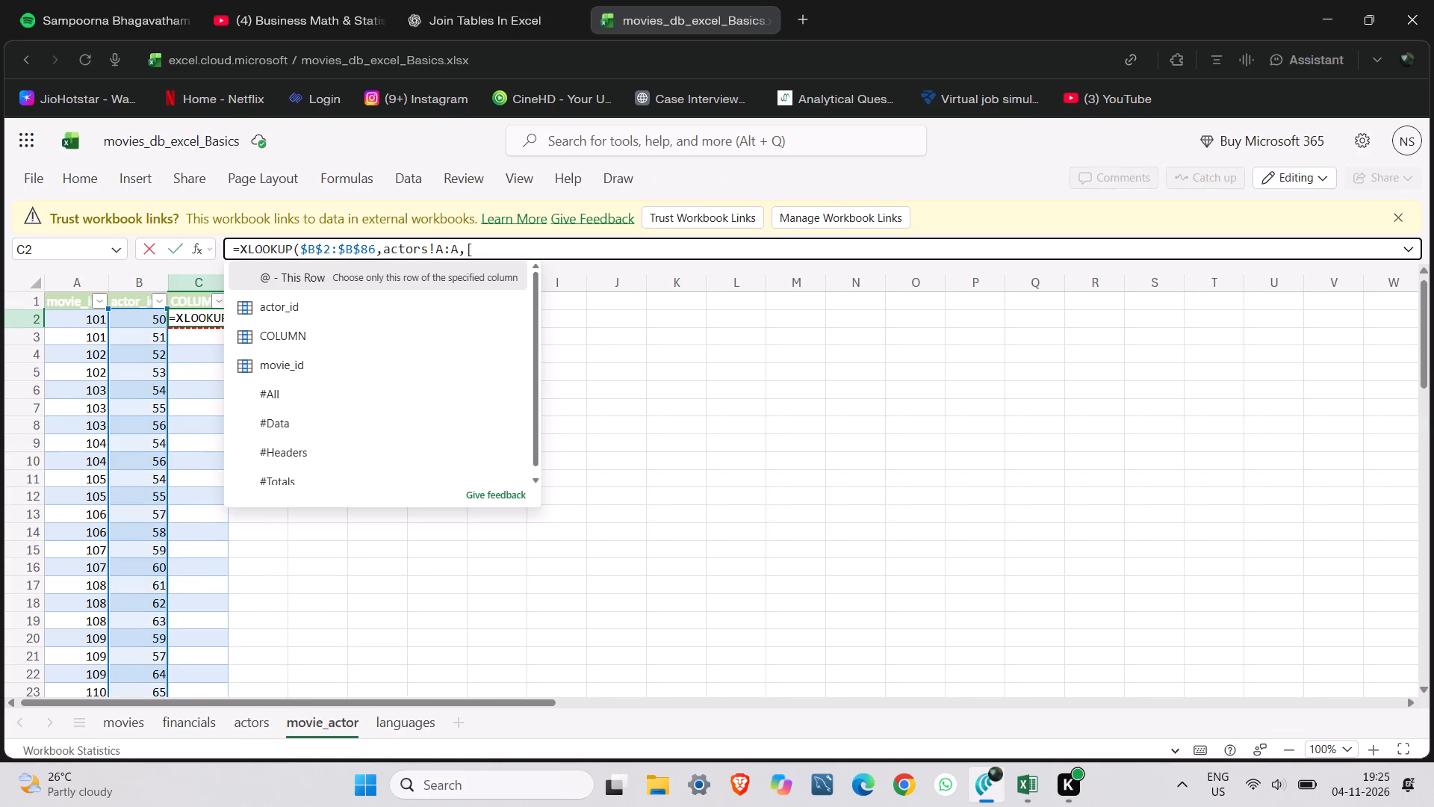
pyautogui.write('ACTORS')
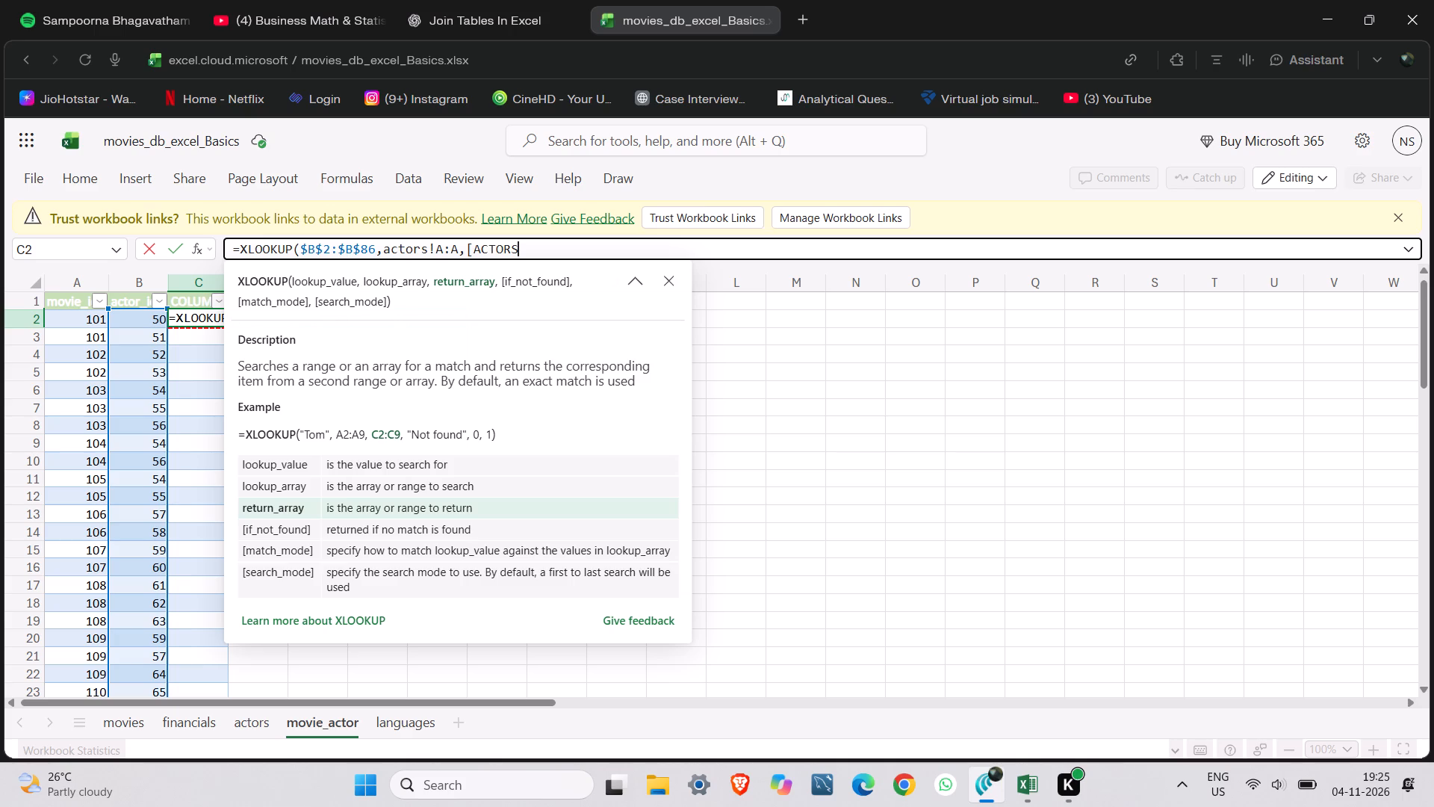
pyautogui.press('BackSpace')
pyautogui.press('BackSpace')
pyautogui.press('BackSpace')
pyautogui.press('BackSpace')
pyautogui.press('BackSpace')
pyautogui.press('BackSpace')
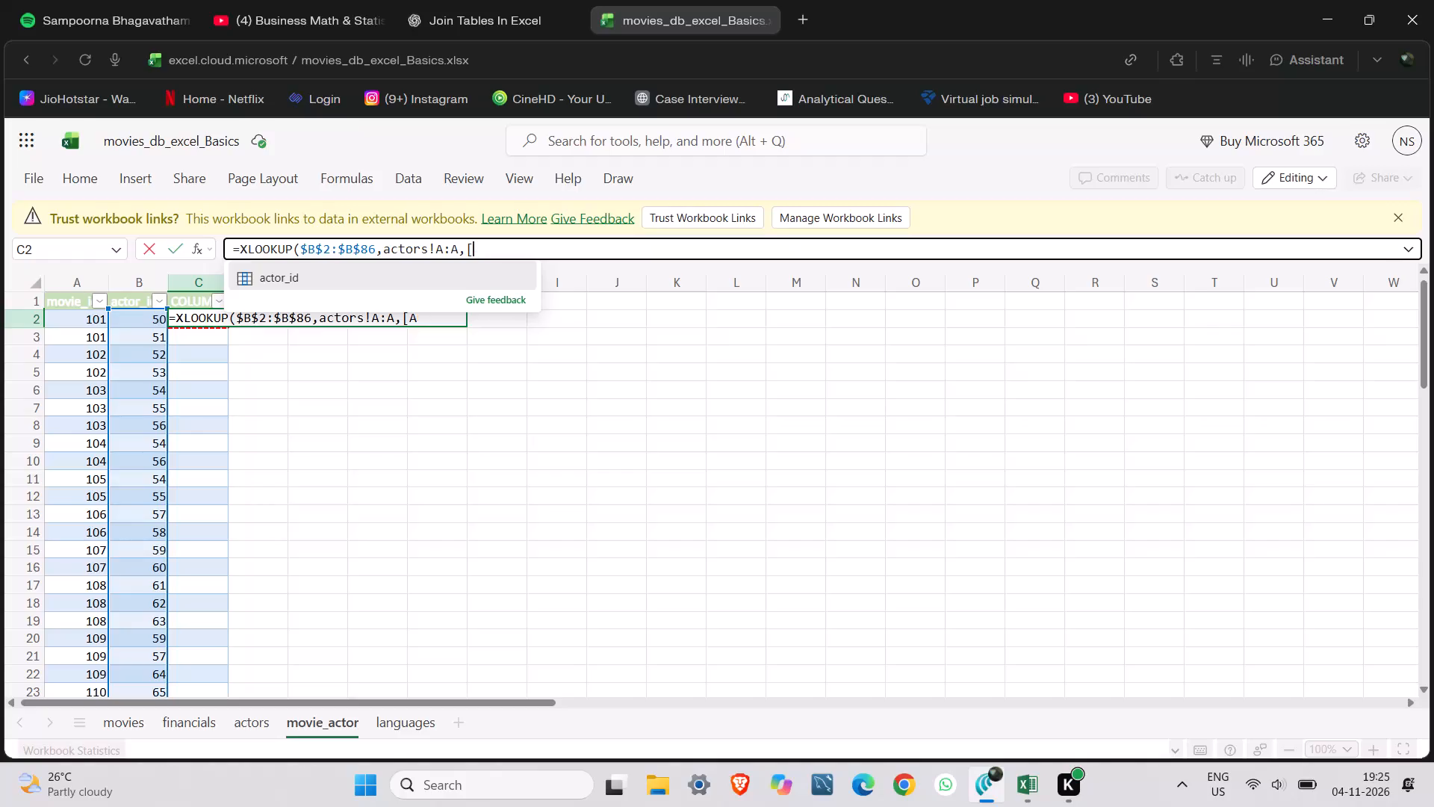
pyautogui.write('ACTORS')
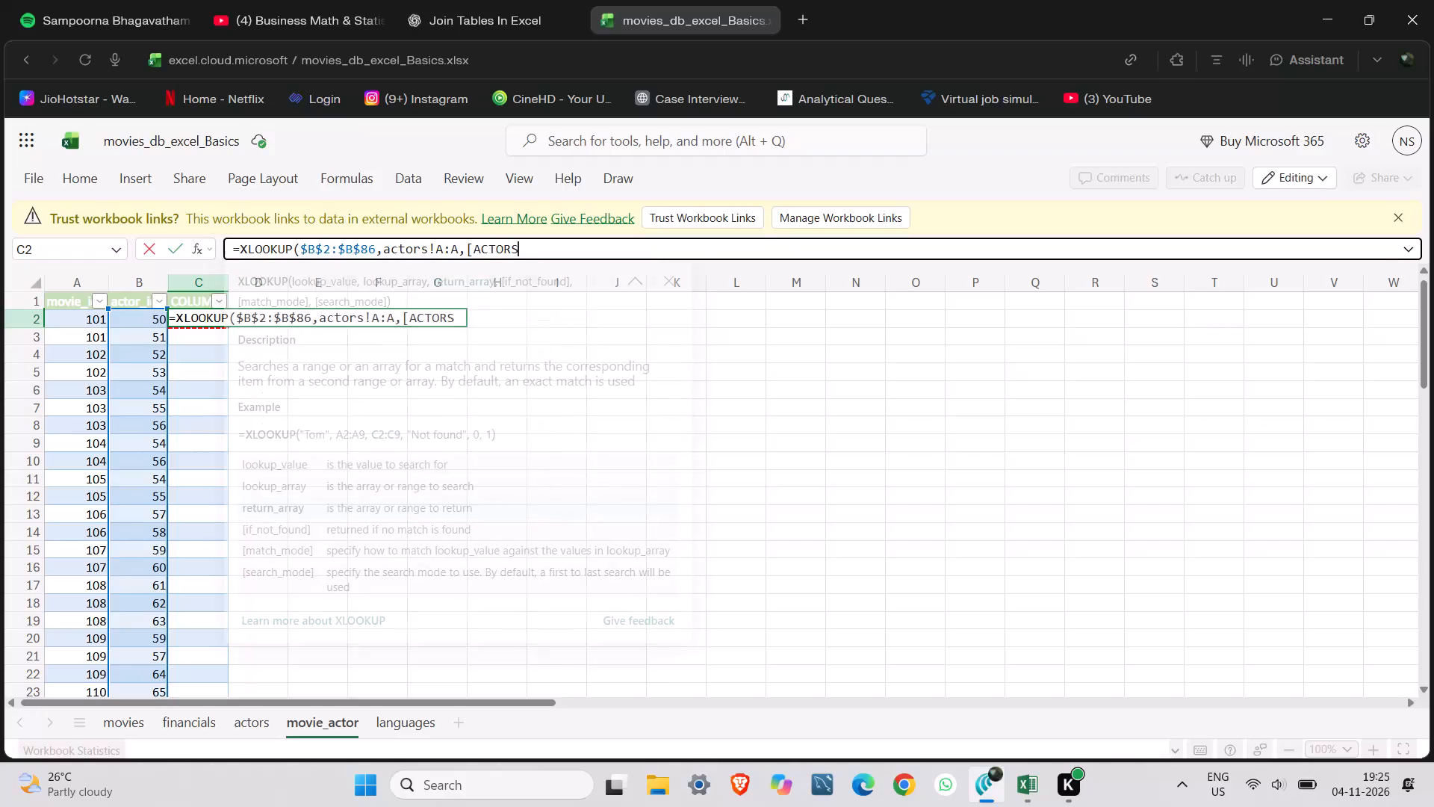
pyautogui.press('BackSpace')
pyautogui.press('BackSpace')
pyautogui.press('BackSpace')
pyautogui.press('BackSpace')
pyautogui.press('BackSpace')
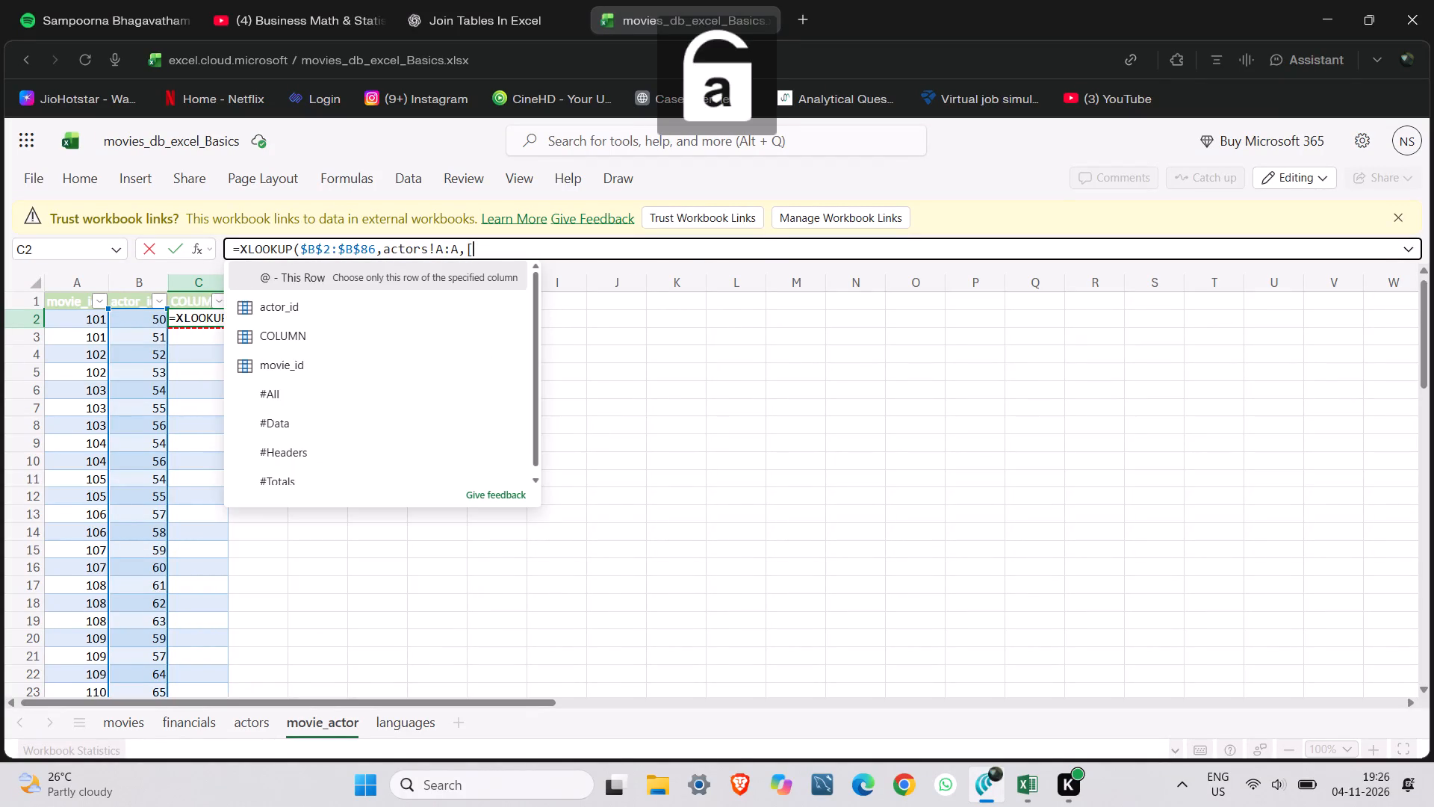
# Enter actors[name],actors[age] as the return array inside the open bracket and close the outer bracket.
pyautogui.write('actors')
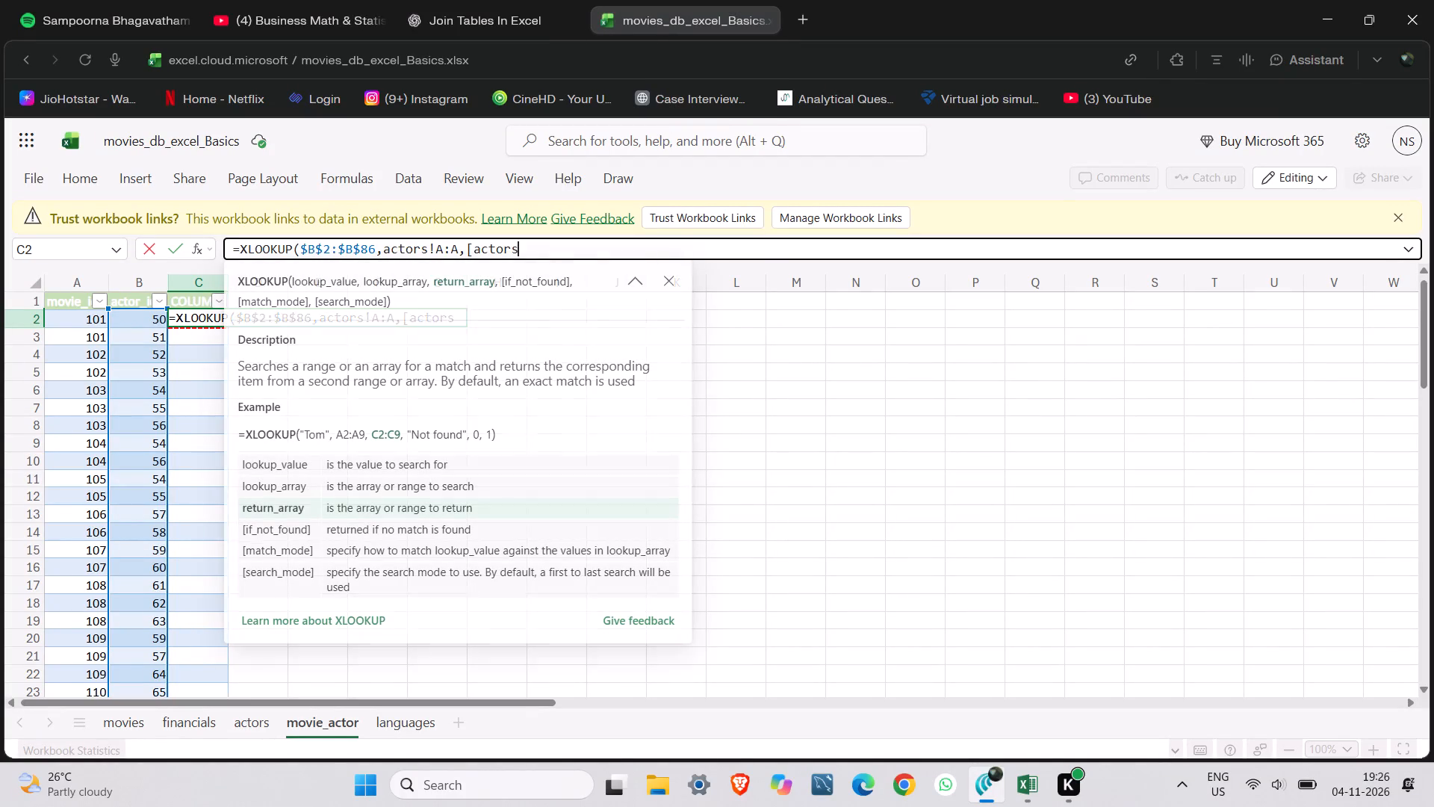
pyautogui.press('[')
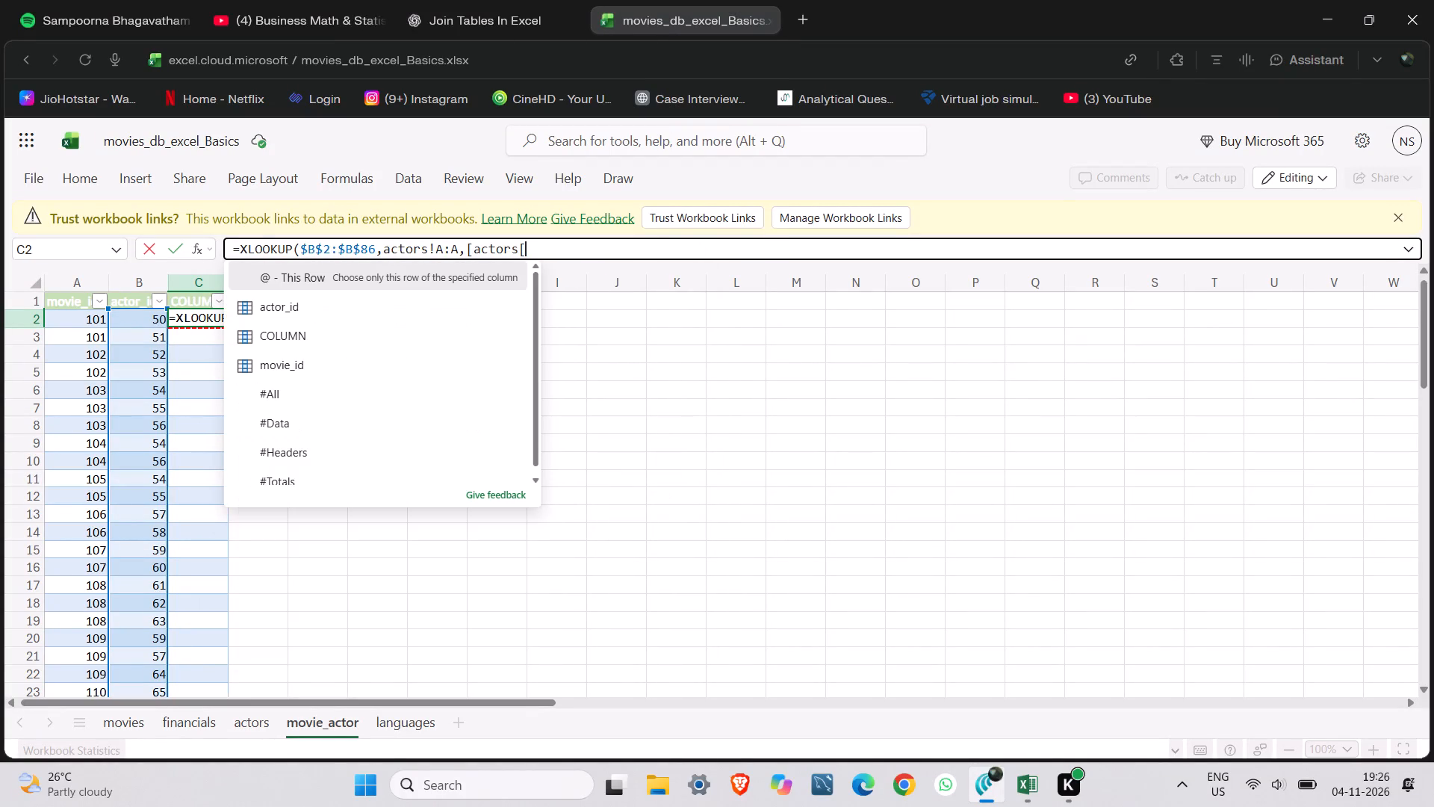
pyautogui.write('name')
pyautogui.press('[')
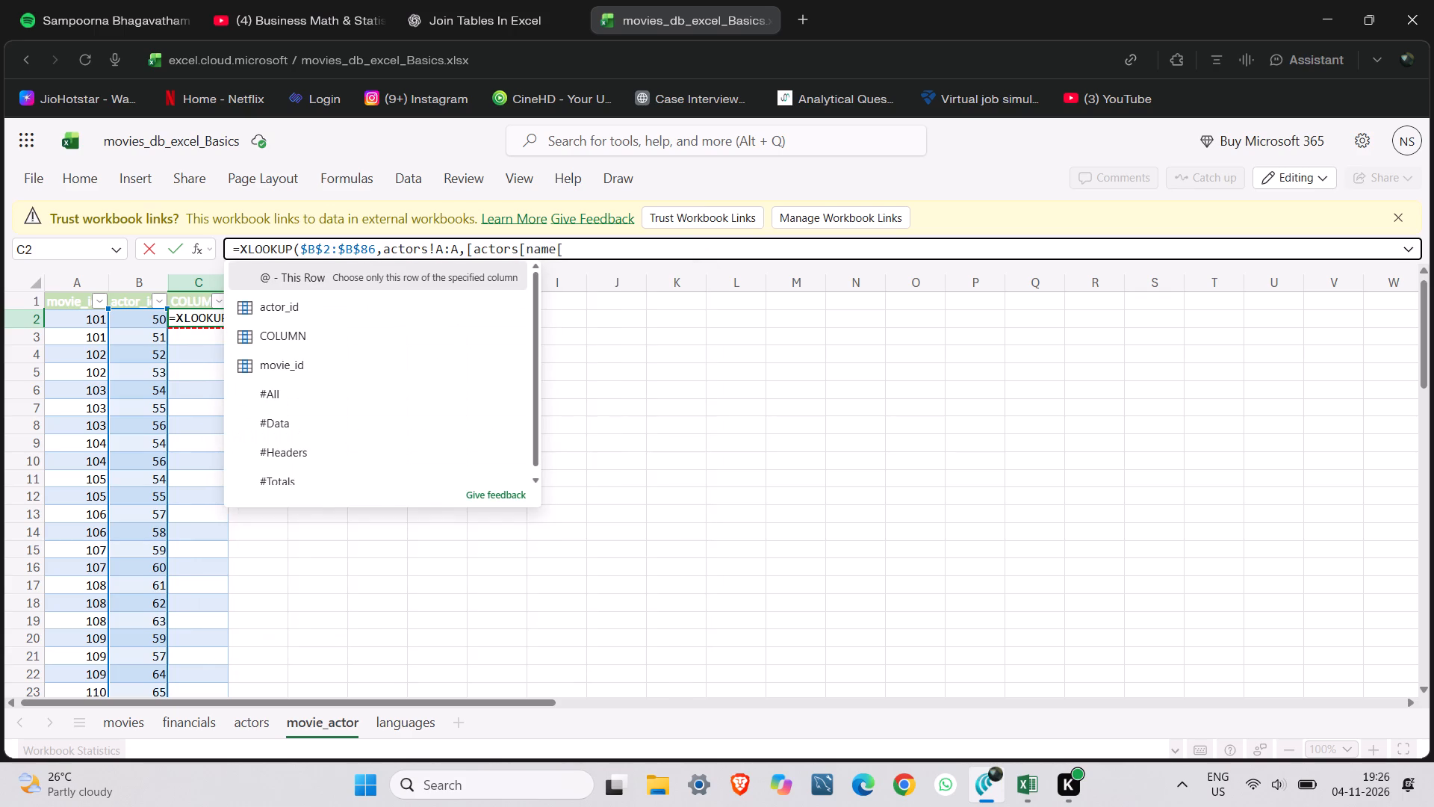
pyautogui.press('BackSpace')
pyautogui.press(']')
pyautogui.write(',sc')
pyautogui.press('BackSpace')
pyautogui.press('BackSpace')
pyautogui.write('ac')
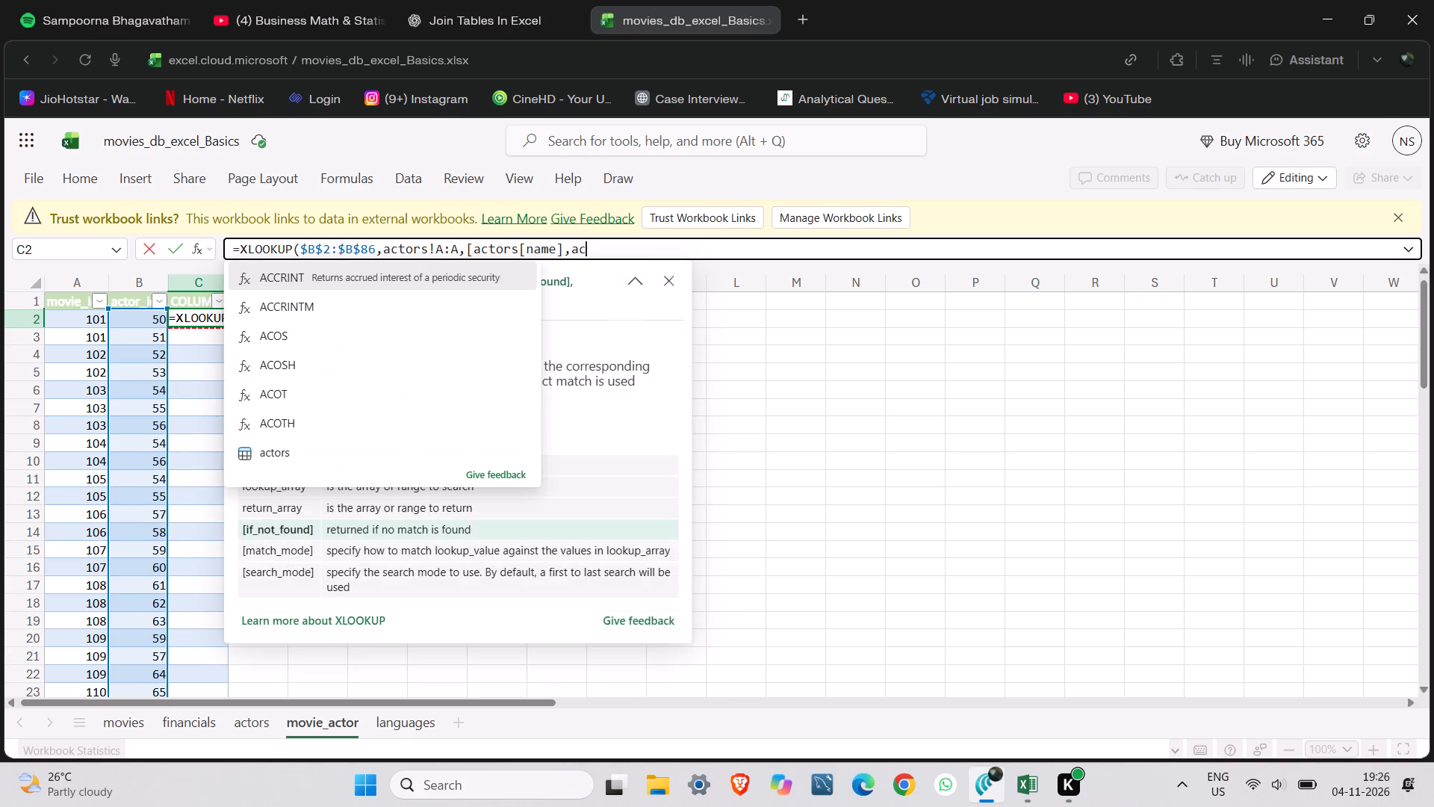
pyautogui.write('tors')
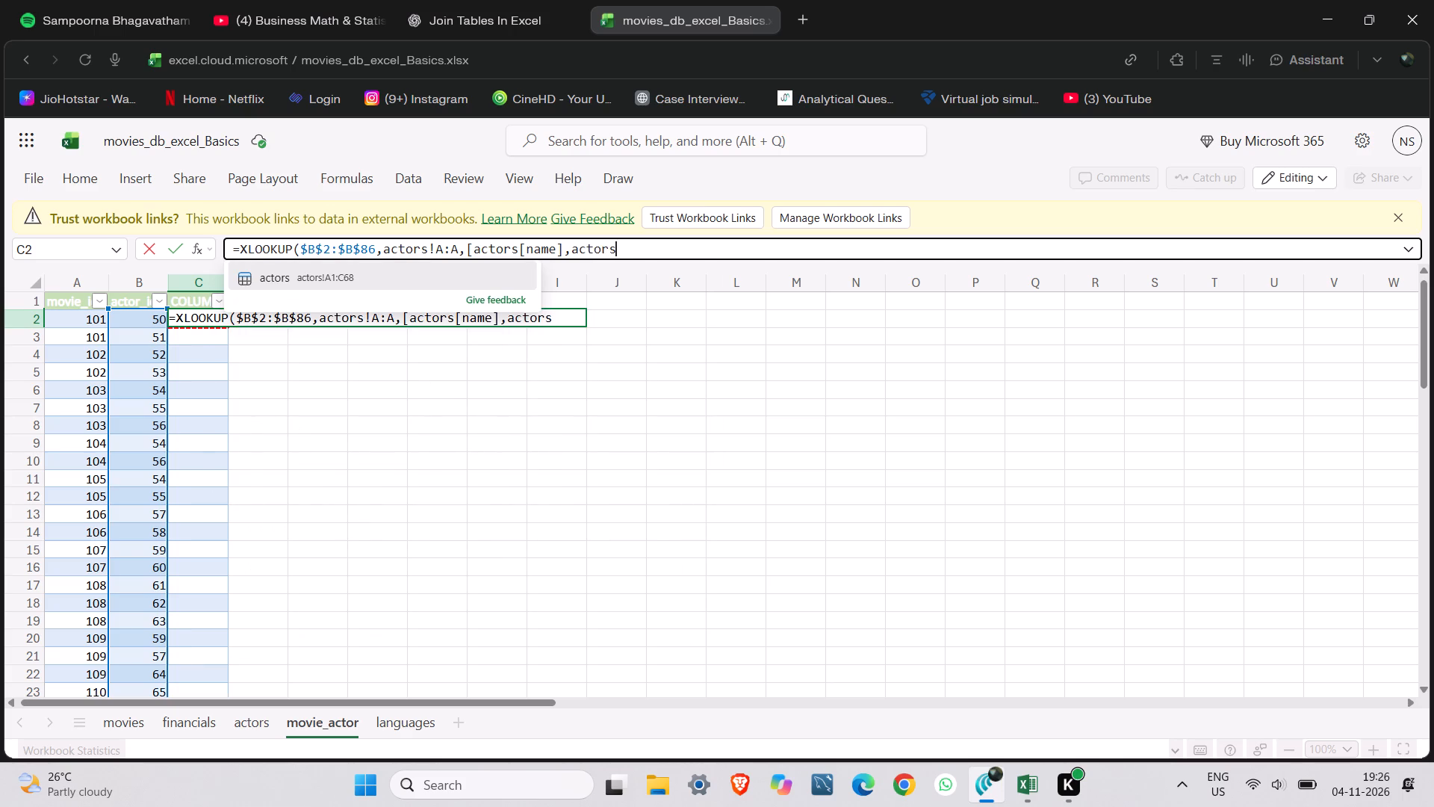
pyautogui.press('[')
pyautogui.write('age')
pyautogui.press(']')
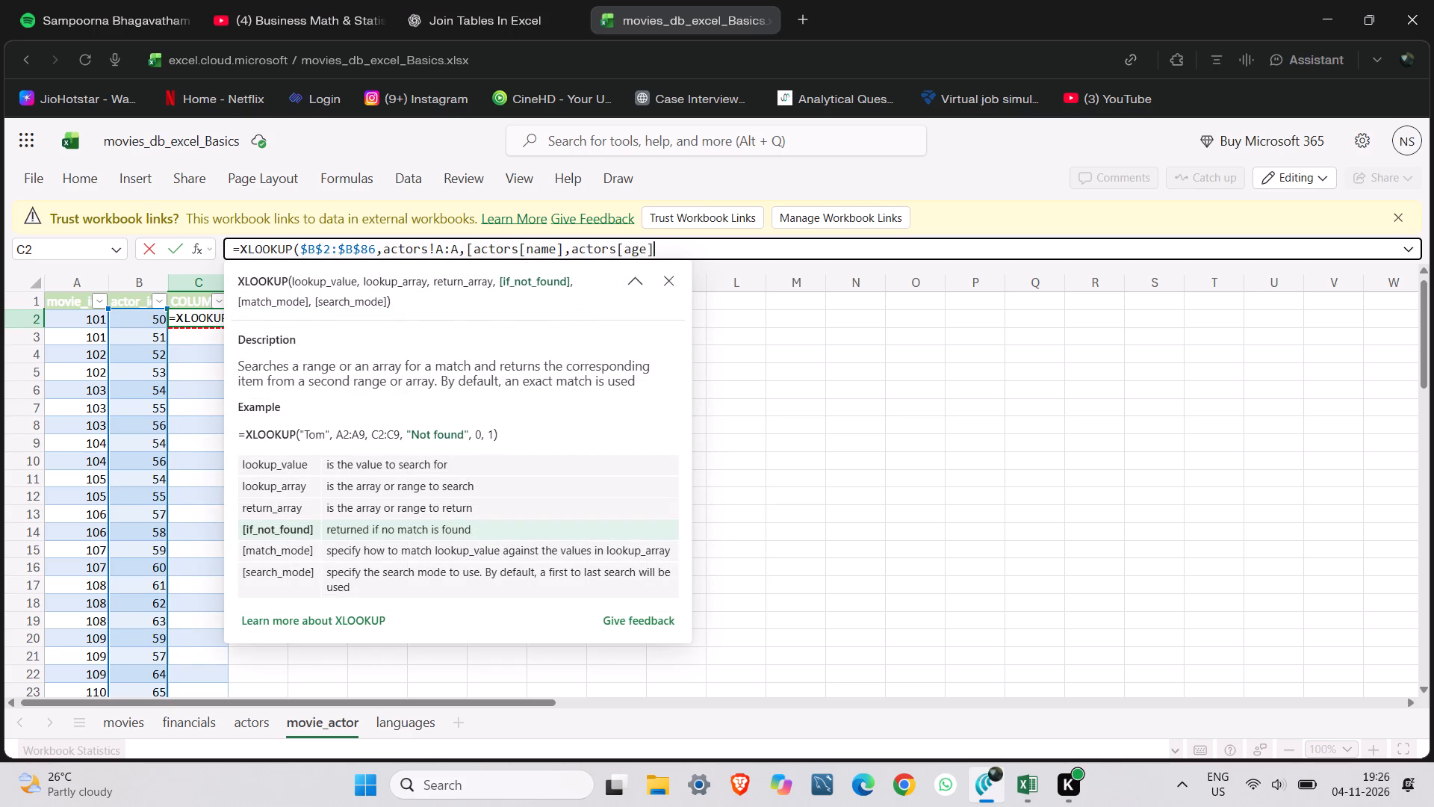
pyautogui.press(']')
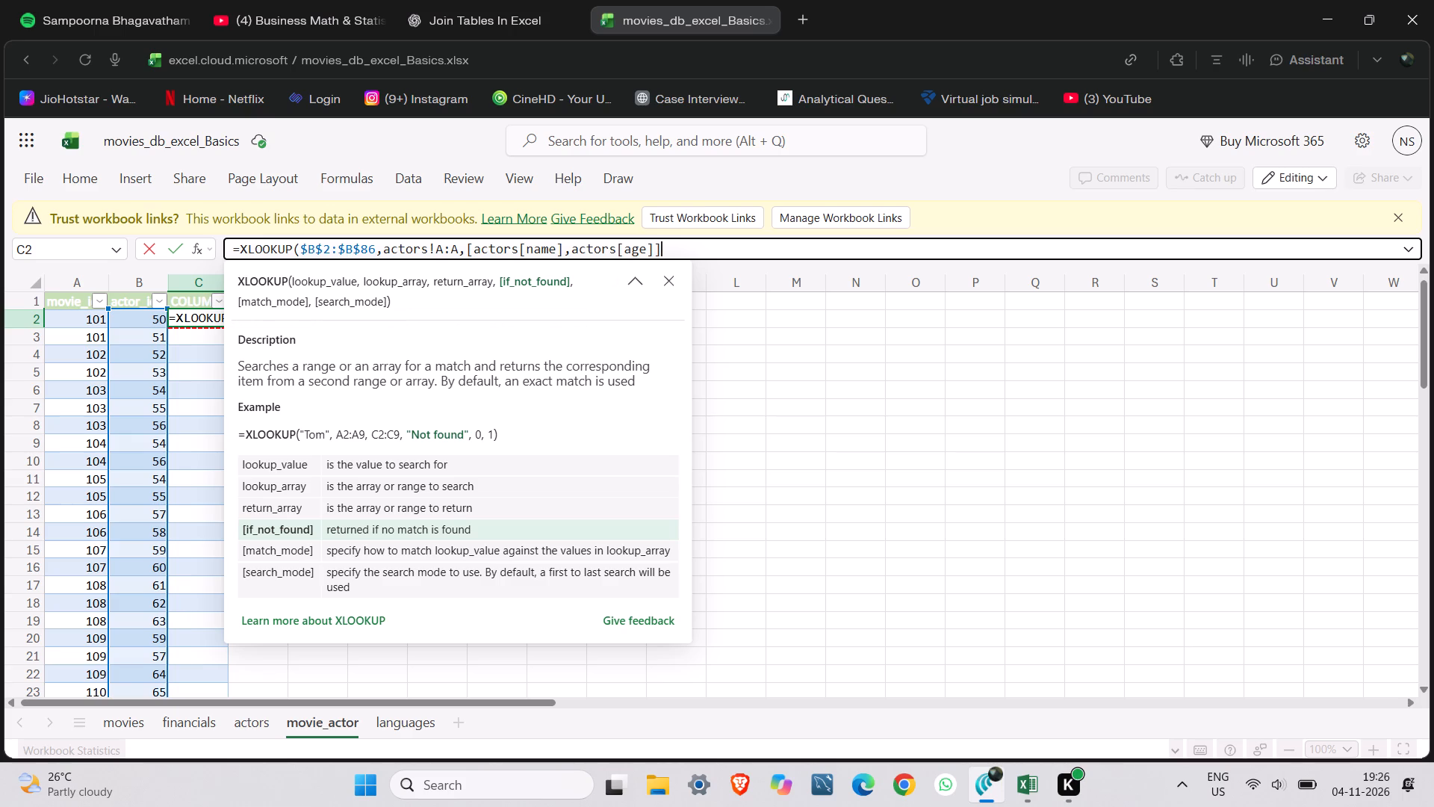
# Replace the outer square brackets around actors[name],actors[age] with curly braces.
pyautogui.click(469, 250)
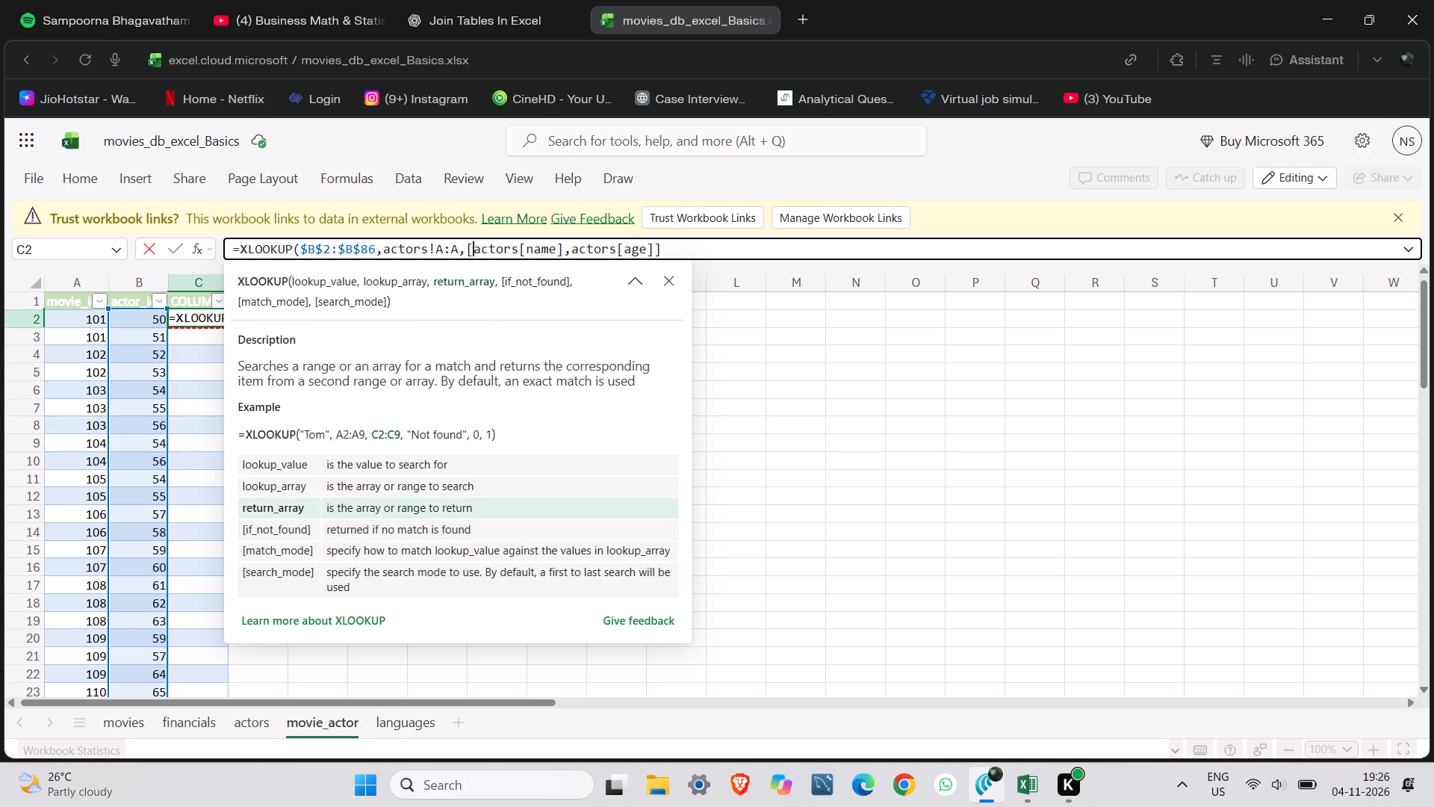
pyautogui.click(474, 251)
pyautogui.press('BackSpace')
pyautogui.hotkey('shift', '{')
pyautogui.click(674, 255)
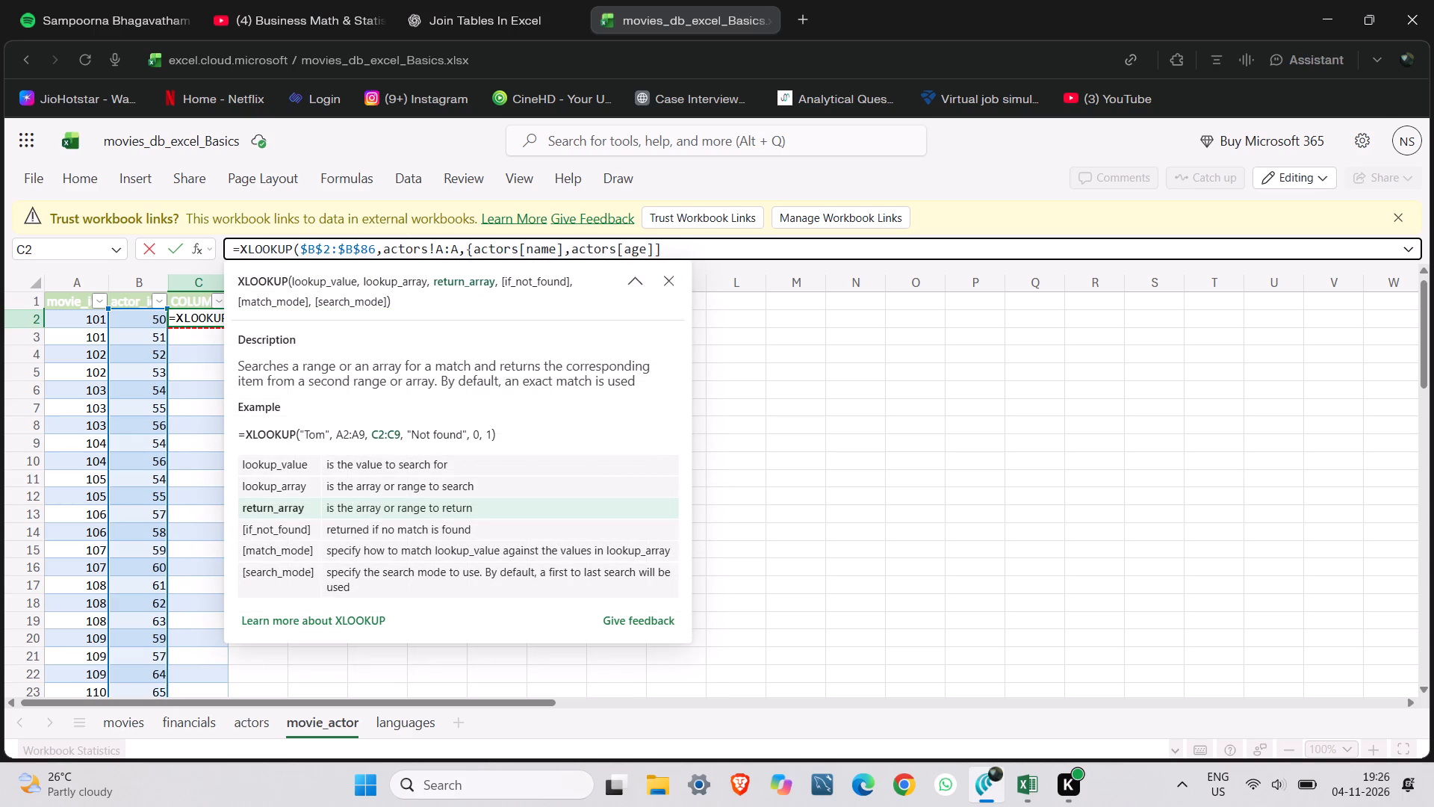
pyautogui.click(668, 247)
pyautogui.press('BackSpace')
pyautogui.hotkey('shift', '}')
# Add "Not Found" as the if-not-found argument, close the XLOOKUP parenthesis and commit the formula in C2.
pyautogui.press(',')
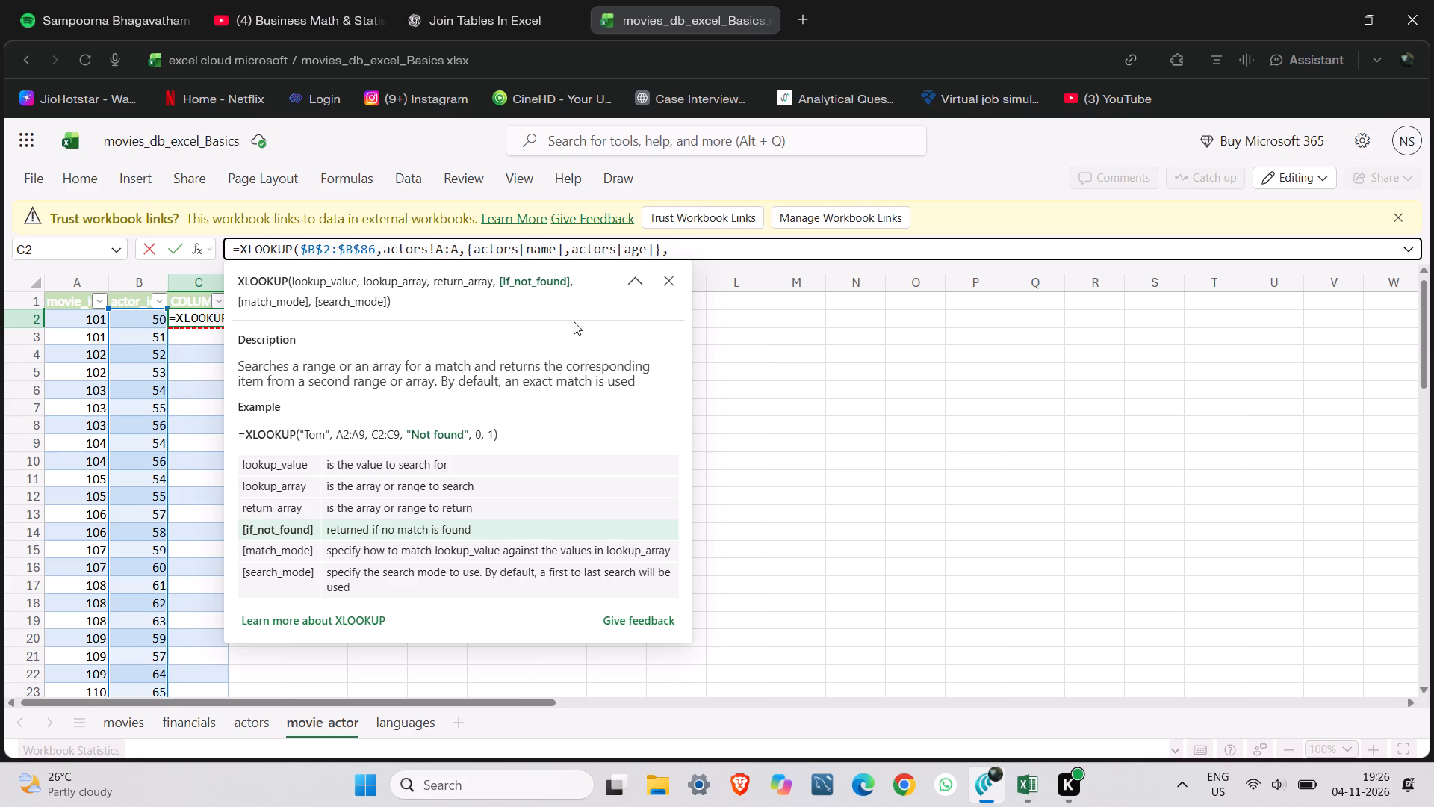
pyautogui.hotkey('shift', '"')
pyautogui.press('BackSpace')
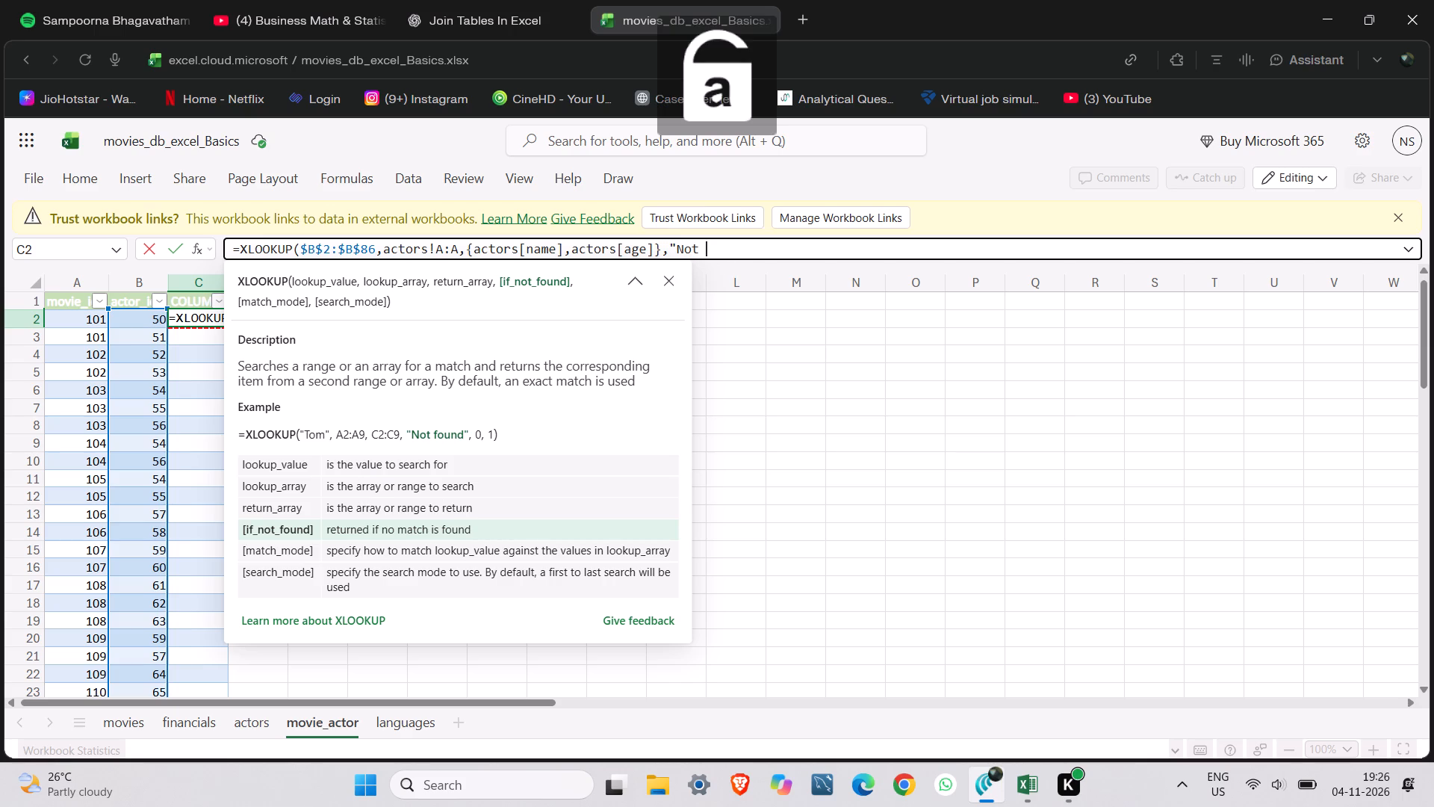
pyautogui.press('BackSpace')
pyautogui.press('BackSpace')
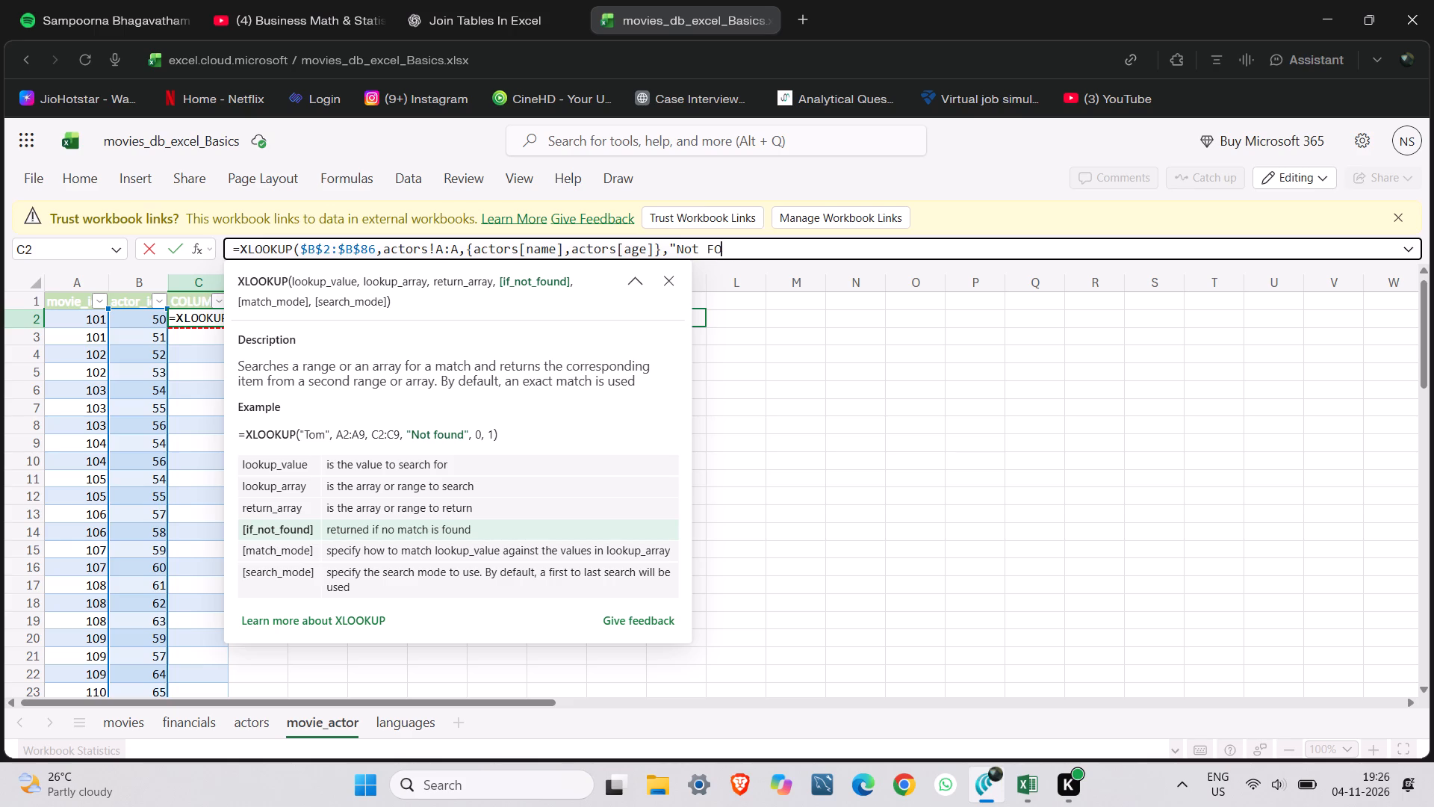
pyautogui.press('BackSpace')
pyautogui.write('ou')
pyautogui.write('nd"')
pyautogui.hotkey('shift', ')')
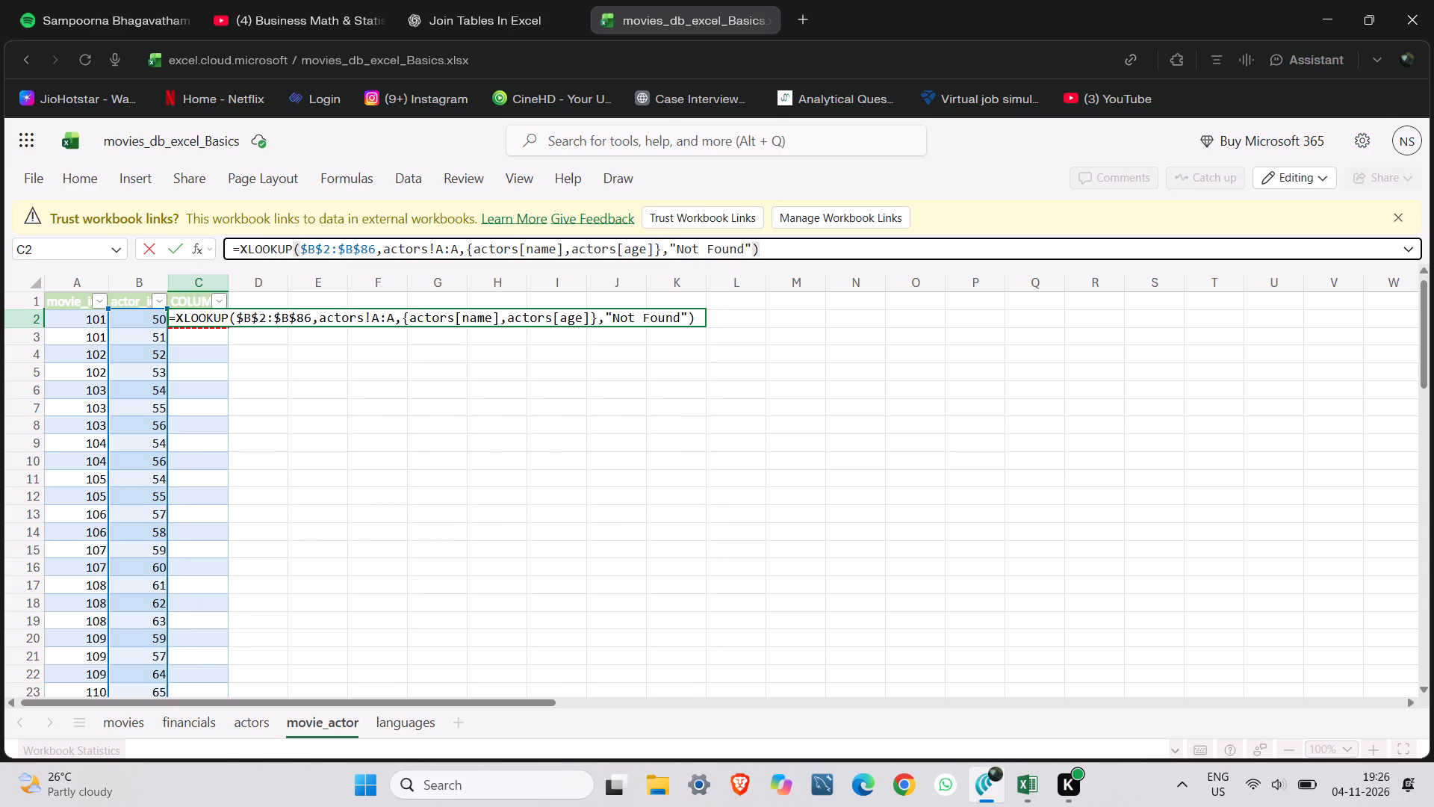
pyautogui.hotkey('ctrl', 'Return')
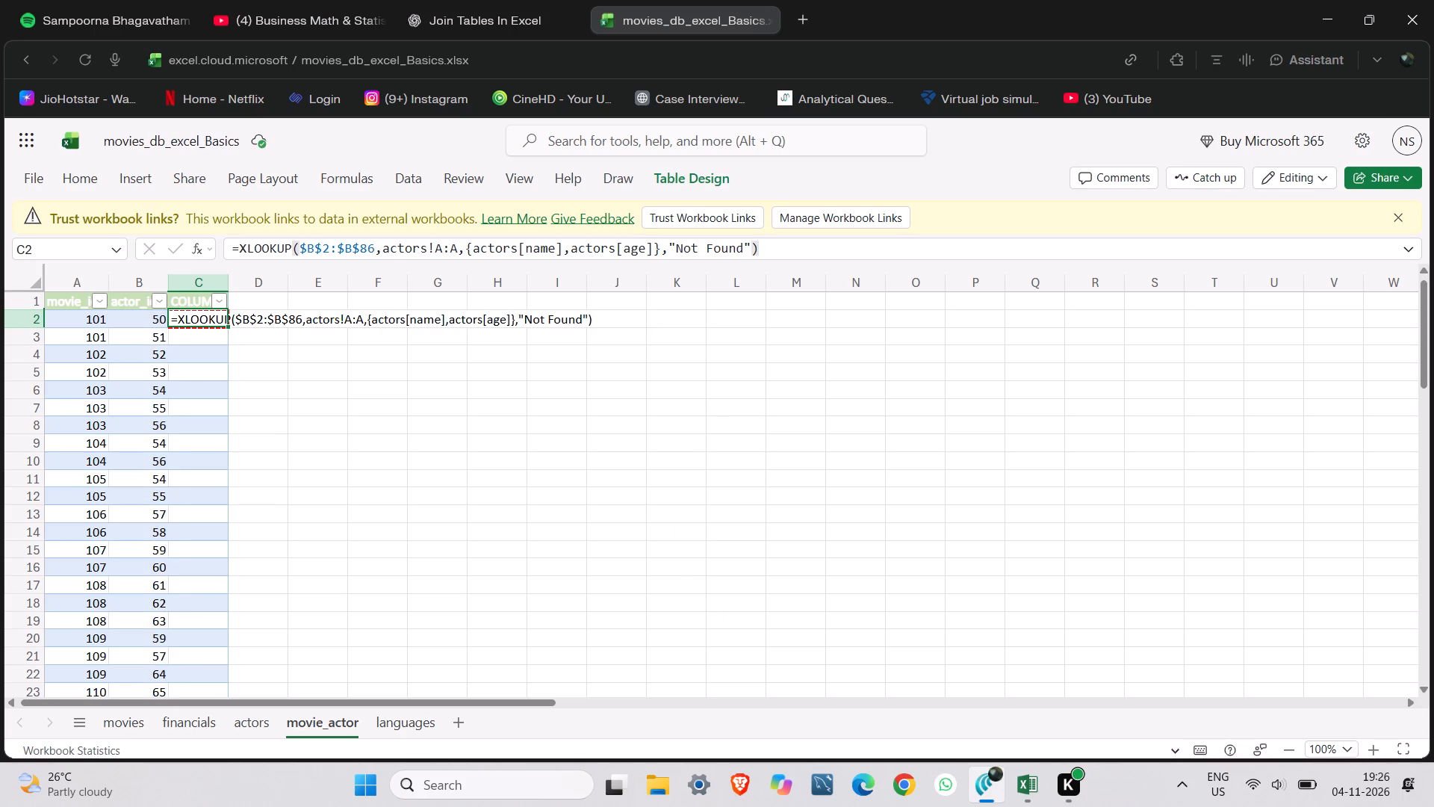
pyautogui.hotkey('ctrl', 'Return')
pyautogui.hotkey('ctrl', 'Return')
pyautogui.hotkey('ctrl', 'Return')
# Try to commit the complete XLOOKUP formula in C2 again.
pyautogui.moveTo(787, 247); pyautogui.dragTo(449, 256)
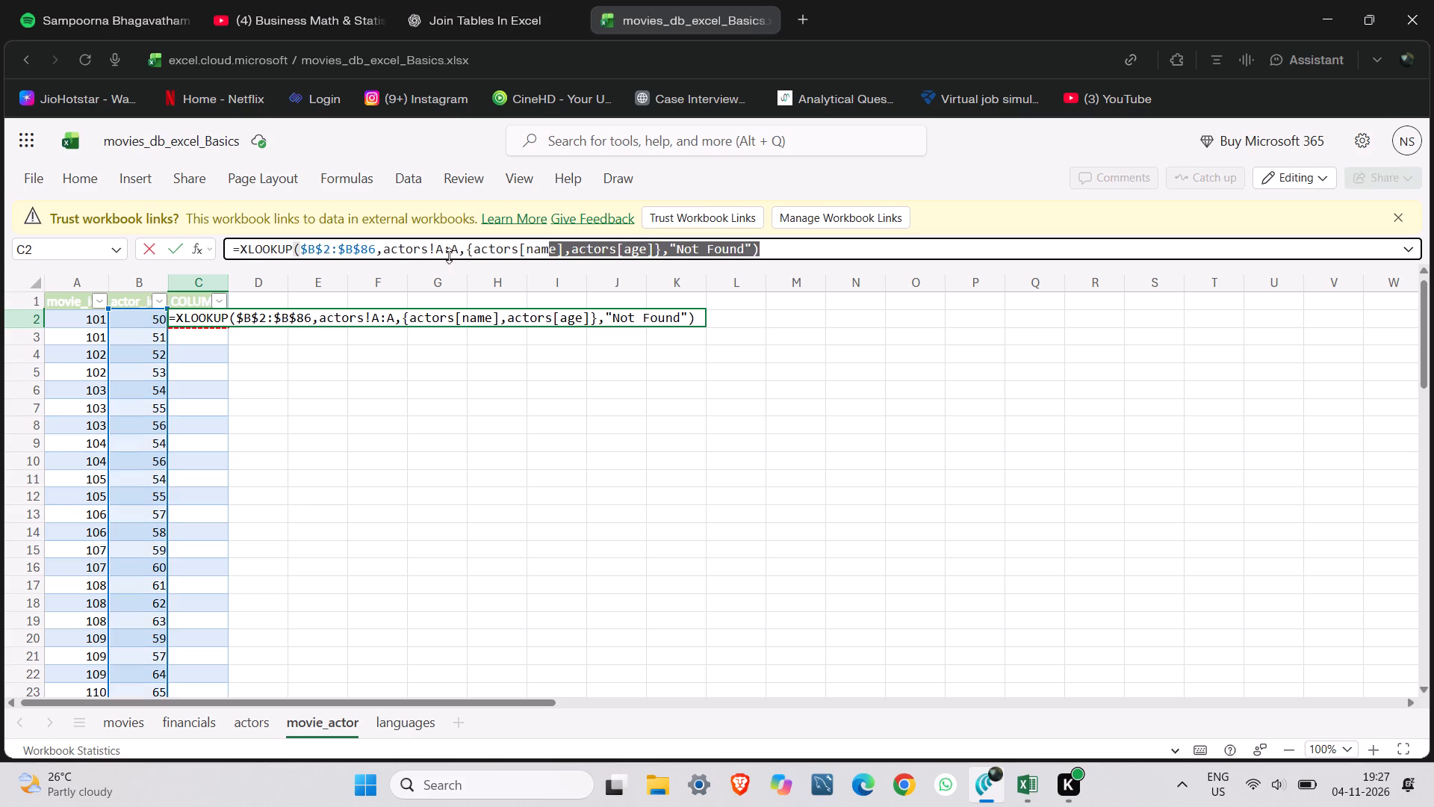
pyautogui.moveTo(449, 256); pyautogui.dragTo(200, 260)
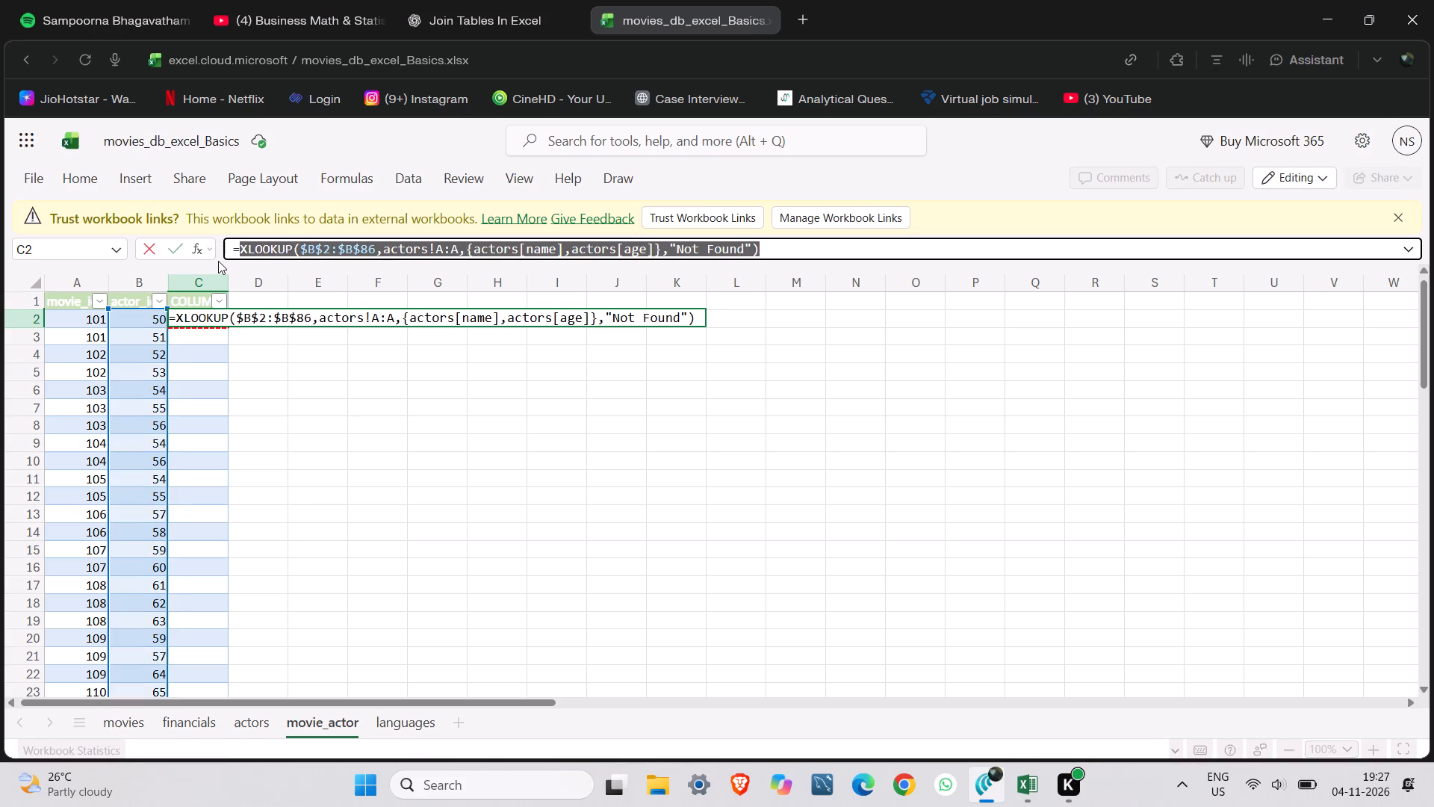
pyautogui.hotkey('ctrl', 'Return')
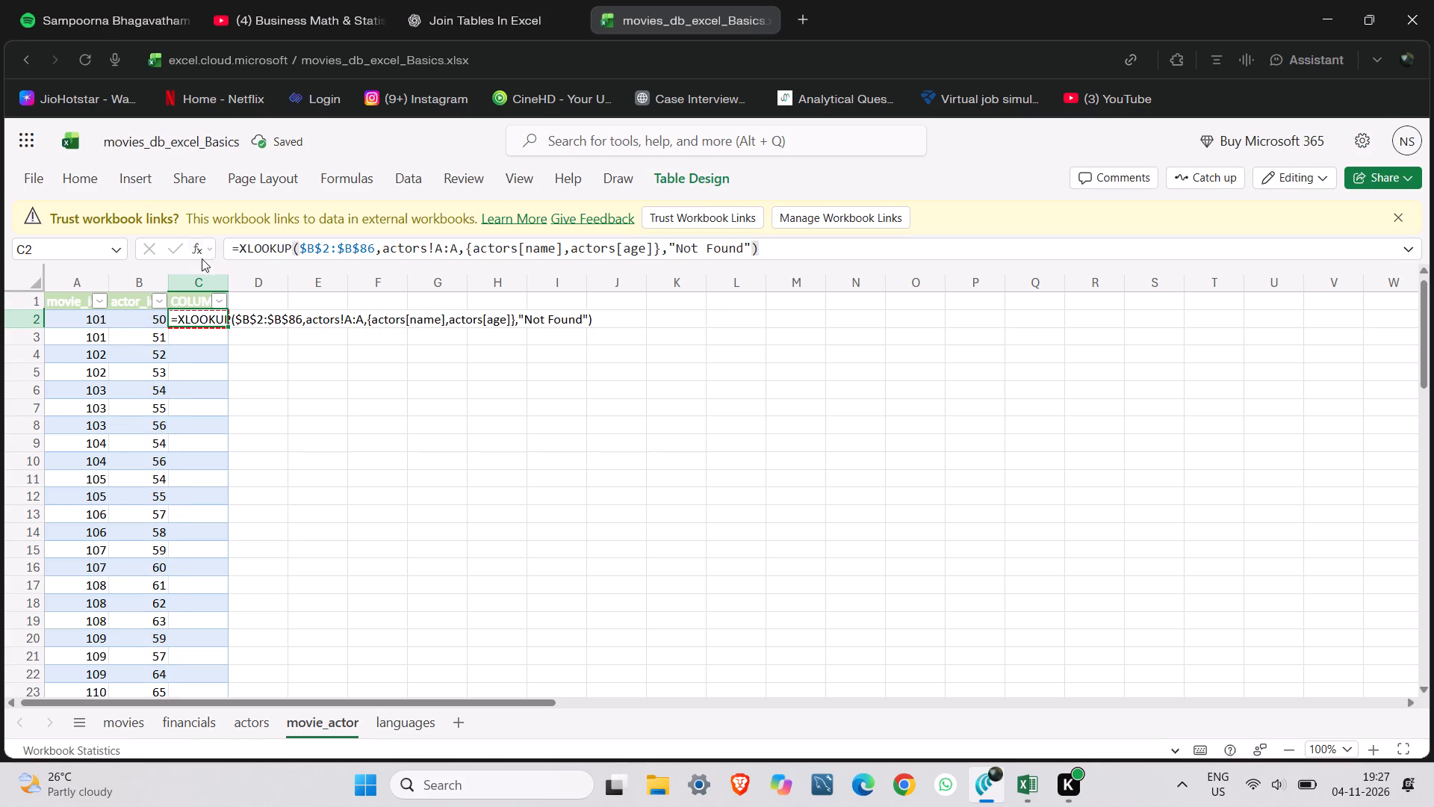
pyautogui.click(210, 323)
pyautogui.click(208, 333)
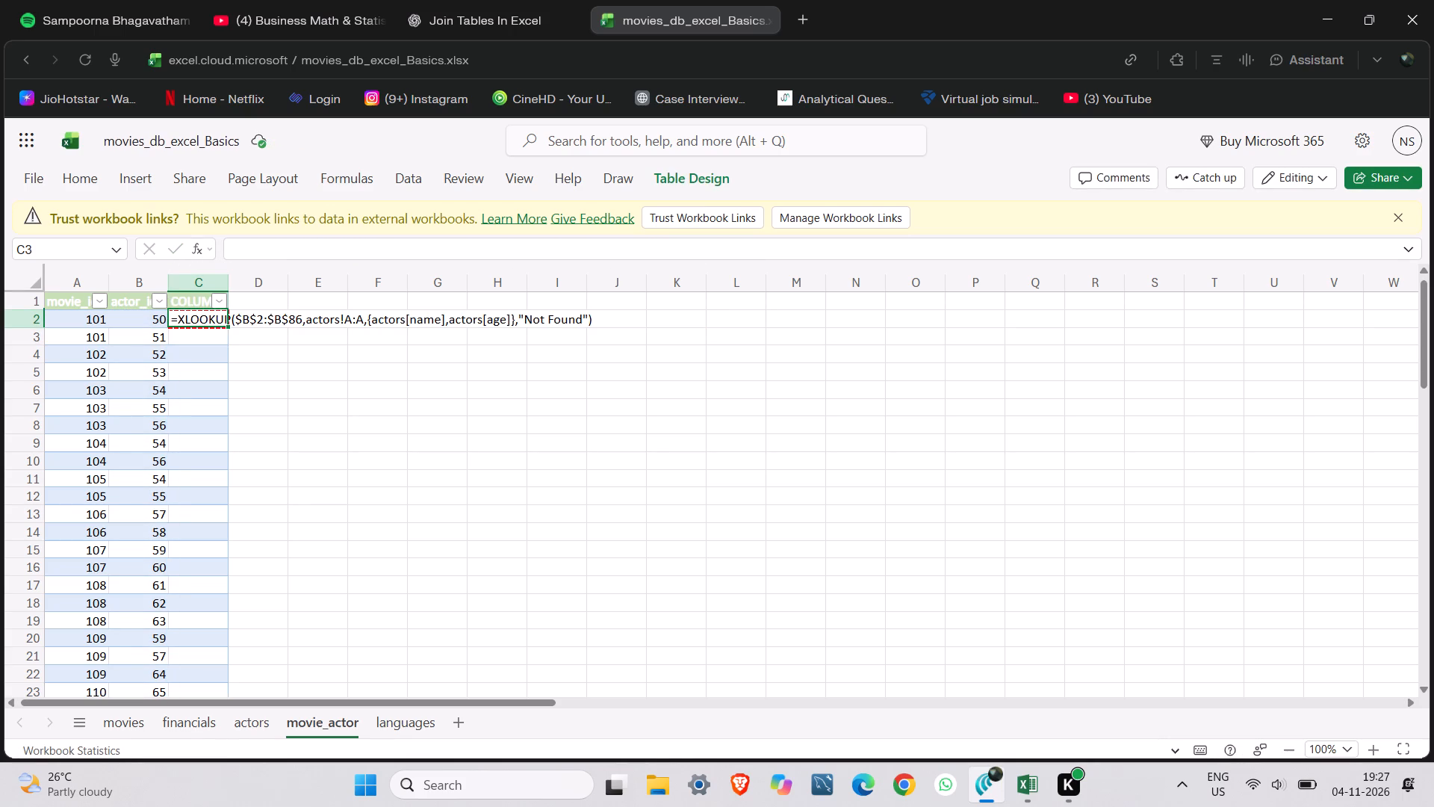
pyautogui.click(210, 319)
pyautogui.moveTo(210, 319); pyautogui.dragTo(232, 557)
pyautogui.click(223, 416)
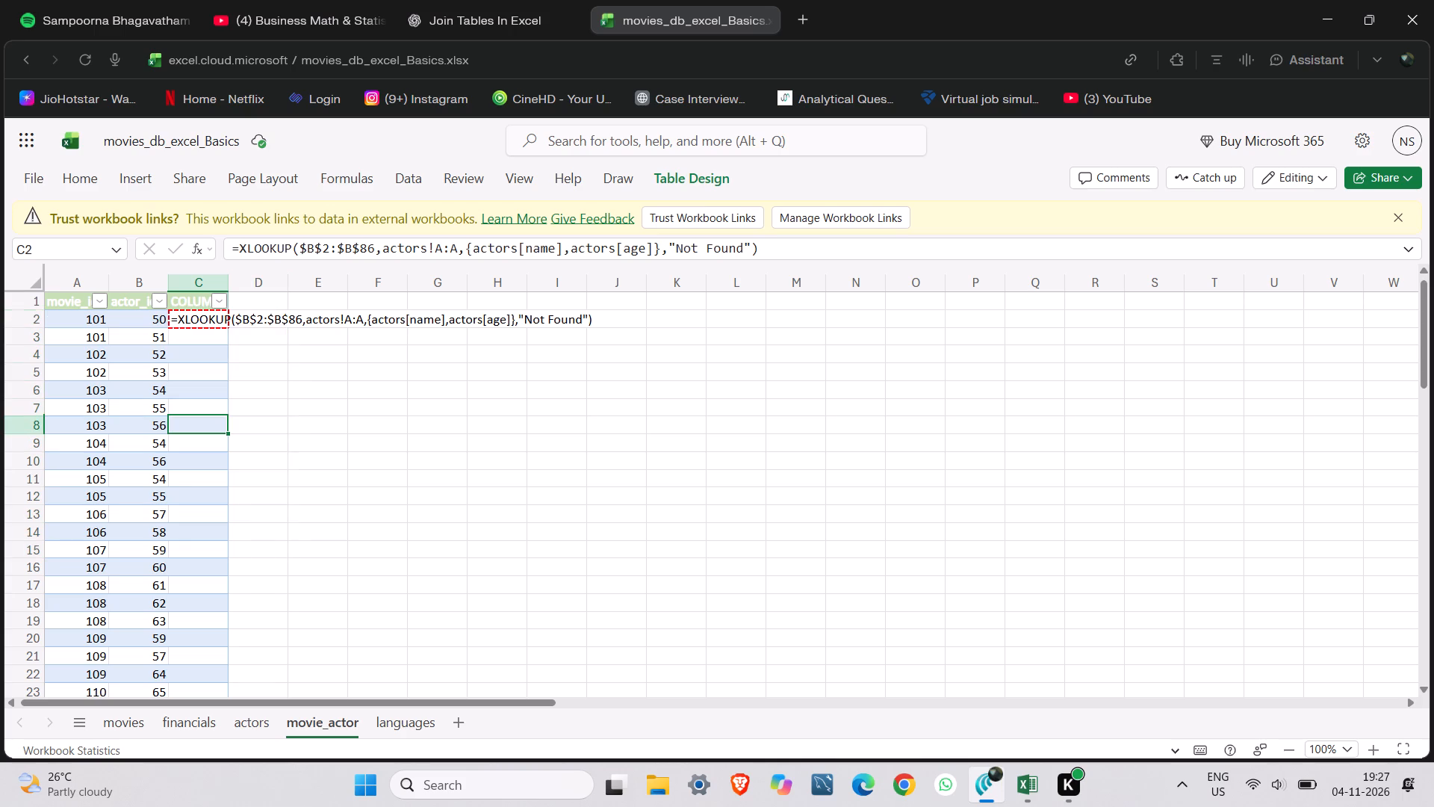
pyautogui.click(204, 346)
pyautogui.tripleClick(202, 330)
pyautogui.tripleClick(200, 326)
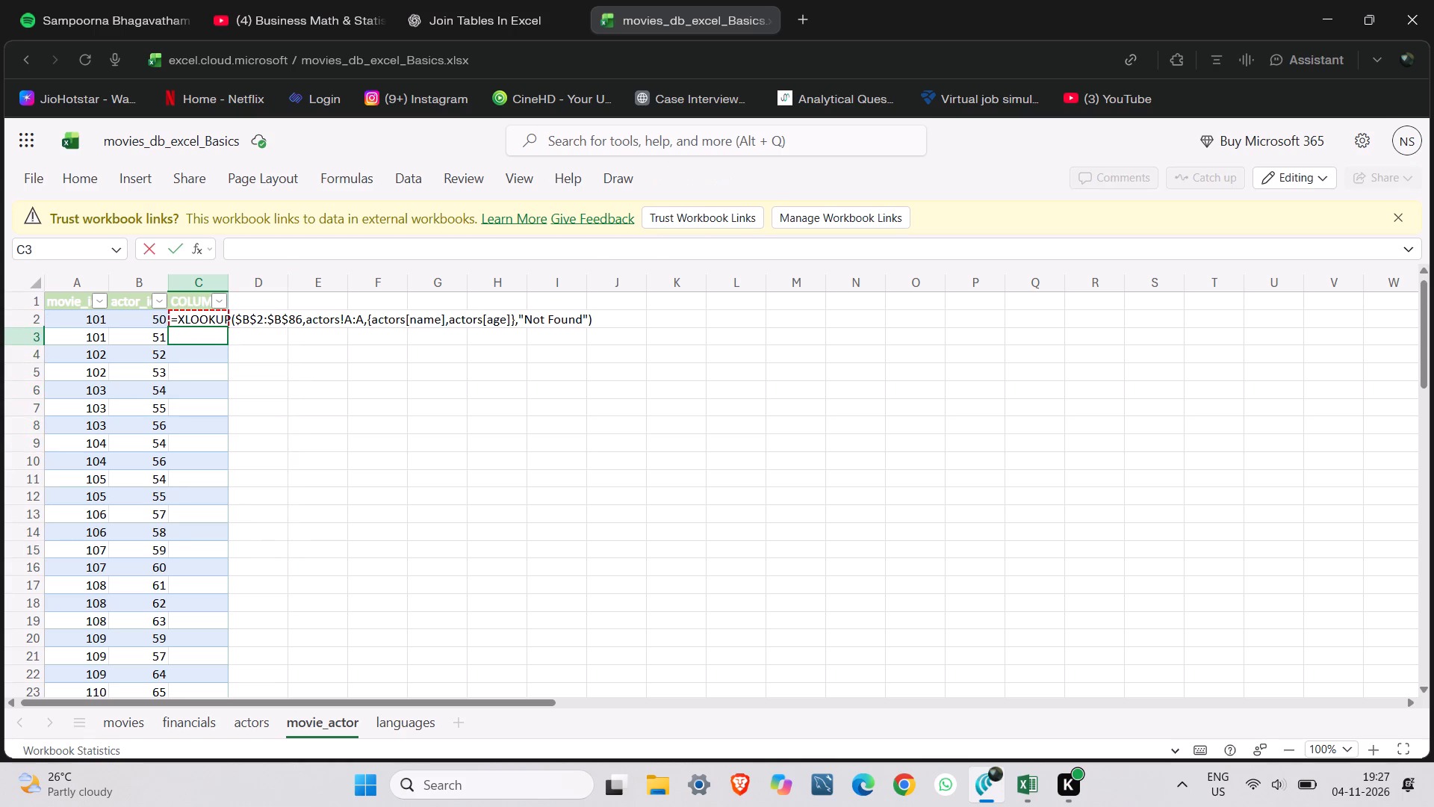
pyautogui.moveTo(202, 323); pyautogui.dragTo(208, 323)
pyautogui.doubleClick(214, 319)
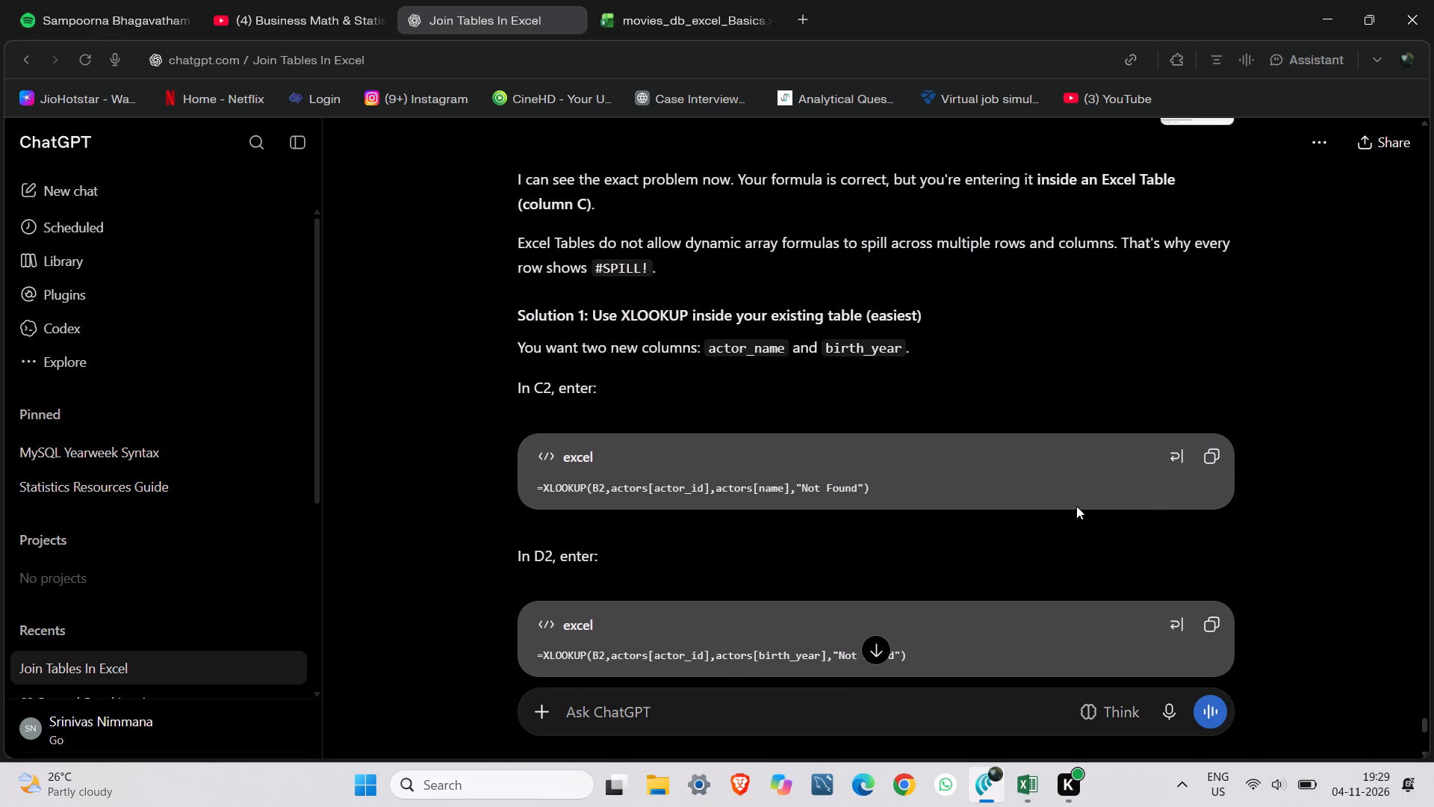
pyautogui.scroll(-2, 1075, 506)
pyautogui.scroll(1, 1075, 506)
# Copy ChatGPT's C2 formula and replace movie_actor's C2 formula in Excel with =XLOOKUP(B2,actors[actor_id],actors[name],"Not Found").
pyautogui.click(1212, 373)
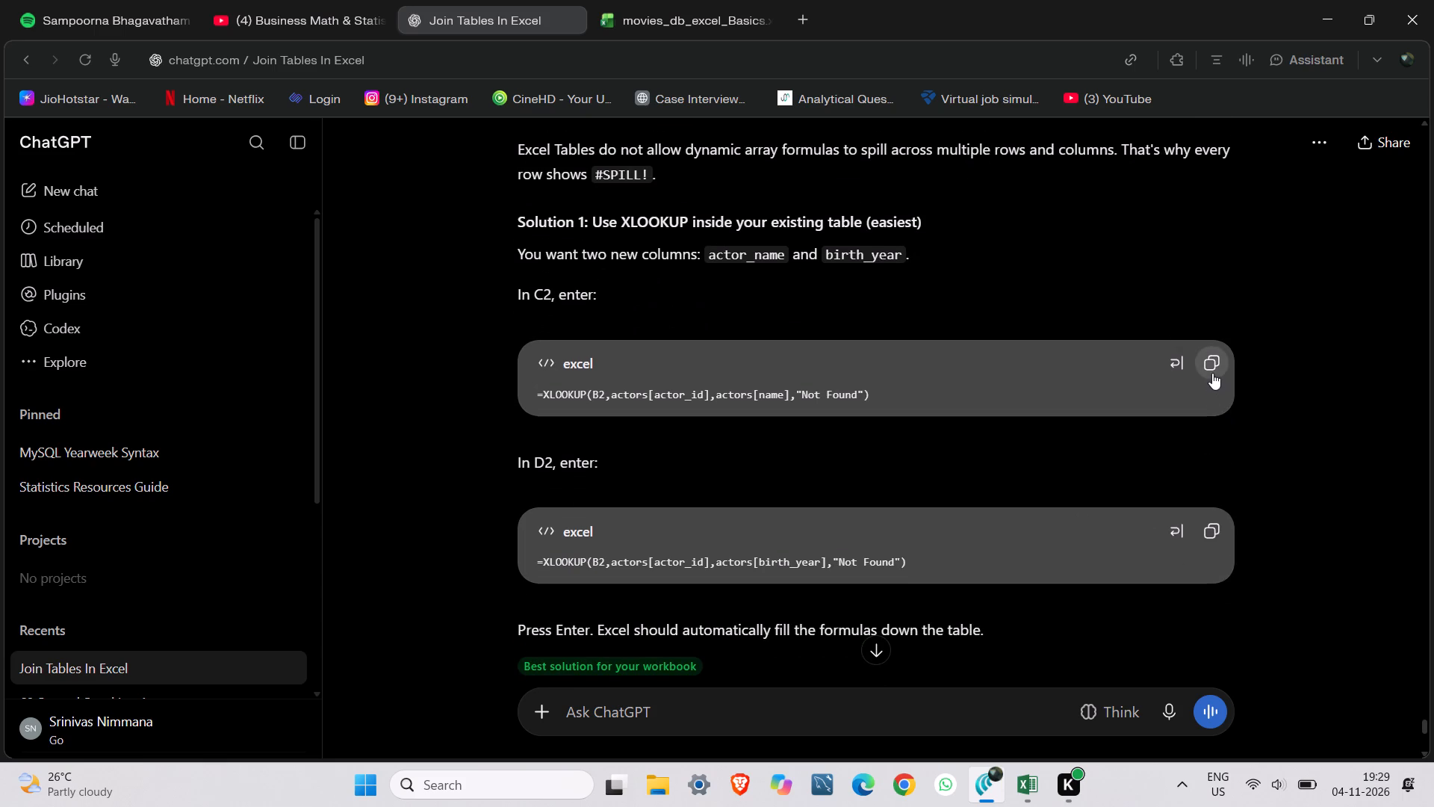
pyautogui.click(742, 1)
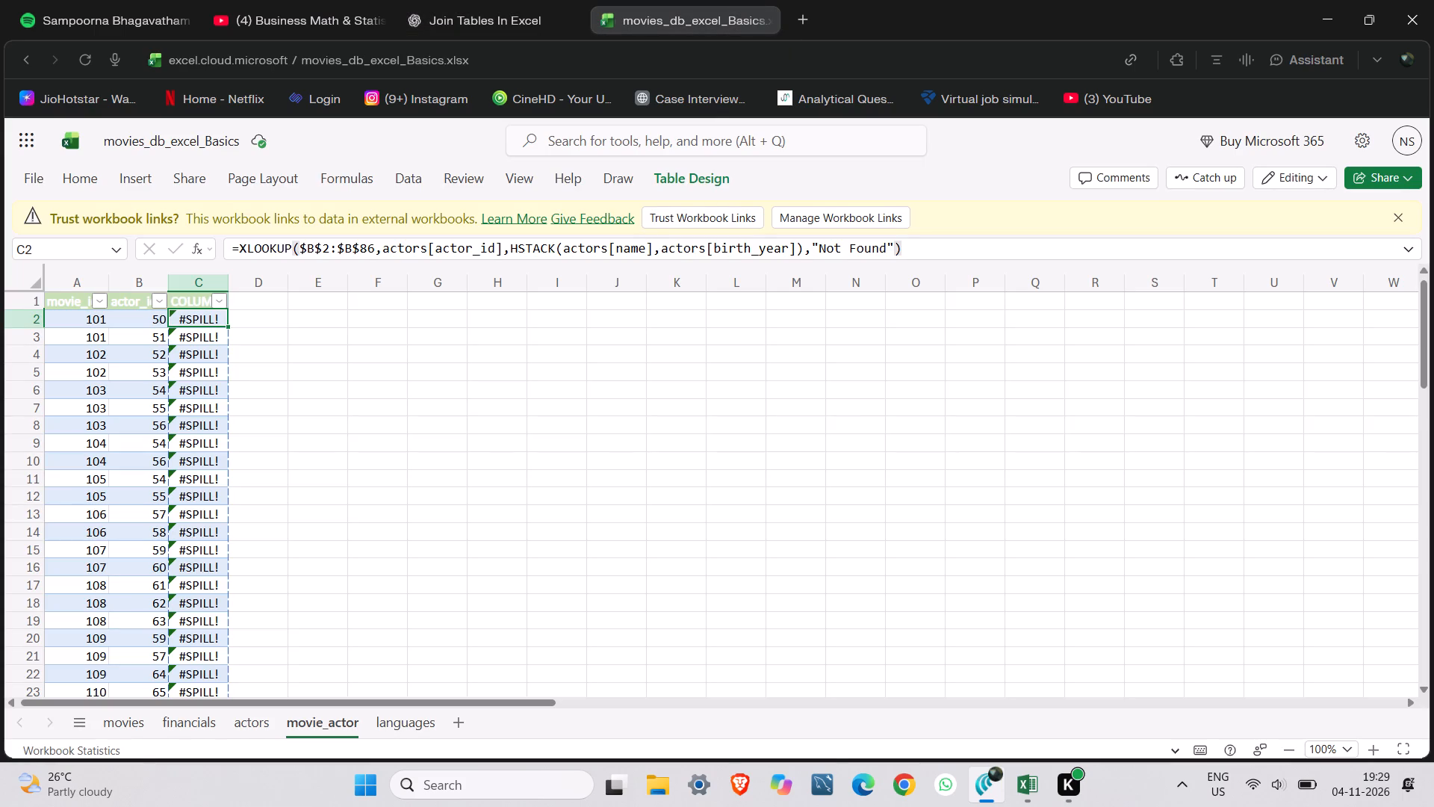
pyautogui.doubleClick(198, 313)
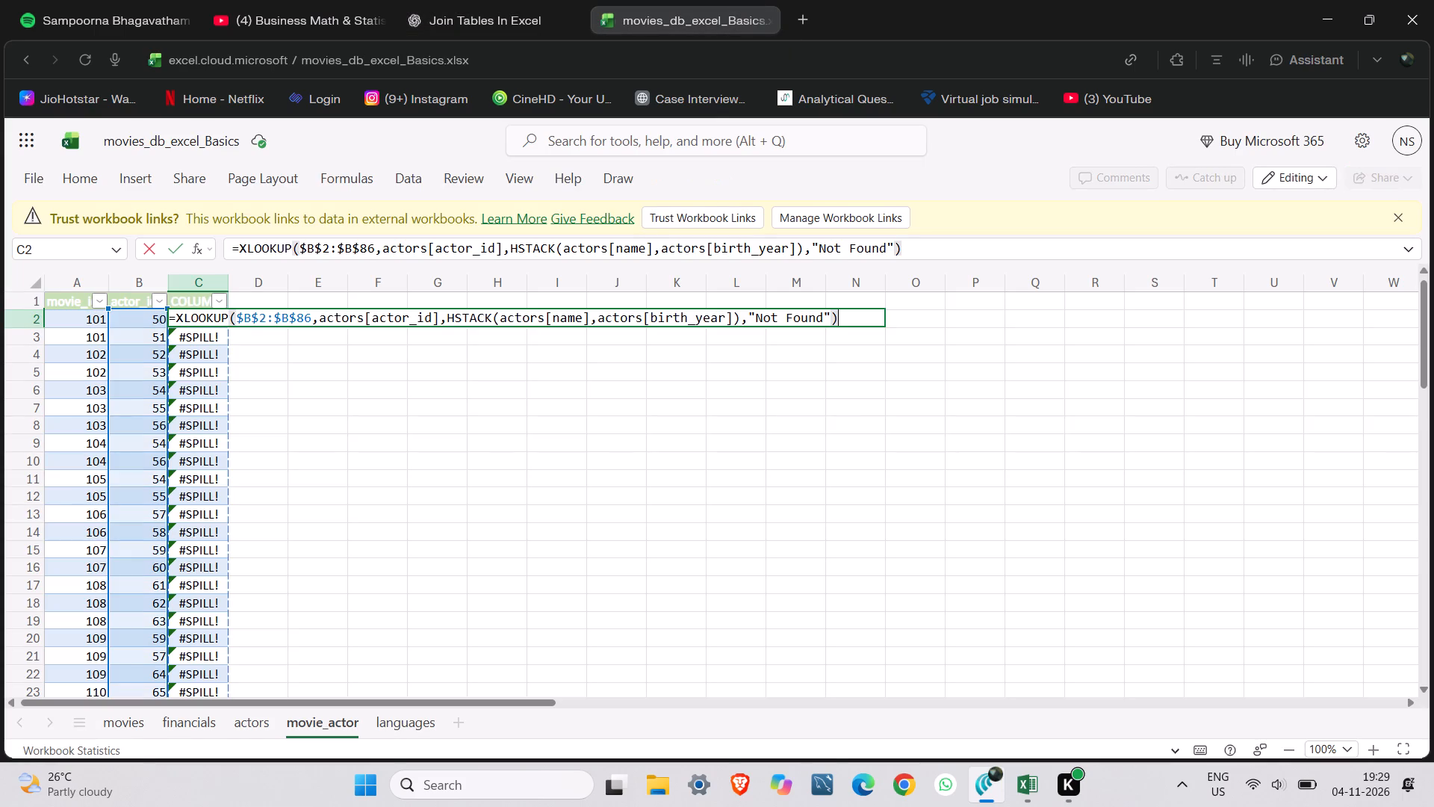
pyautogui.hotkey('ctrl', 'v')
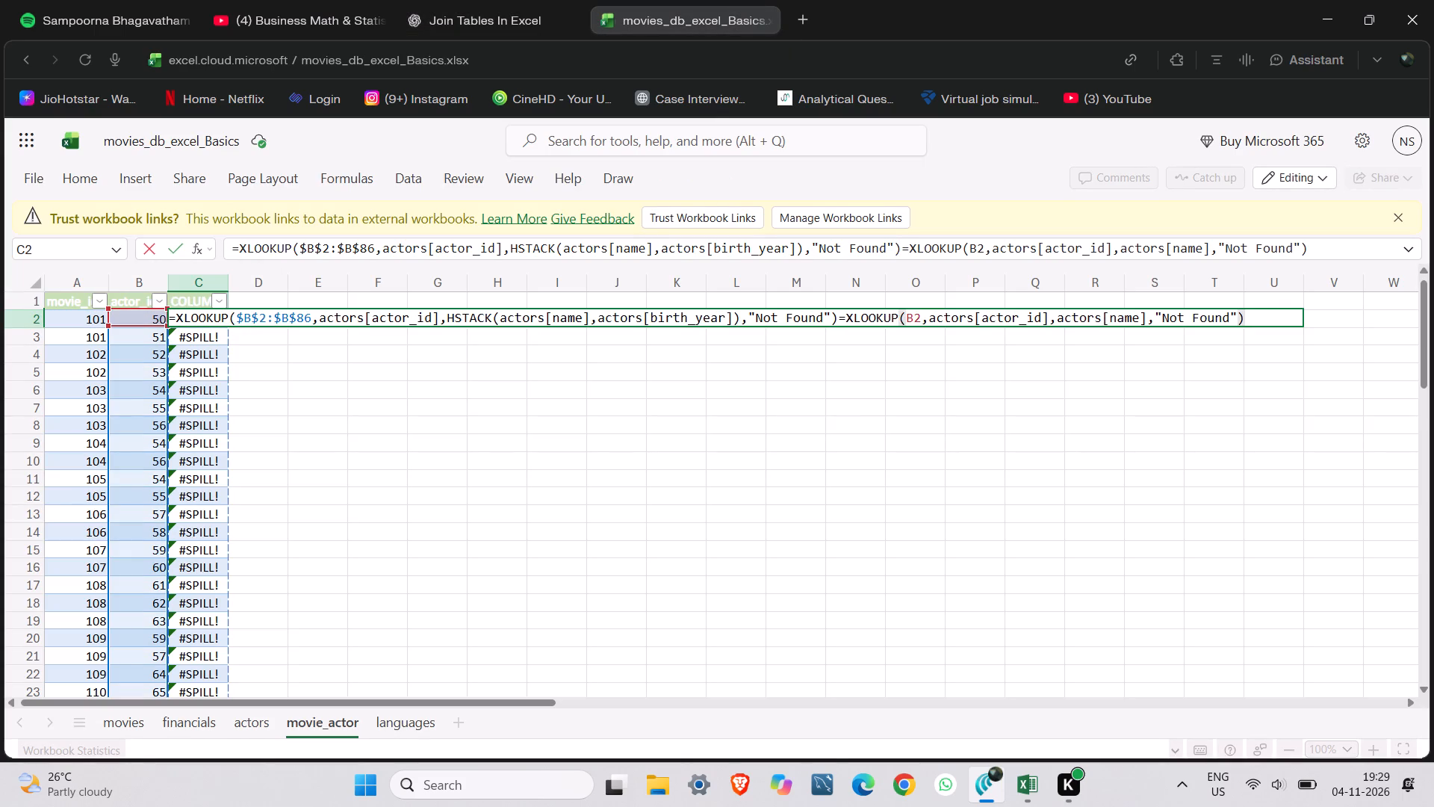
pyautogui.hotkey('ctrl', 'z')
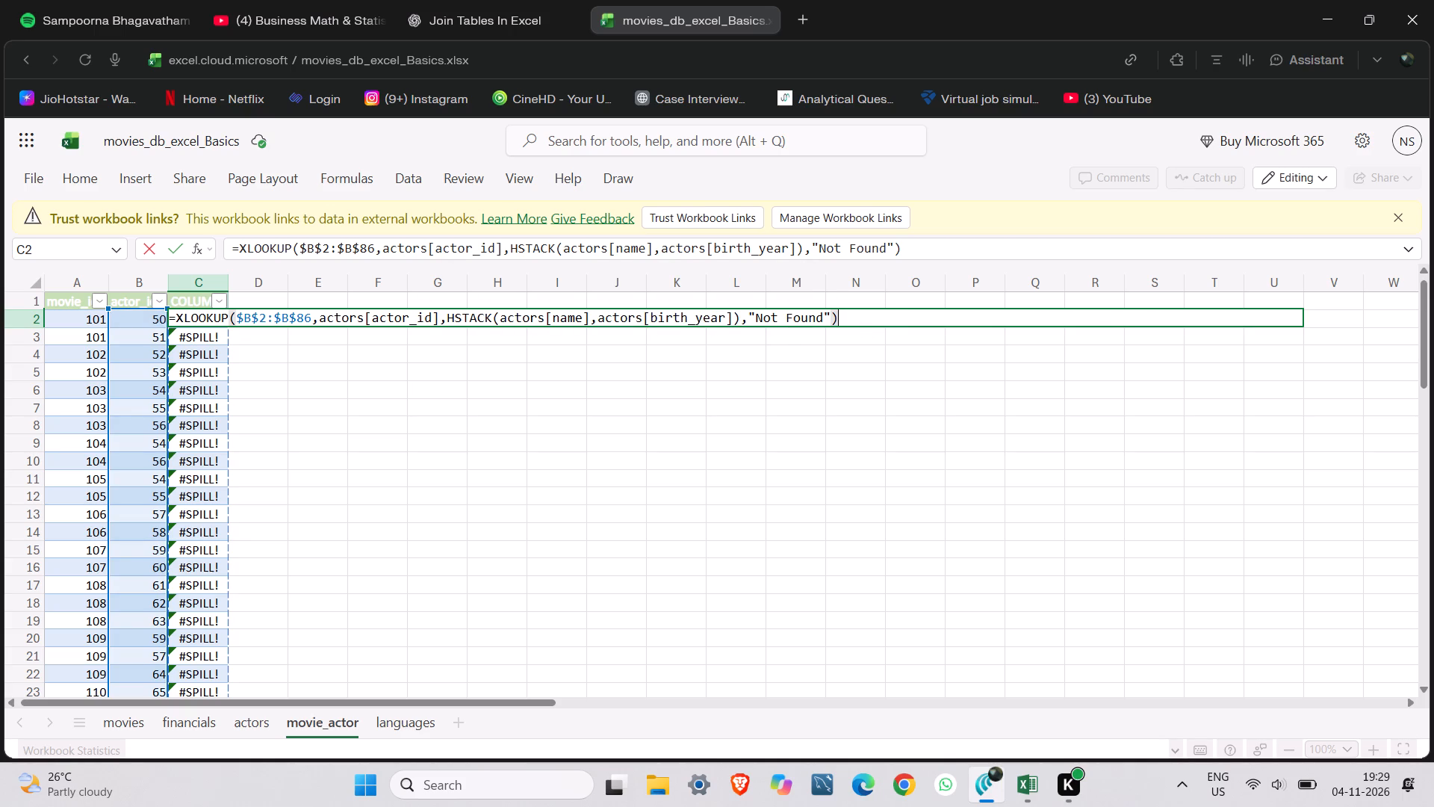
pyautogui.moveTo(854, 320); pyautogui.dragTo(52, 408)
pyautogui.hotkey('ctrl', 'v')
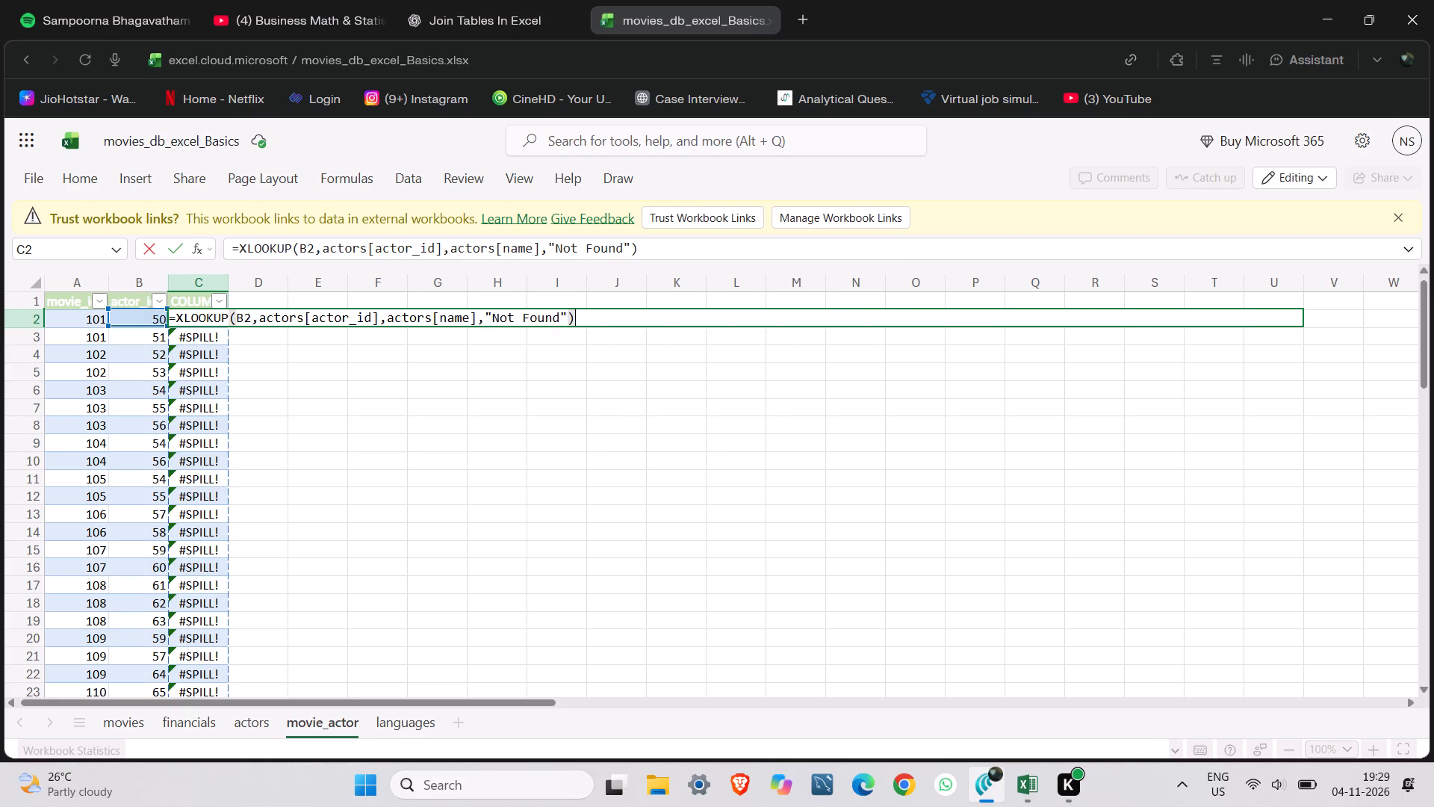
pyautogui.hotkey('ctrl', 'Return')
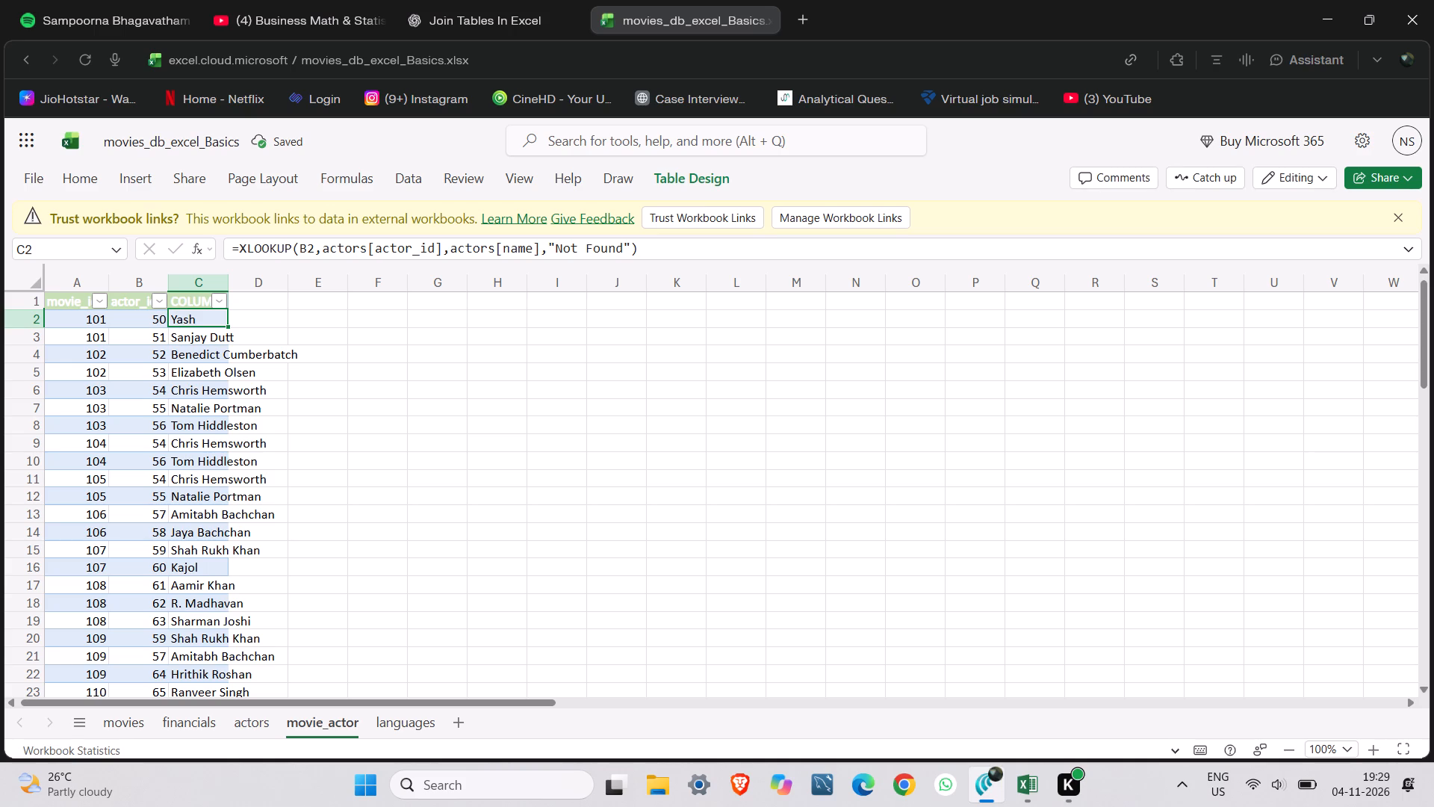
# Rename the movie_actor table's column C header in C1 as name.
pyautogui.doubleClick(203, 303)
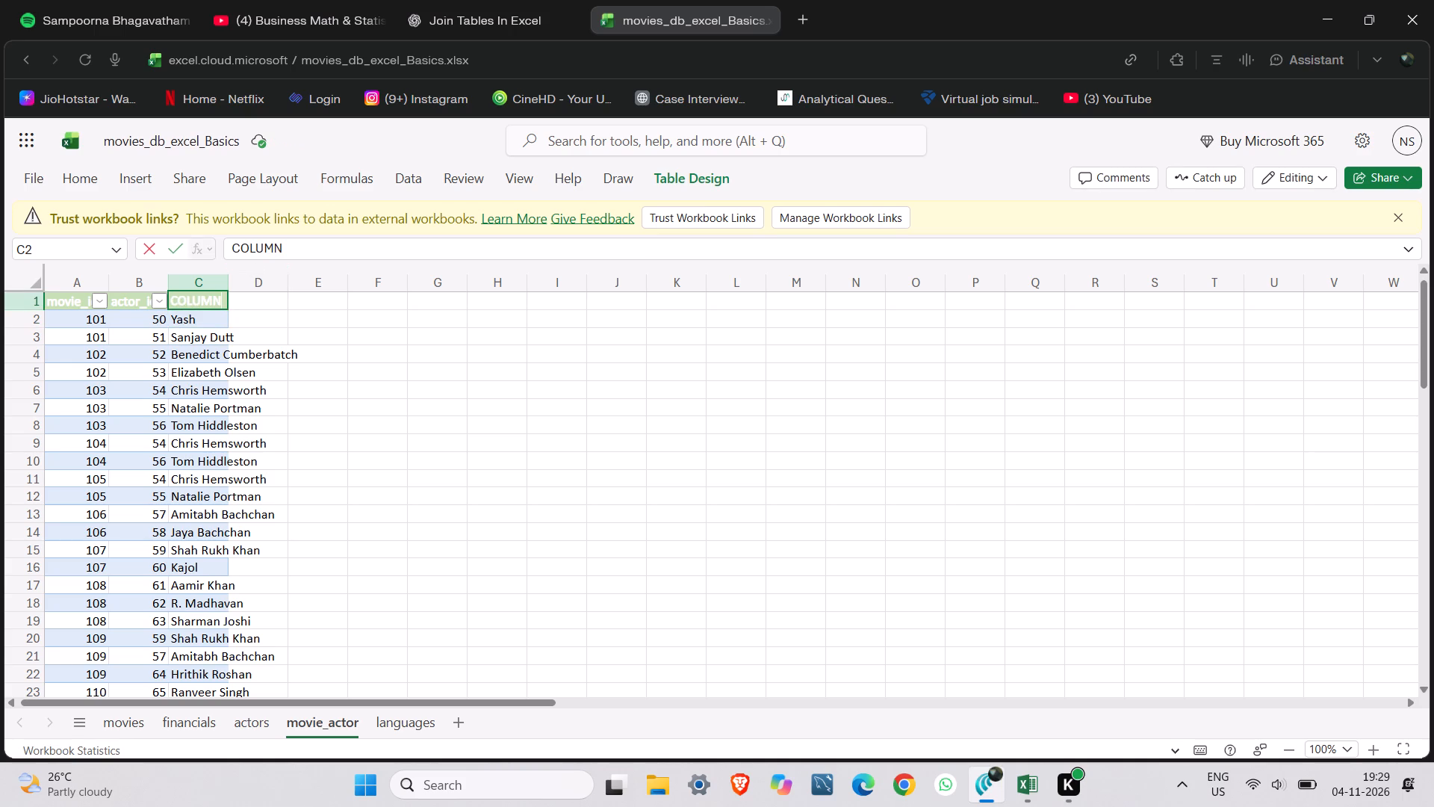
pyautogui.press('BackSpace')
pyautogui.press('BackSpace')
pyautogui.press('BackSpace')
pyautogui.press('BackSpace')
pyautogui.press('BackSpace')
pyautogui.press('BackSpace')
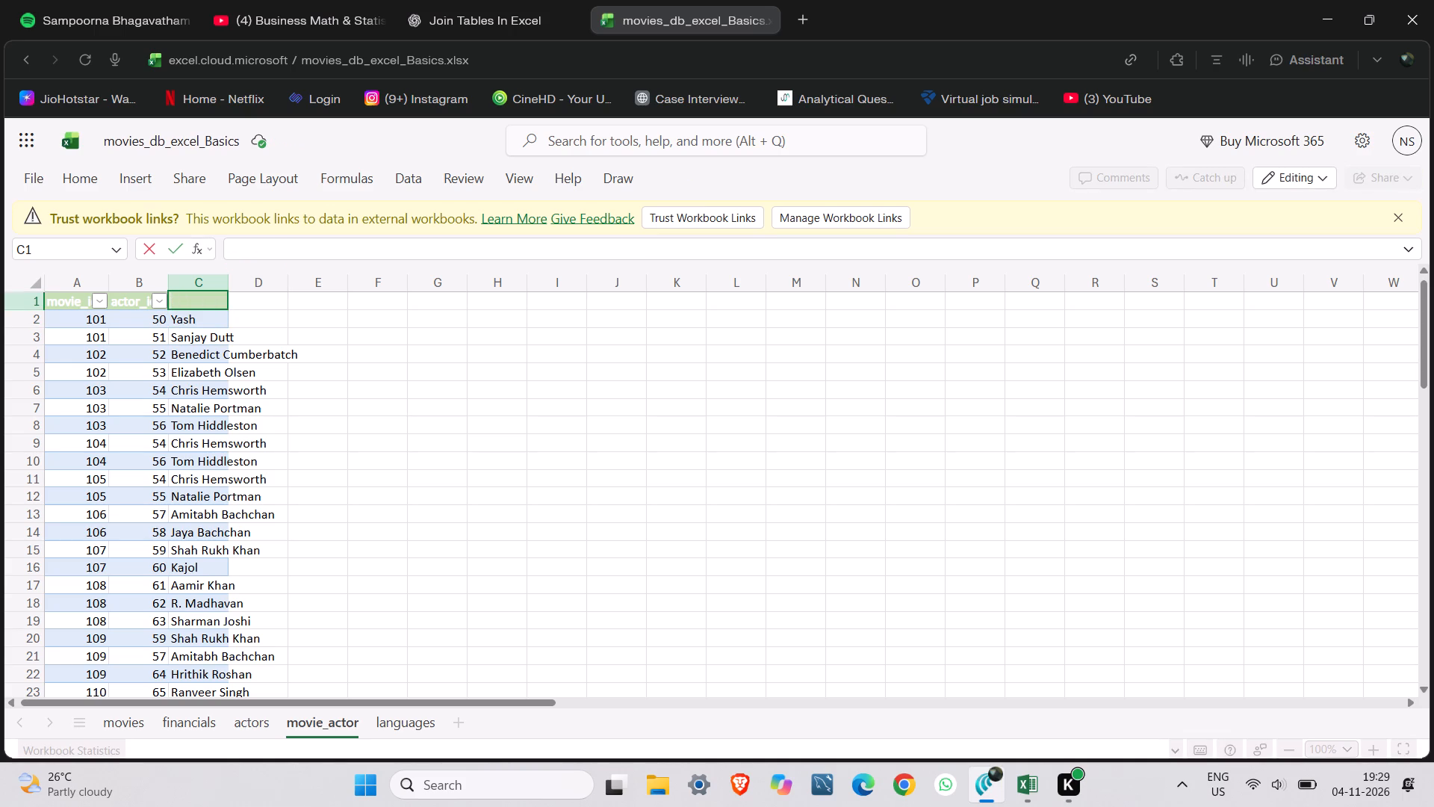
pyautogui.write('name')
pyautogui.press('Return')
# Add a new table column beside name by entering the header age in D1.
pyautogui.click(258, 303)
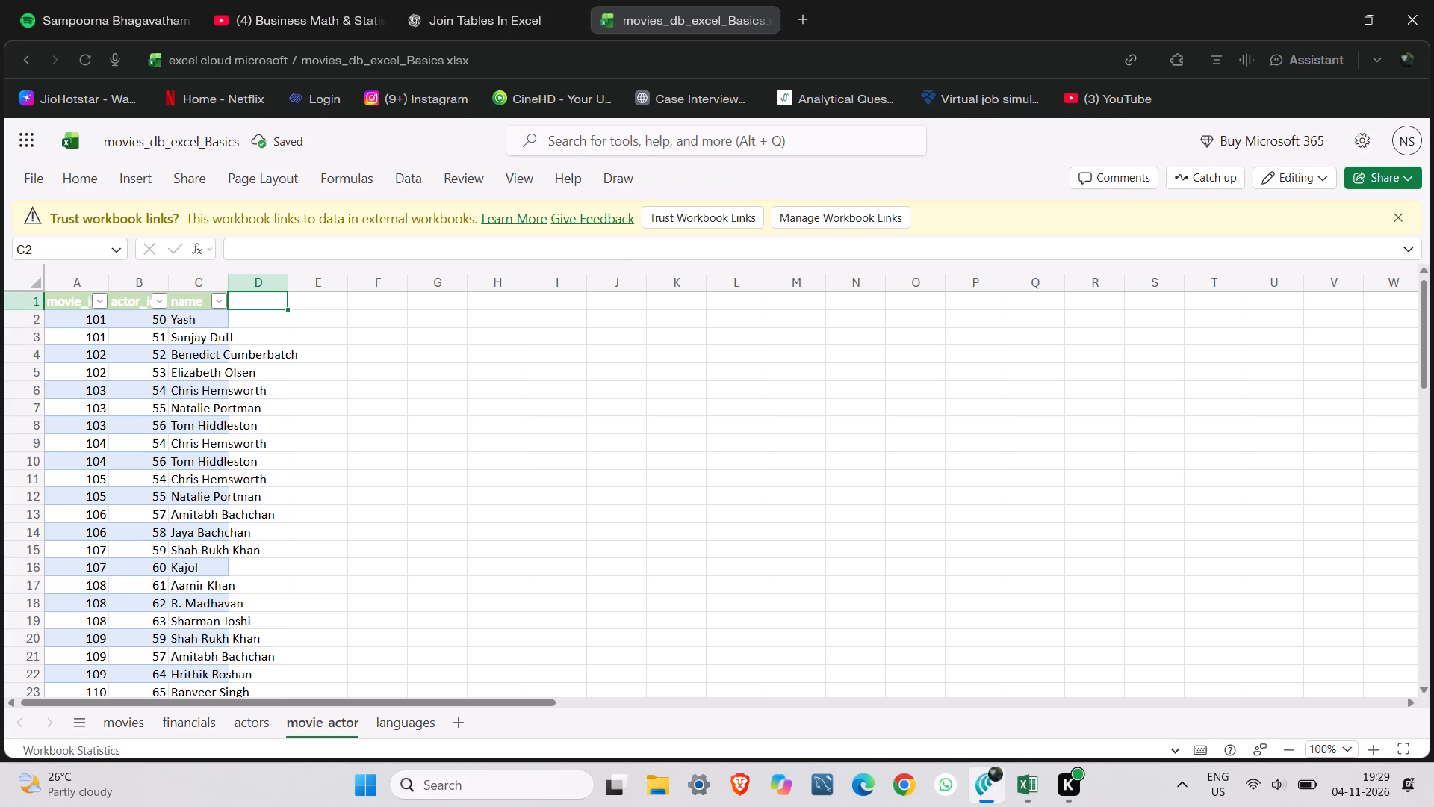
pyautogui.doubleClick(258, 303)
pyautogui.write('age')
pyautogui.press('Return')
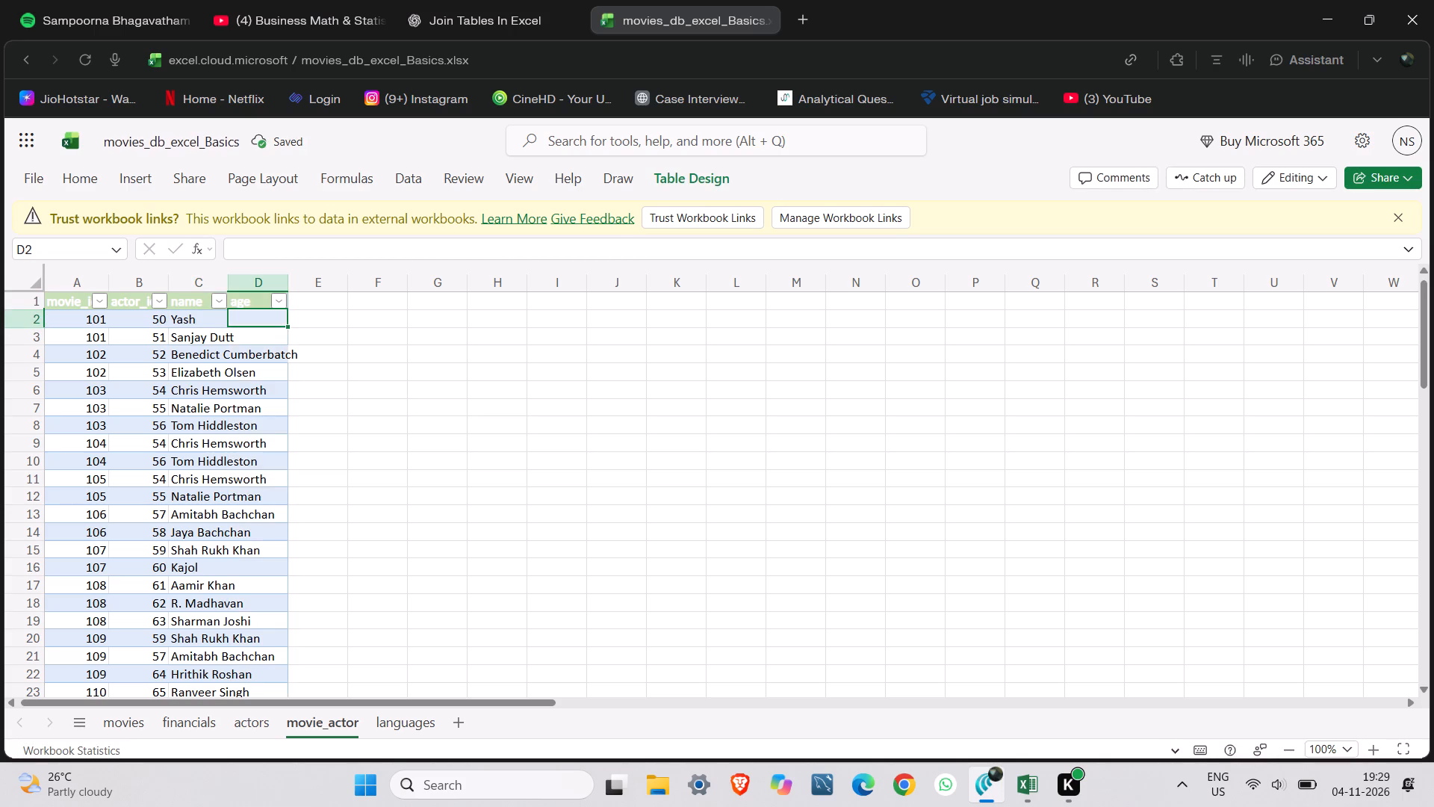
# Start an XLOOKUP formula in D2, trying the name column for the lookup value, and open C2's formula for reference.
pyautogui.doubleClick(256, 317)
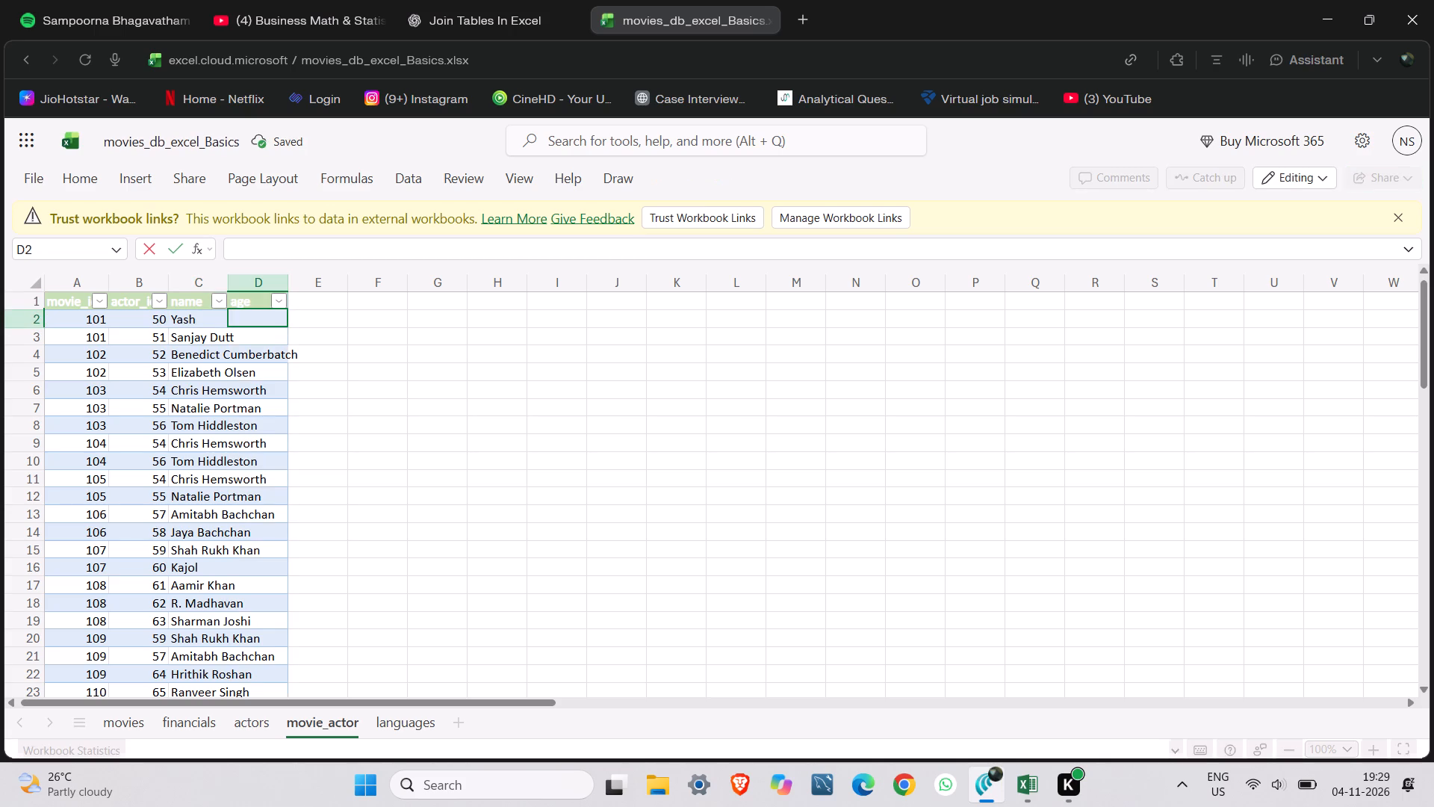
pyautogui.press('=')
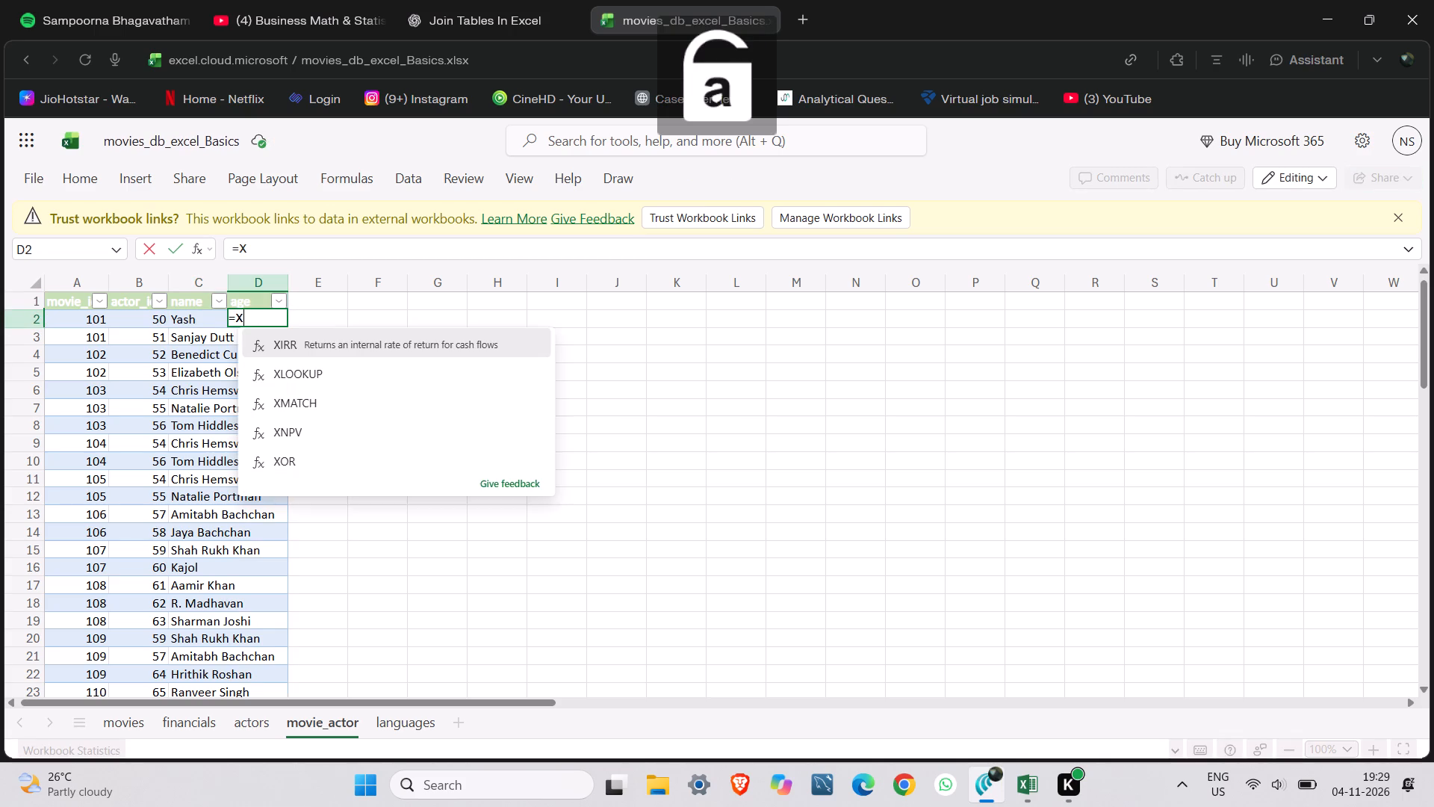
pyautogui.write('loo')
pyautogui.press('BackSpace')
pyautogui.press('Return')
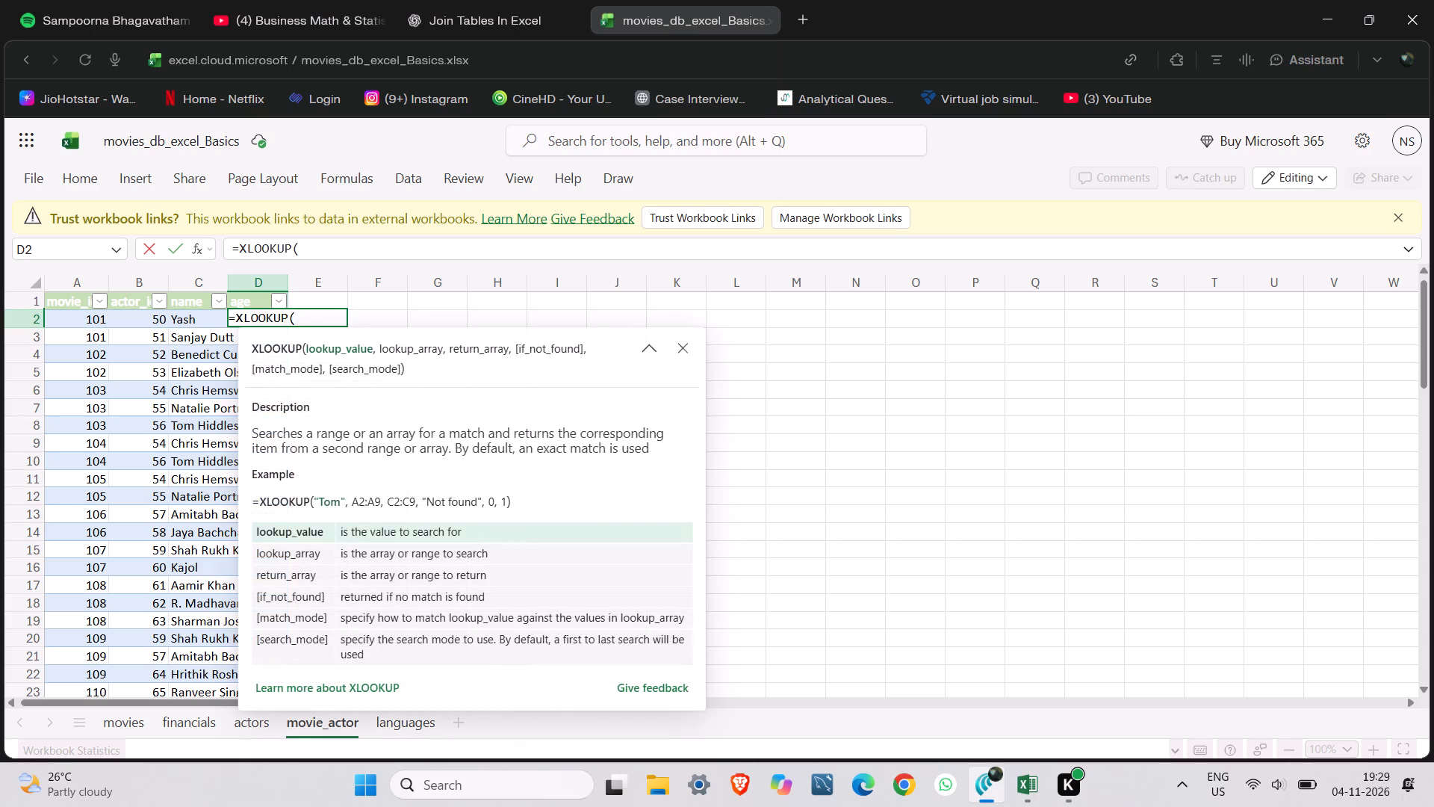
pyautogui.click(211, 317)
pyautogui.click(211, 317)
pyautogui.doubleClick(211, 317)
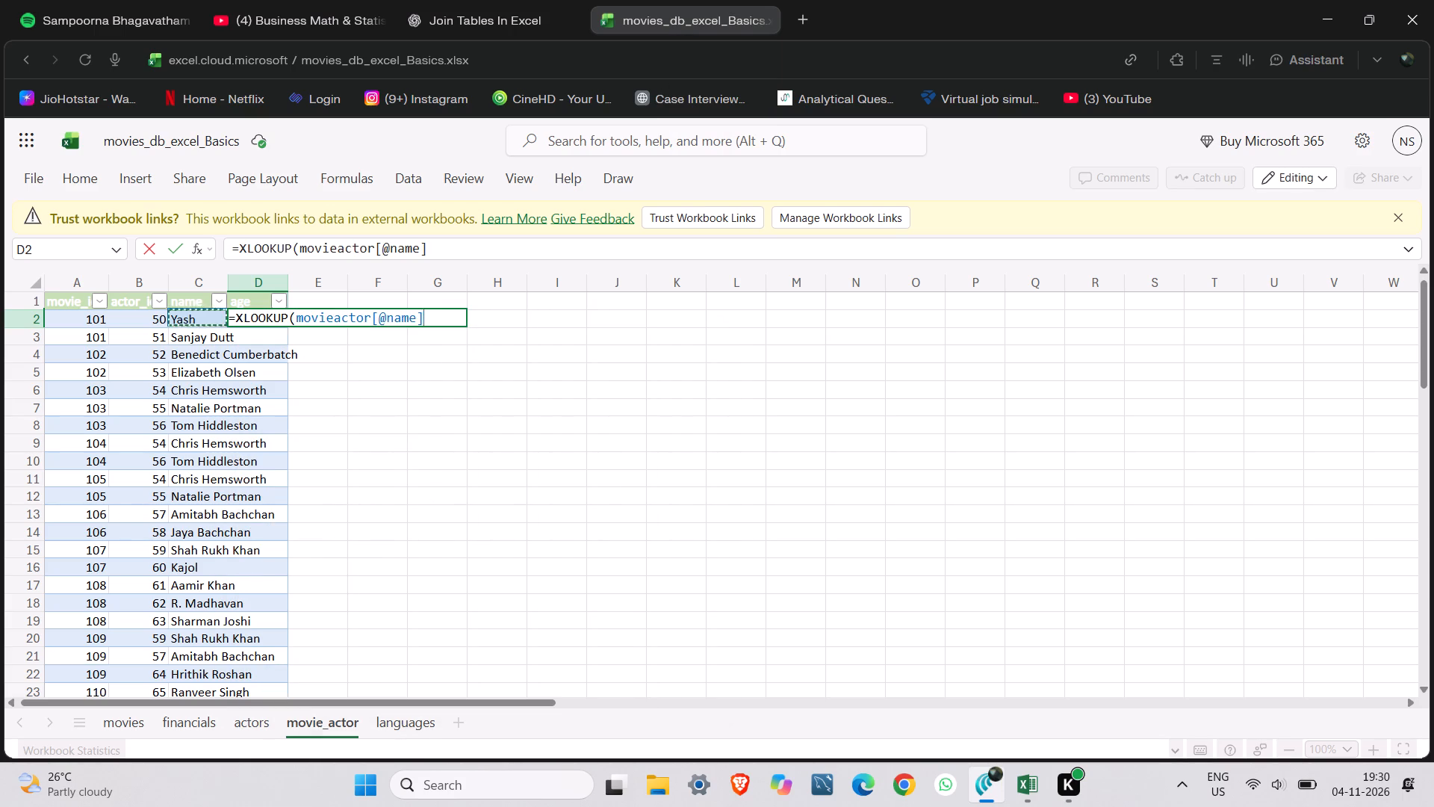
pyautogui.doubleClick(211, 317)
pyautogui.tripleClick(212, 343)
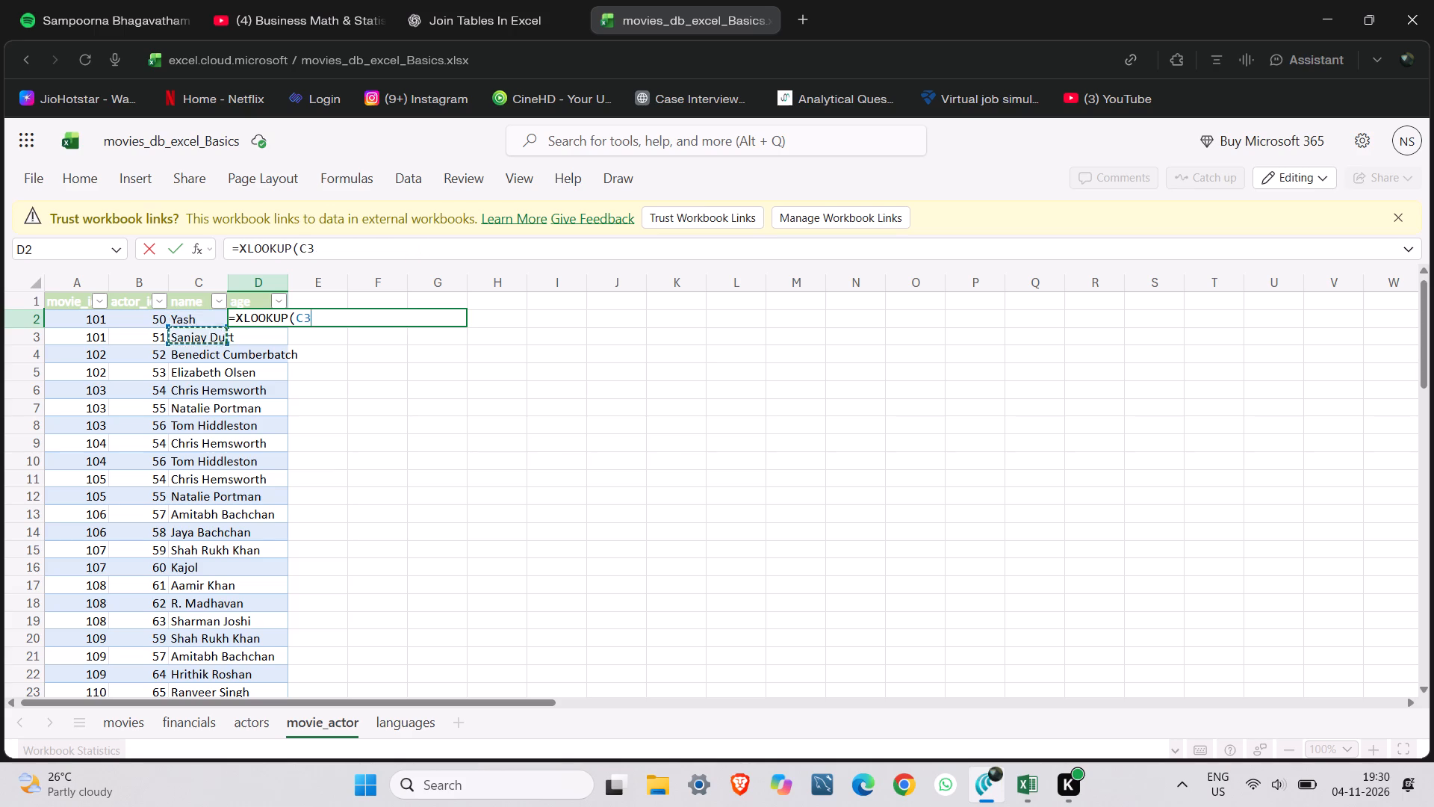
pyautogui.tripleClick(209, 320)
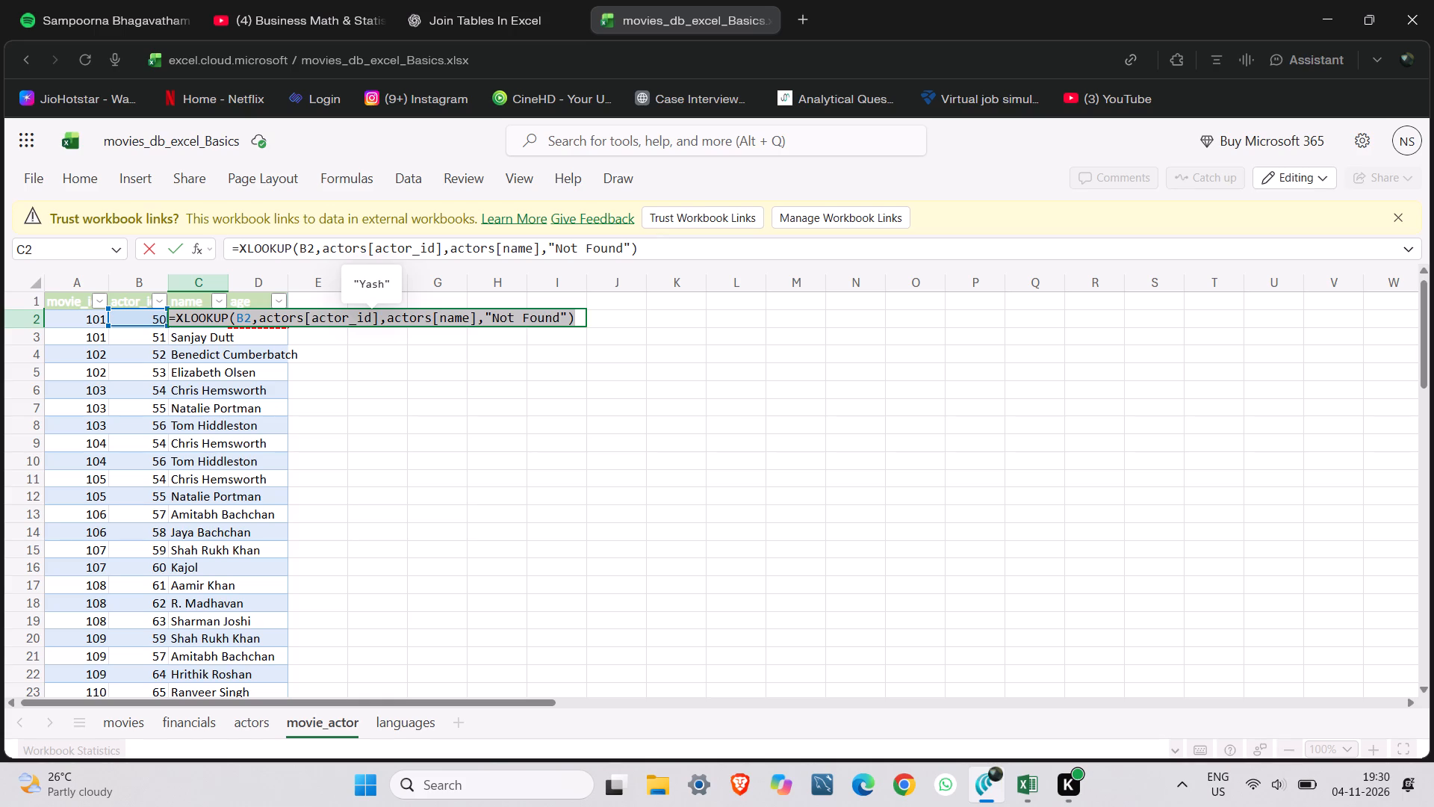
pyautogui.click(225, 394)
# Complete the age column's D2 formula in movie_actor as =XLOOKUP(B2,actors[actor_id],actors[age],"Not Found").
pyautogui.doubleClick(267, 322)
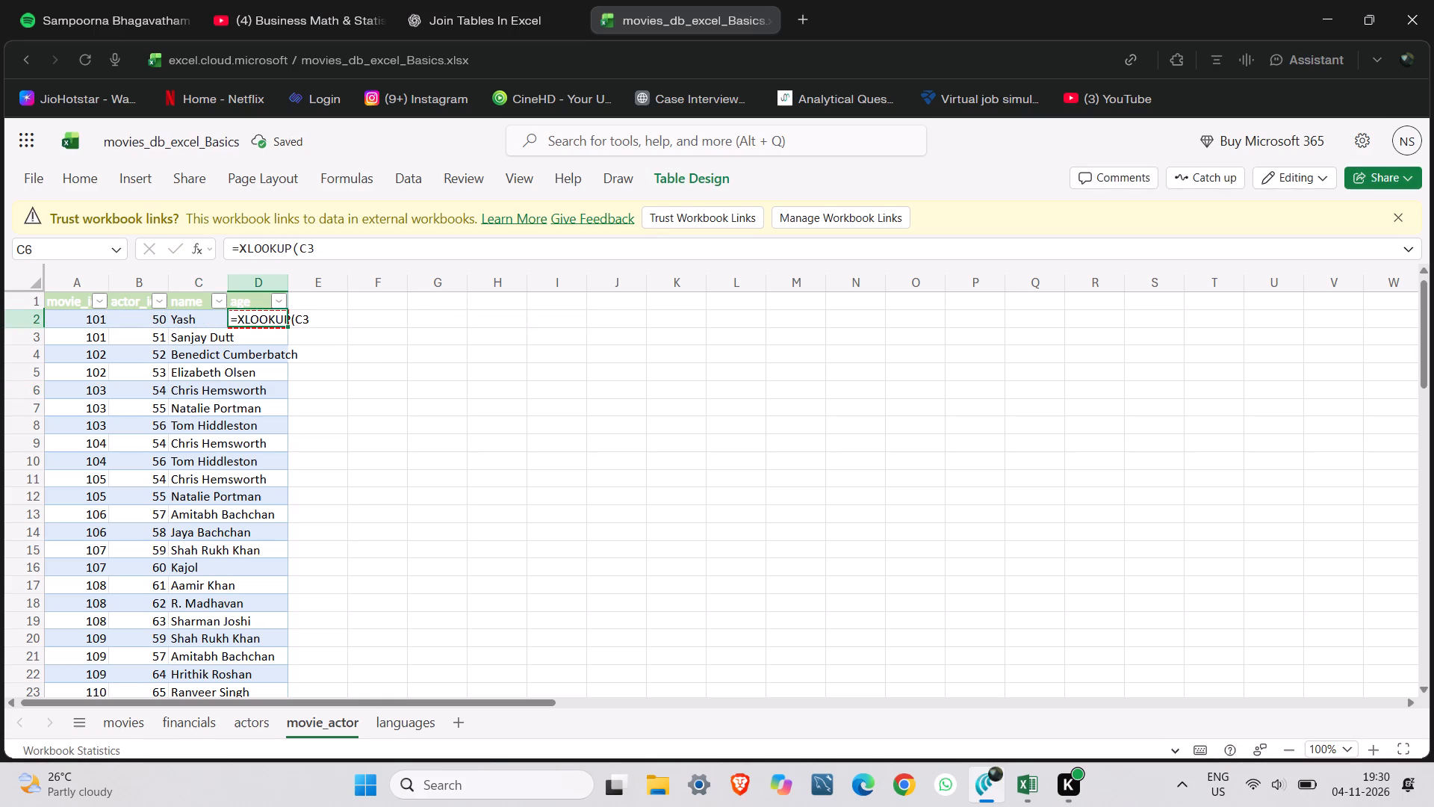
pyautogui.click(321, 322)
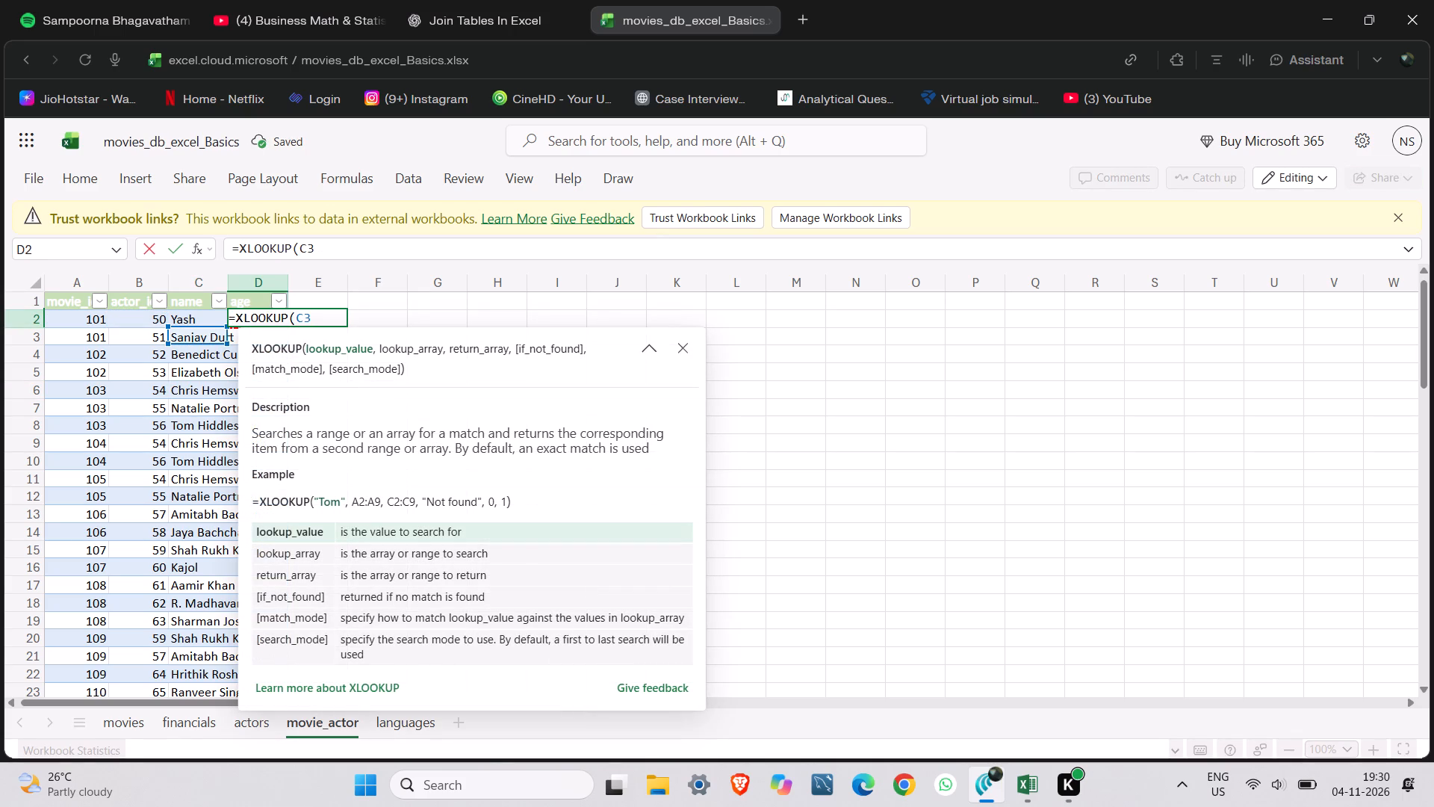
pyautogui.press('BackSpace')
pyautogui.press('BackSpace')
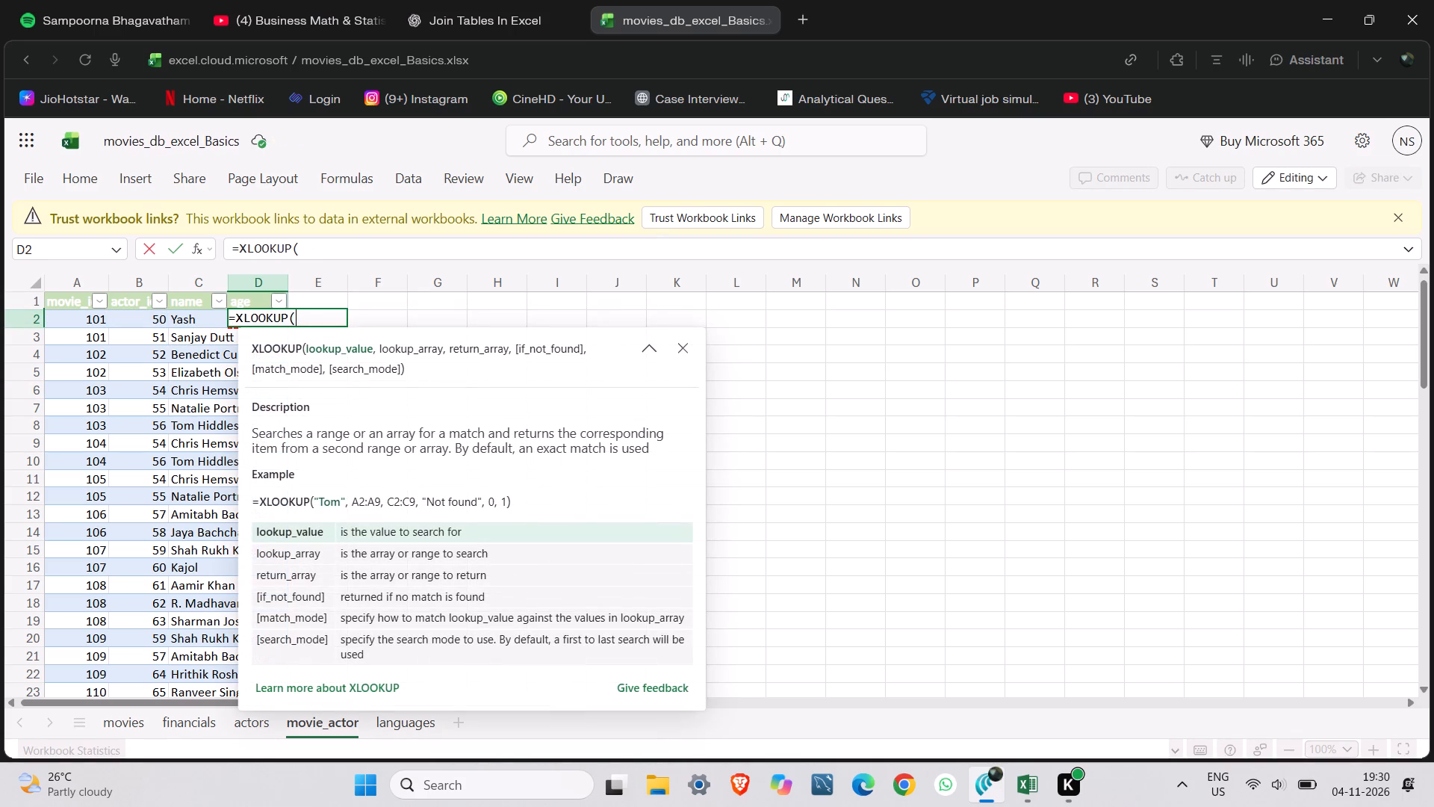
pyautogui.press('2')
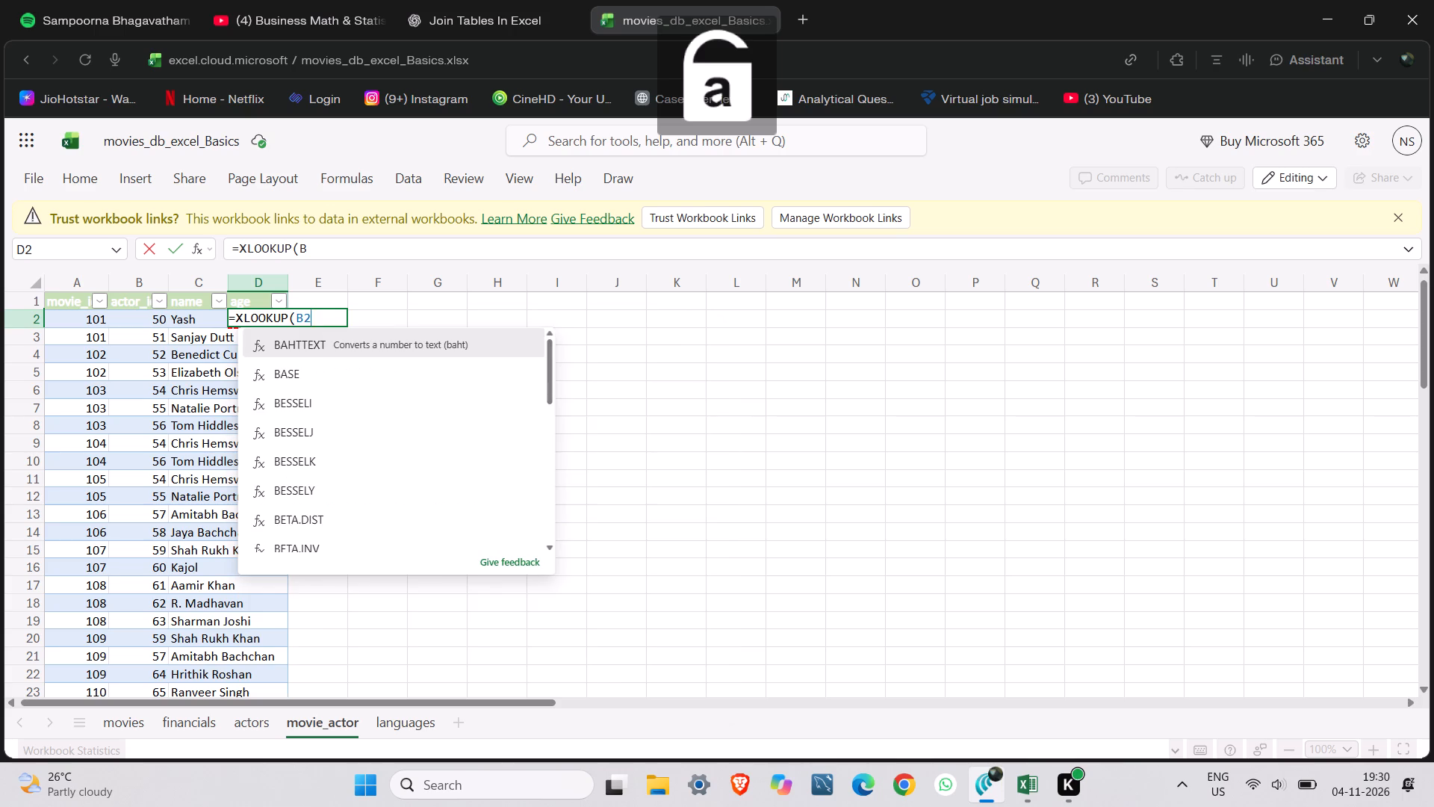
pyautogui.press(',')
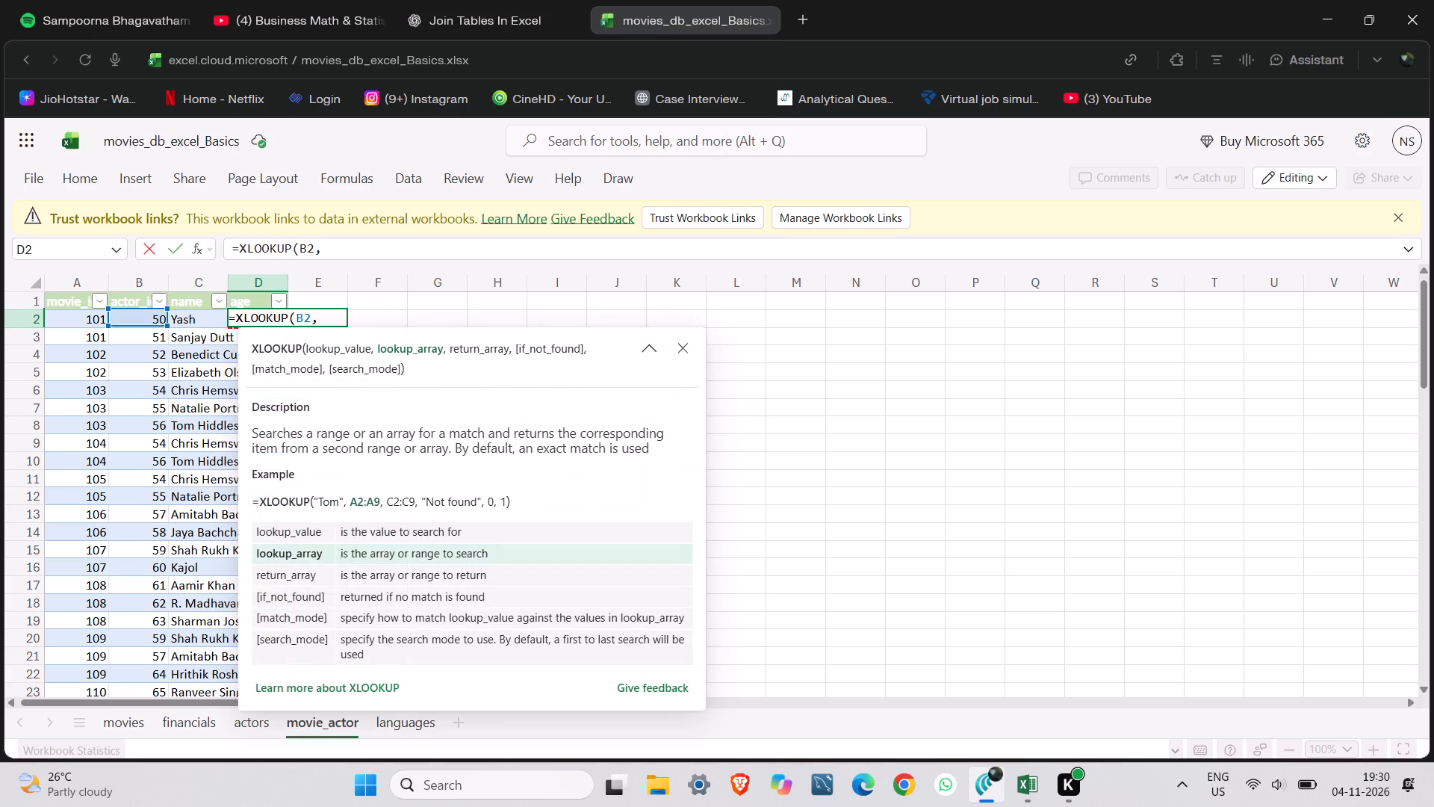
pyautogui.write('actors[')
pyautogui.write('actor_id')
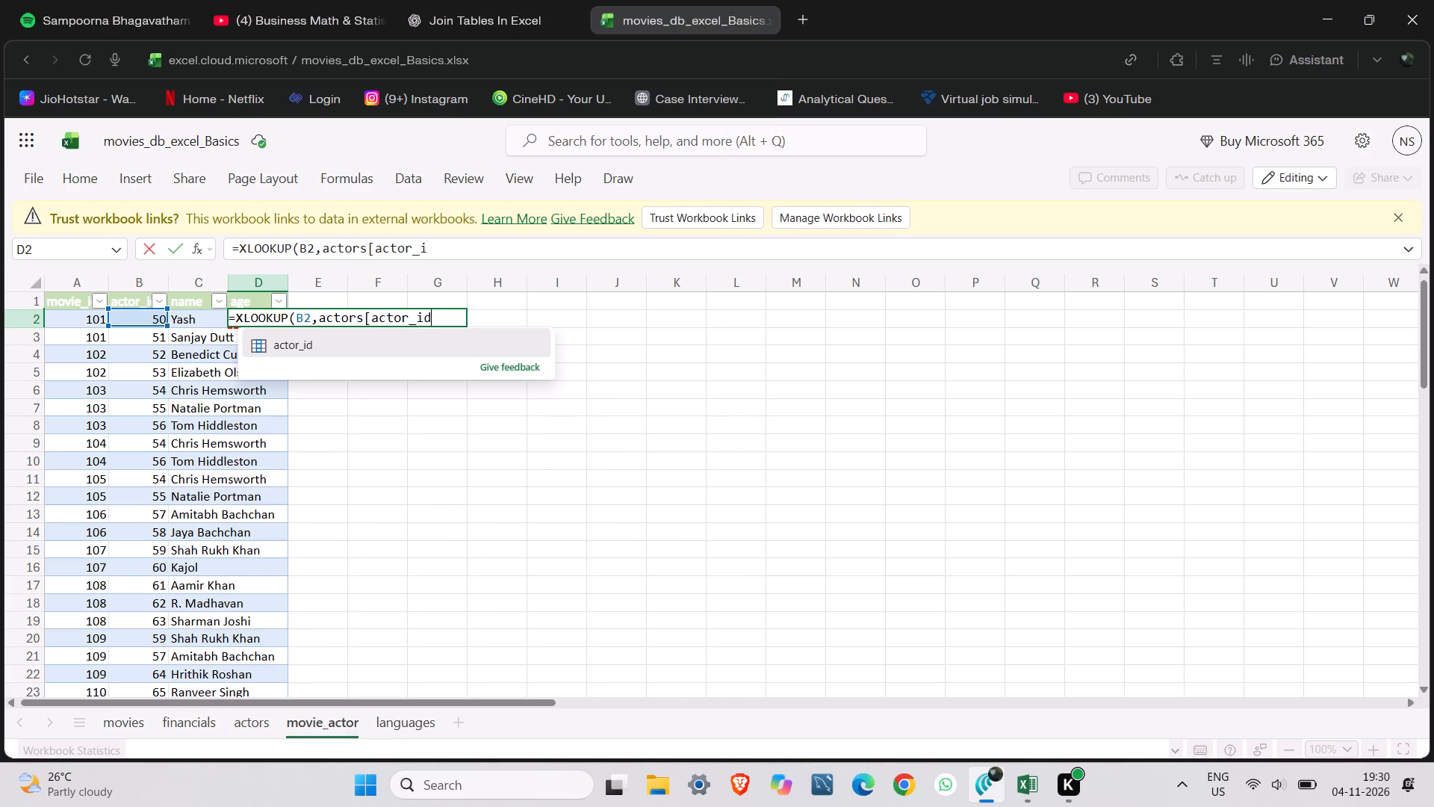
pyautogui.press(']')
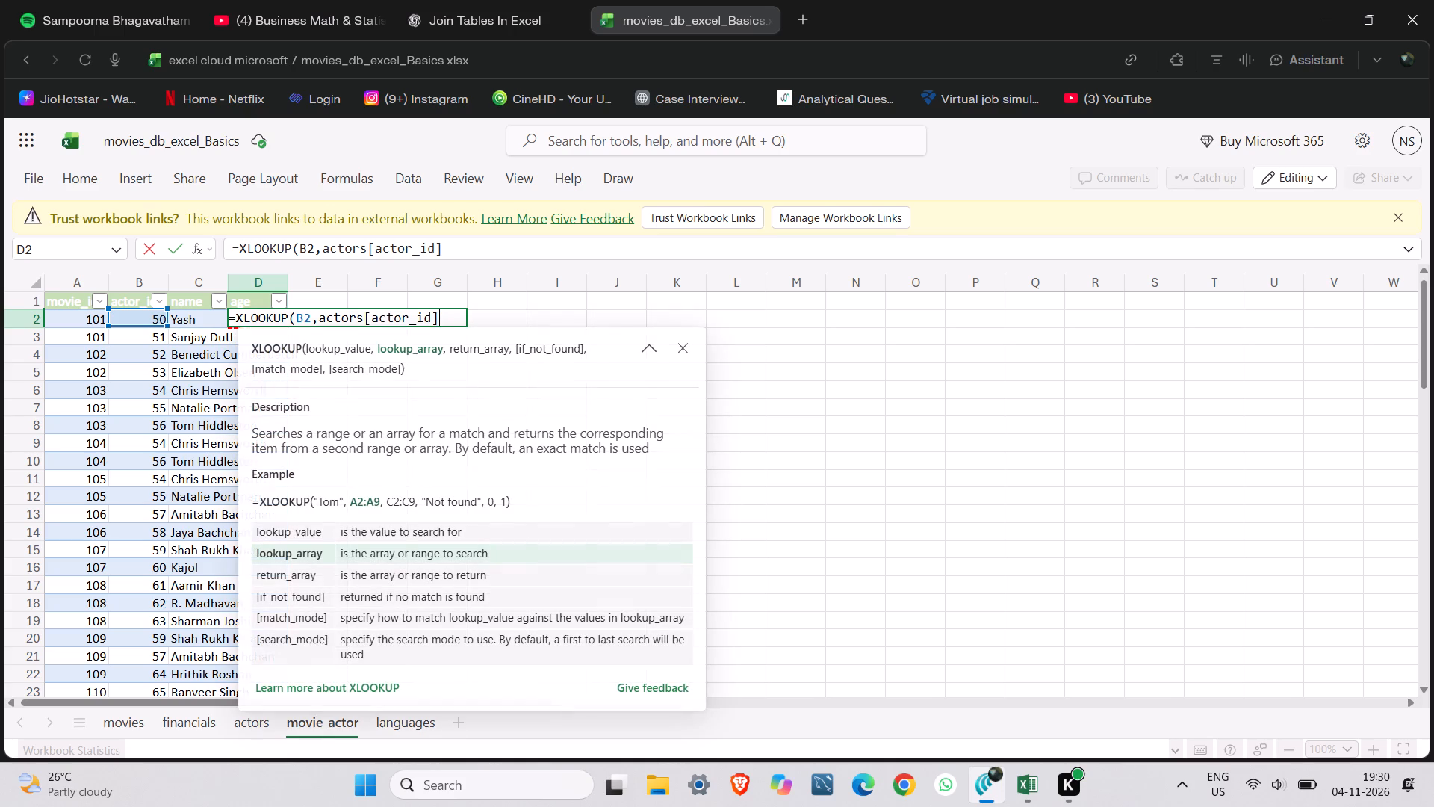
pyautogui.press(',')
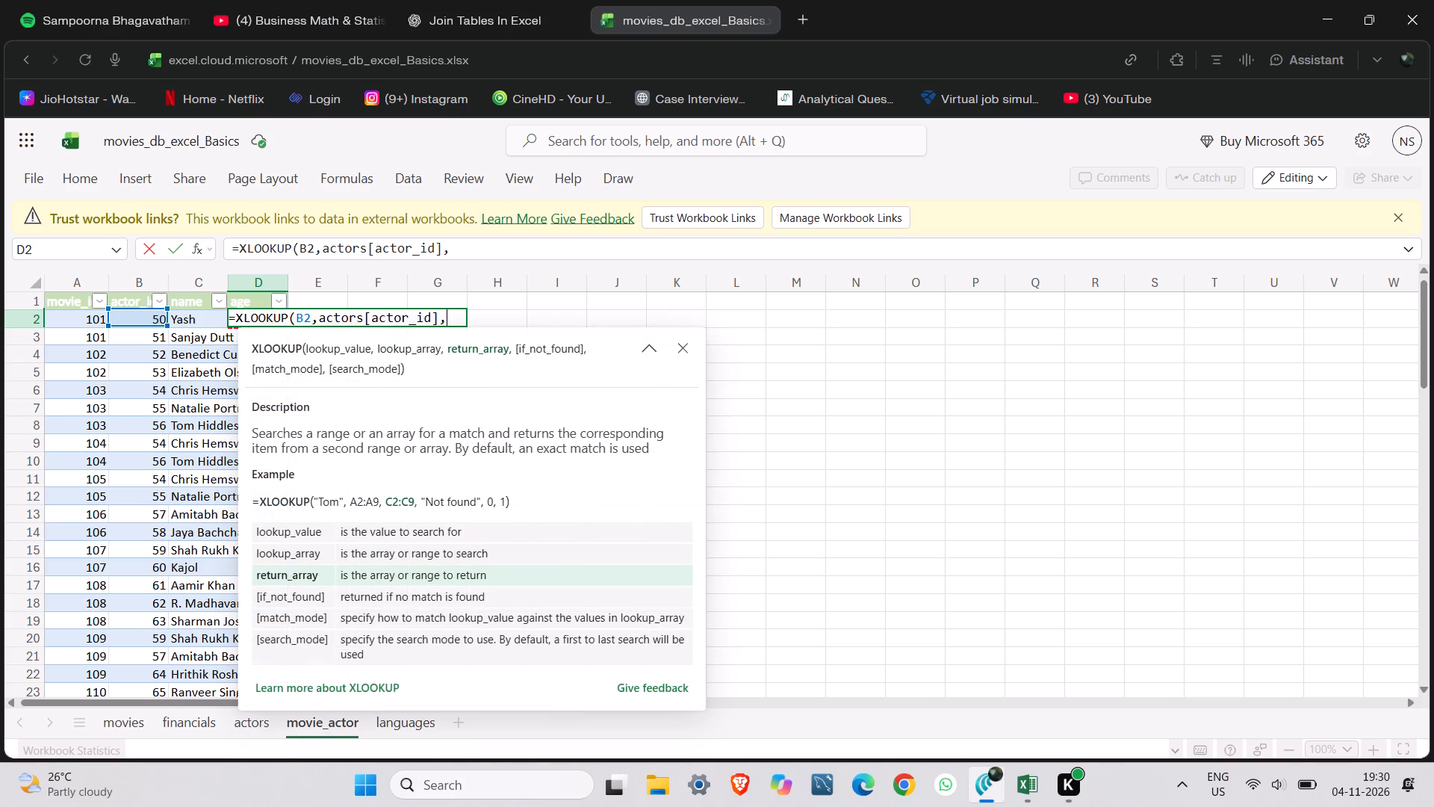
pyautogui.write('actot')
pyautogui.press('BackSpace')
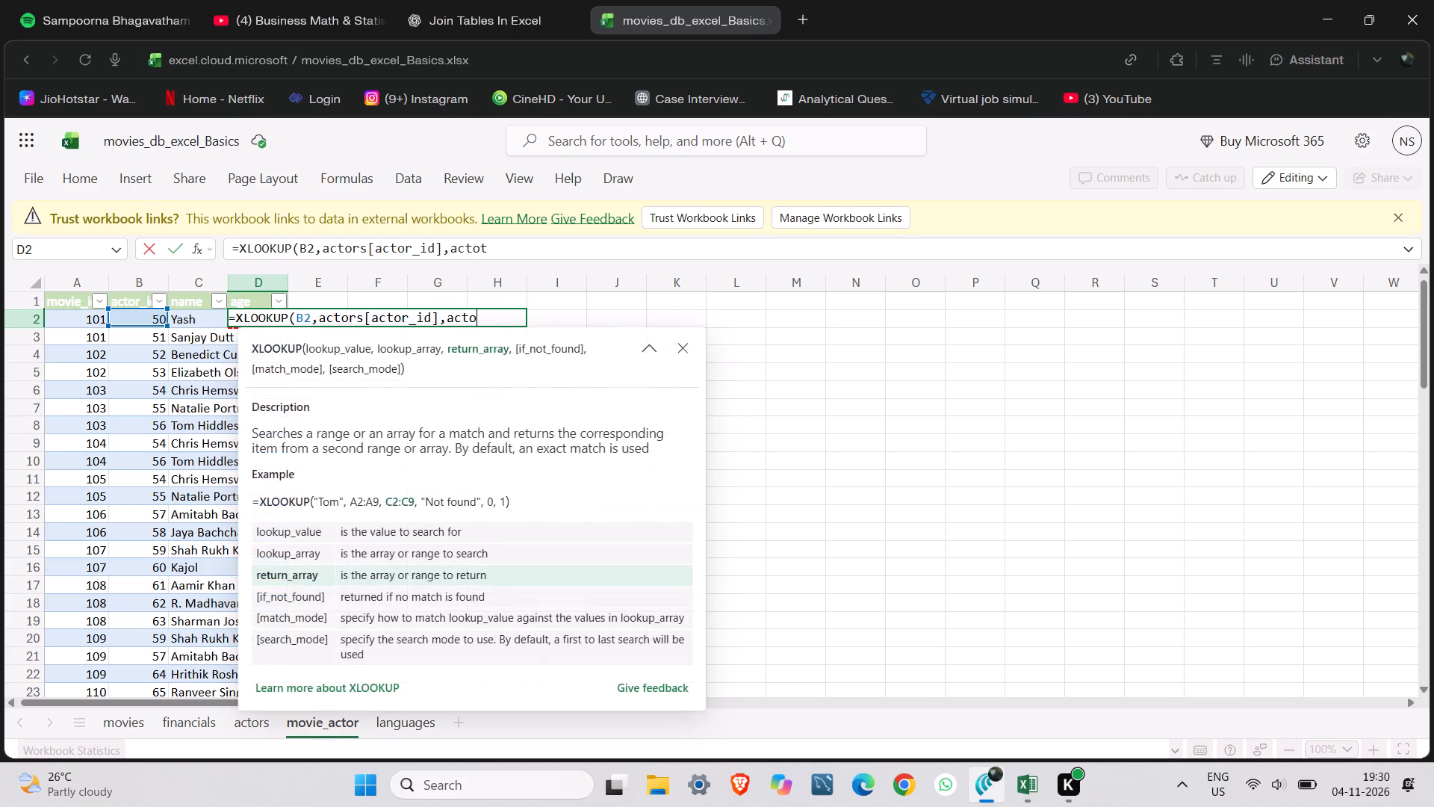
pyautogui.press('r')
pyautogui.press('s')
pyautogui.press('[')
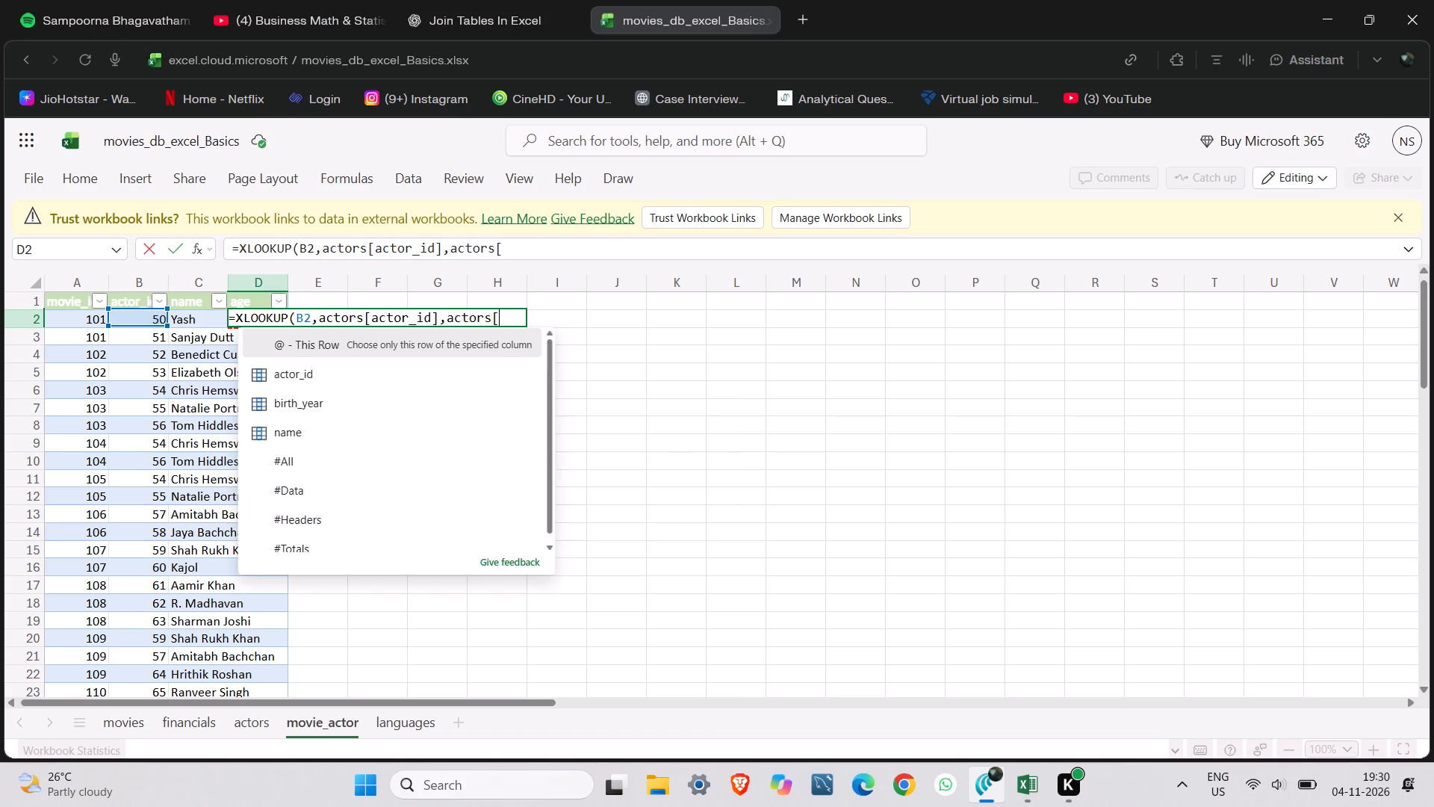
pyautogui.write('age')
pyautogui.write('],"')
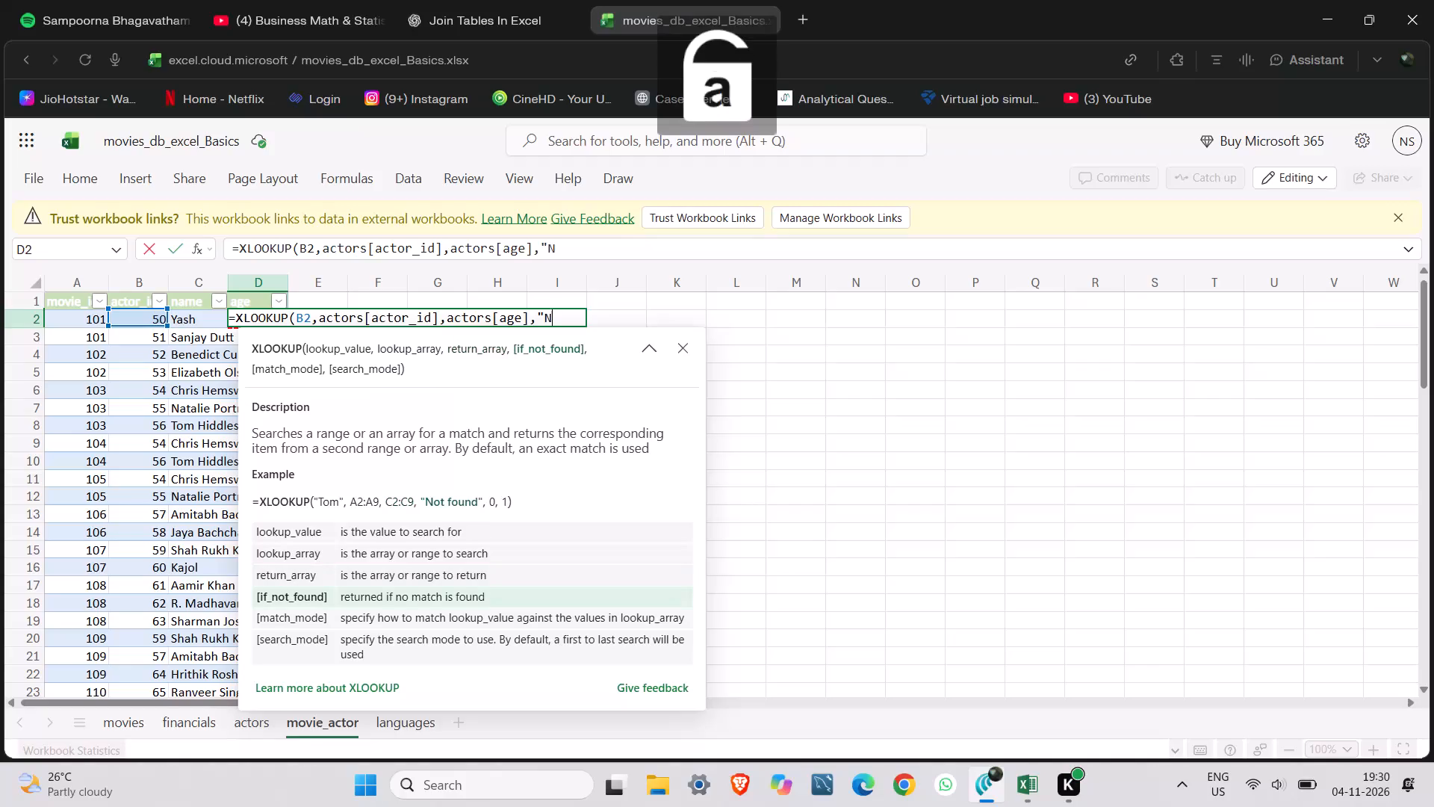
pyautogui.write('ot')
pyautogui.press('space')
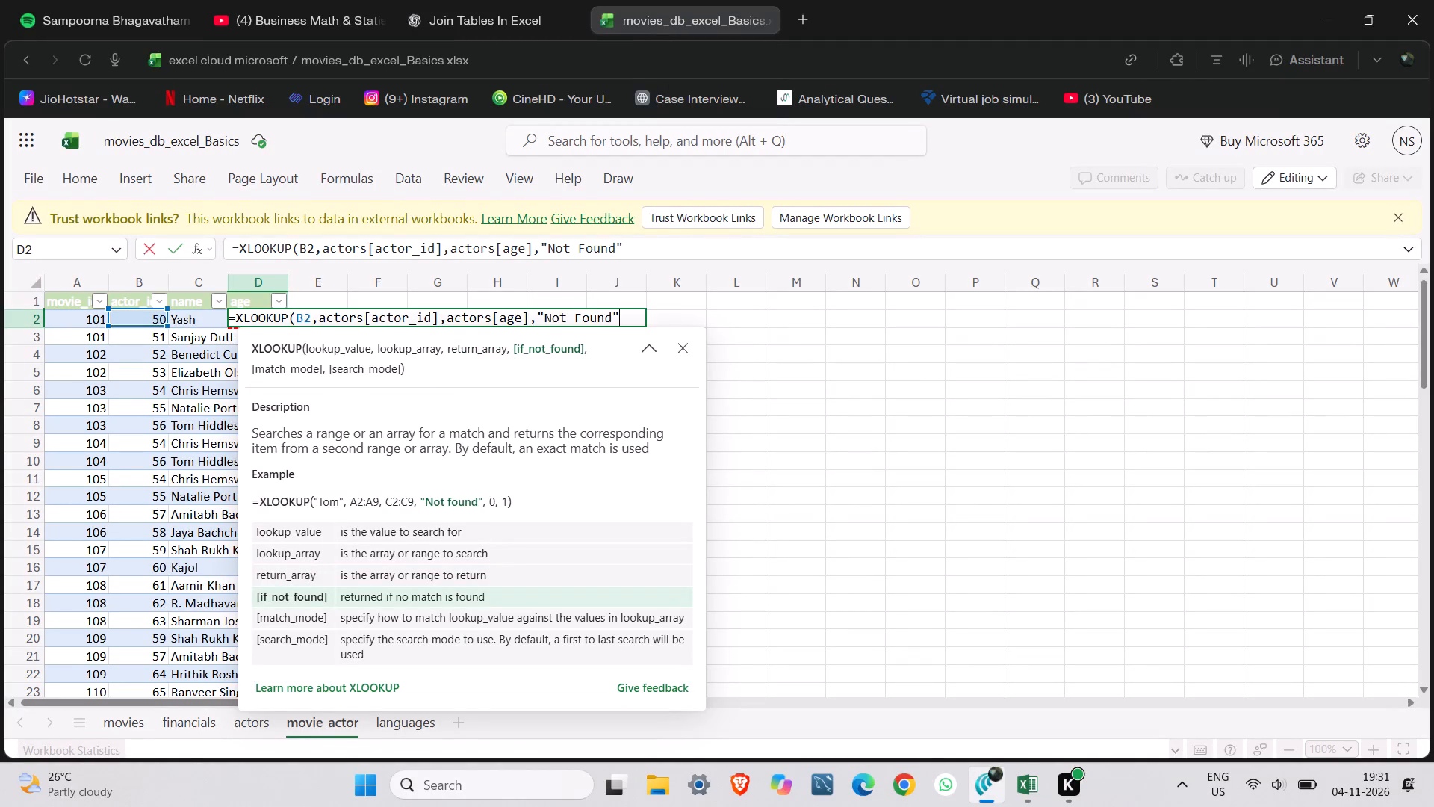
pyautogui.hotkey('shift', ')')
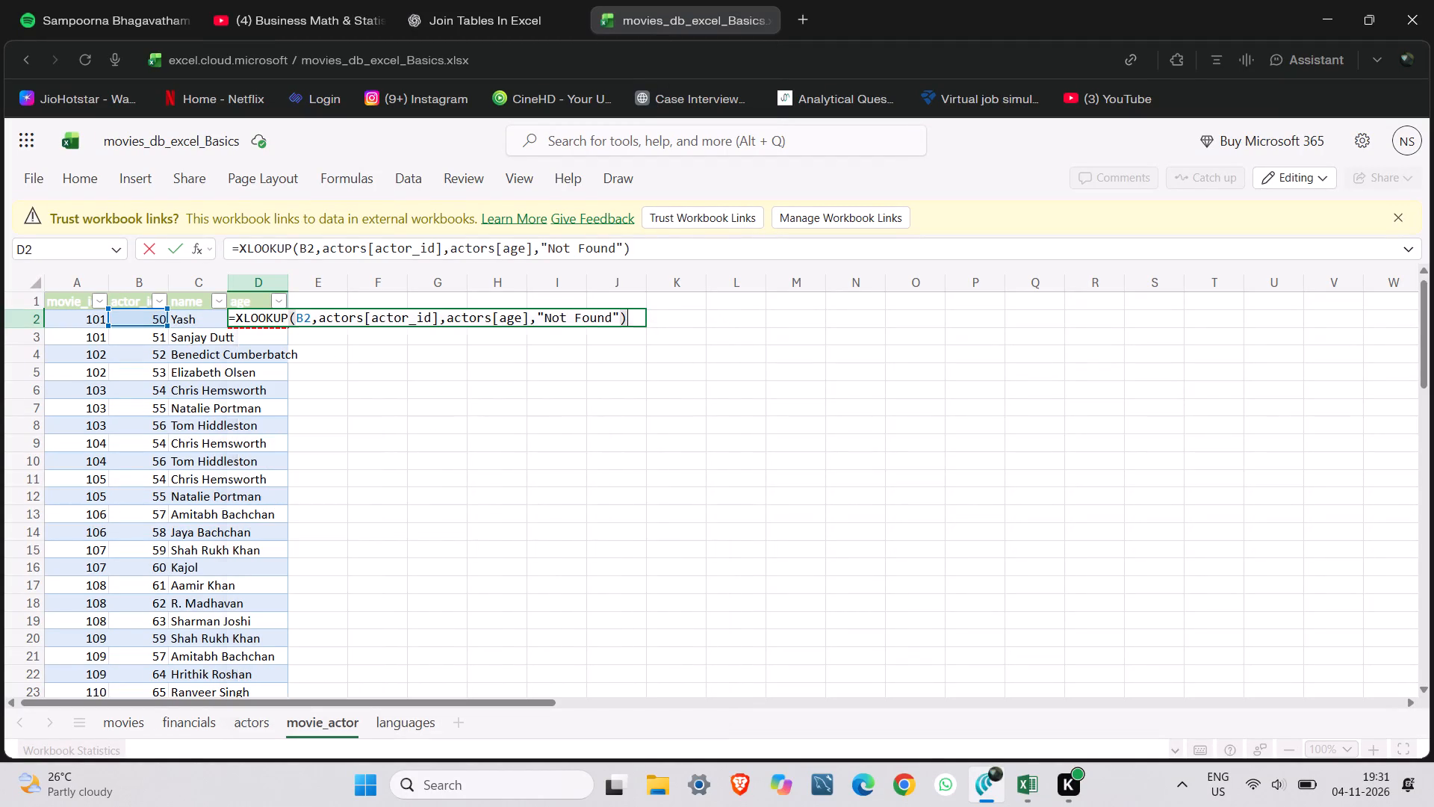
pyautogui.hotkey('ctrl', 'Return')
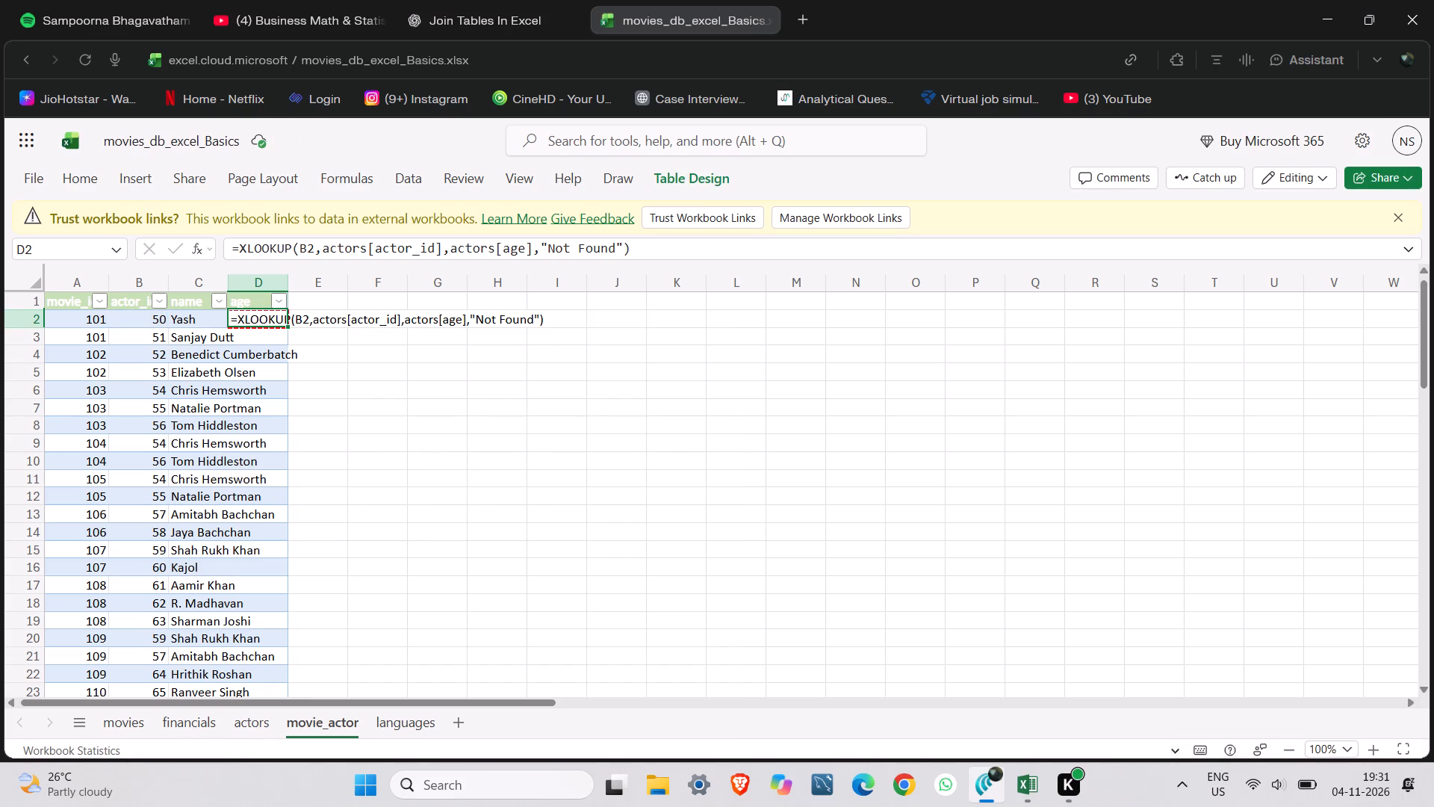
# Check the column names on the actors sheet and change the return array in movie_actor's D2 formula to actors[birth_year].
pyautogui.click(248, 721)
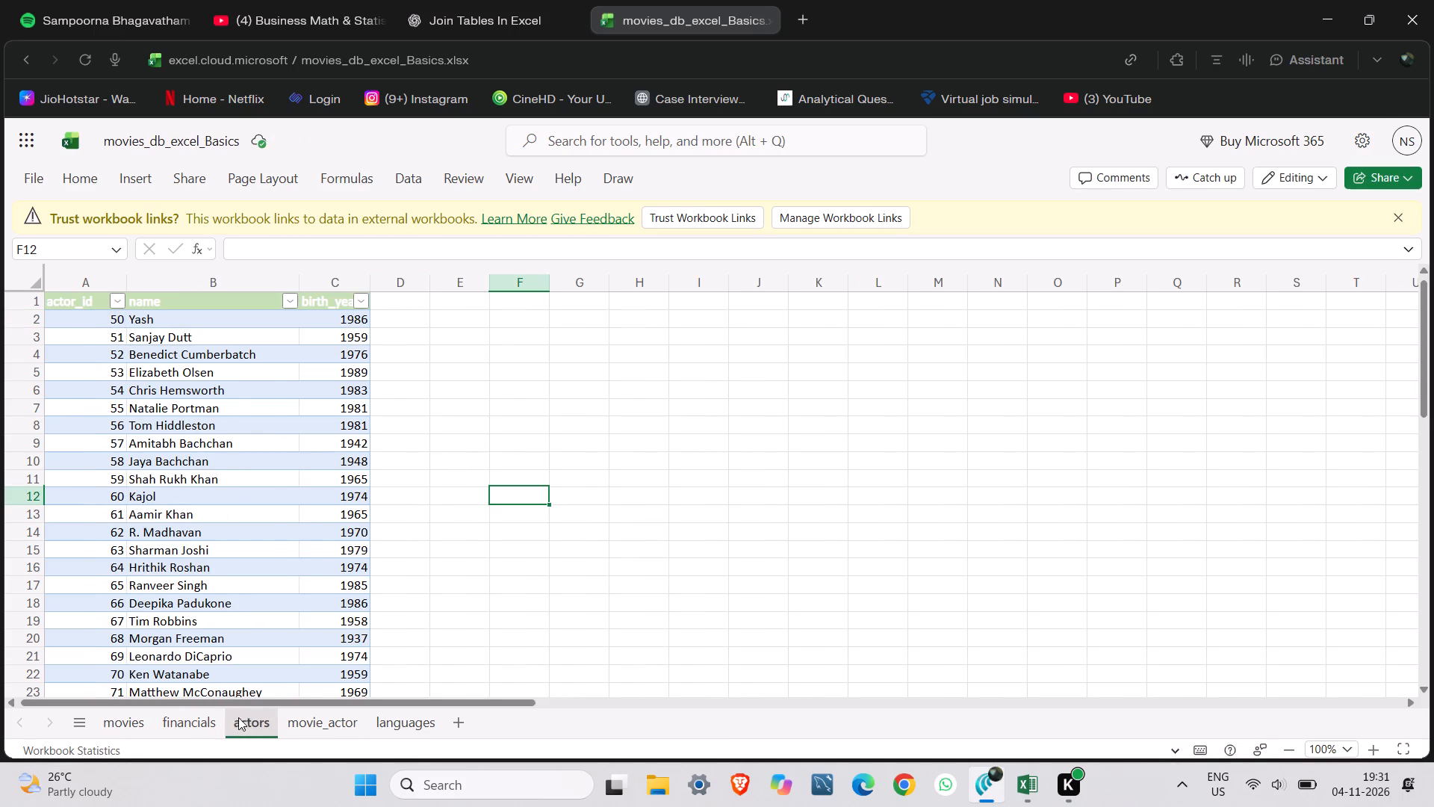
pyautogui.click(297, 723)
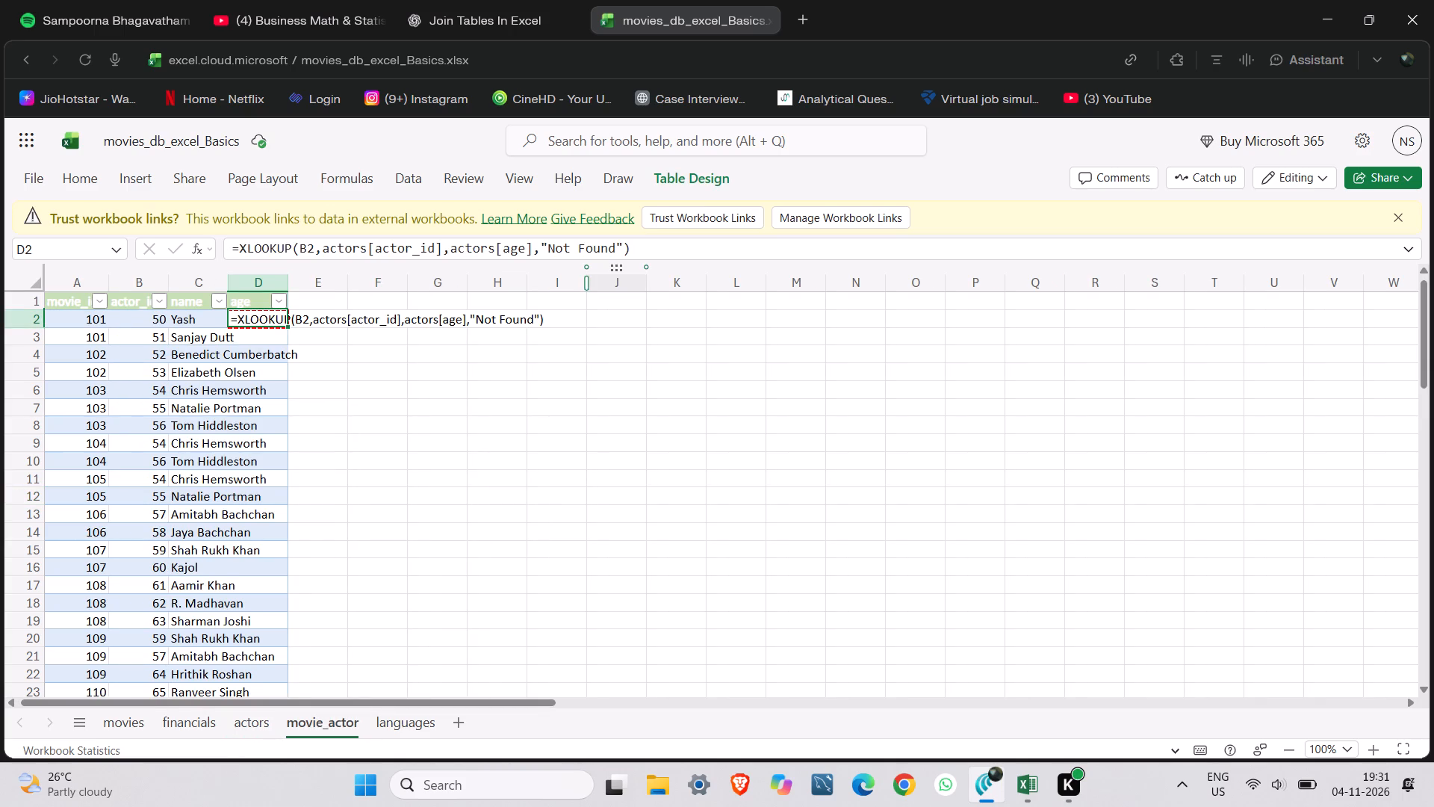
pyautogui.click(527, 253)
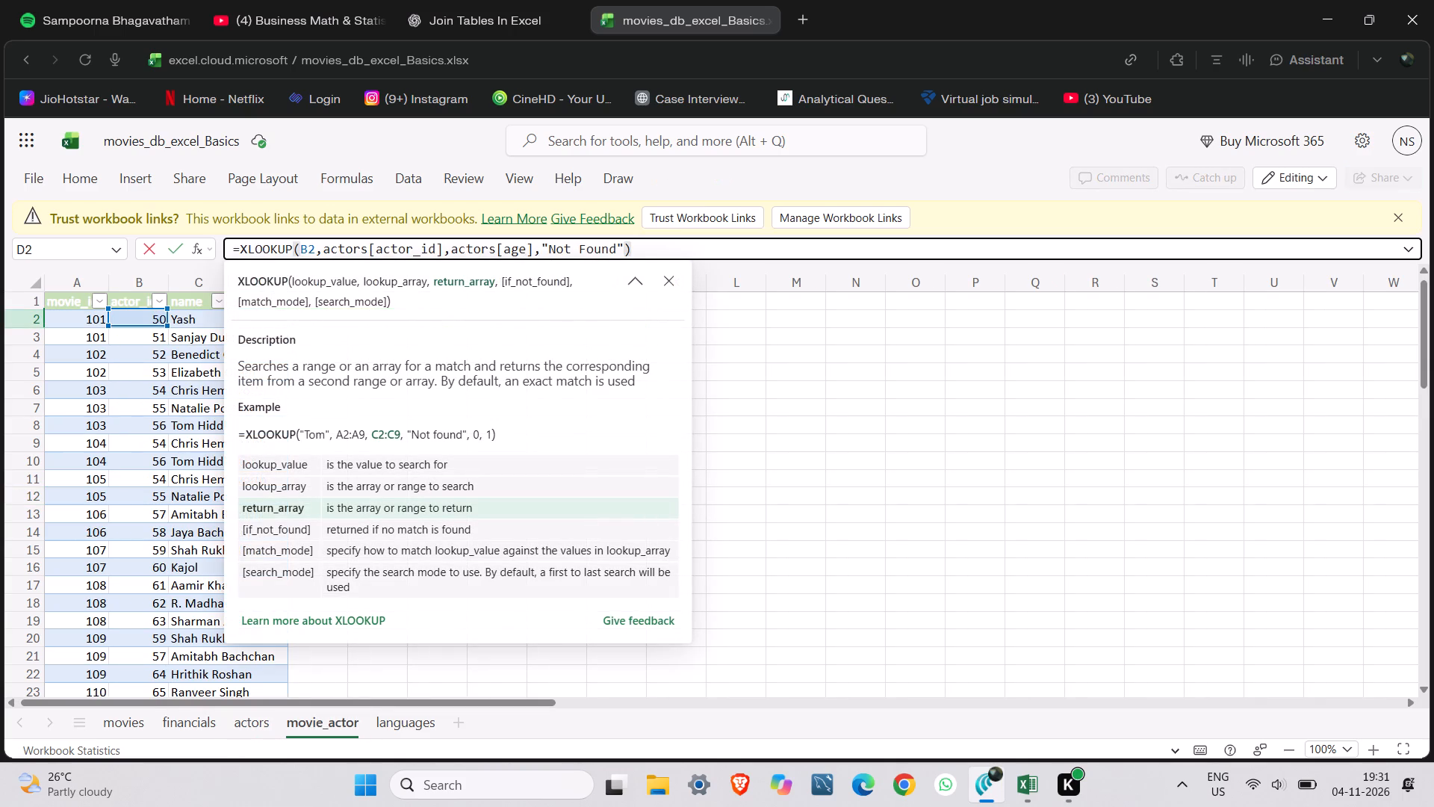
pyautogui.press('BackSpace')
pyautogui.press('BackSpace')
pyautogui.press('BackSpace')
pyautogui.press('BackSpace')
pyautogui.press('[')
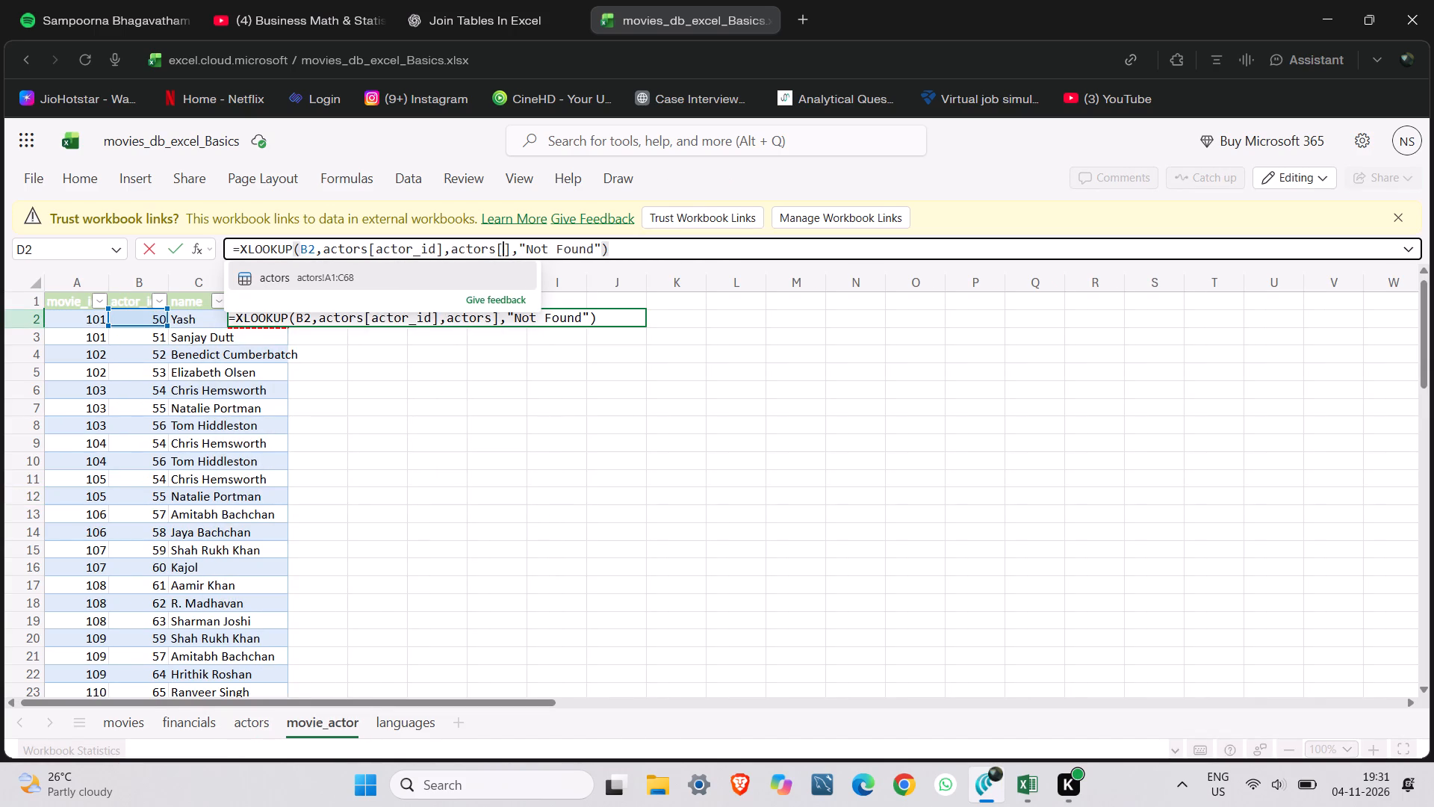
pyautogui.write('birth')
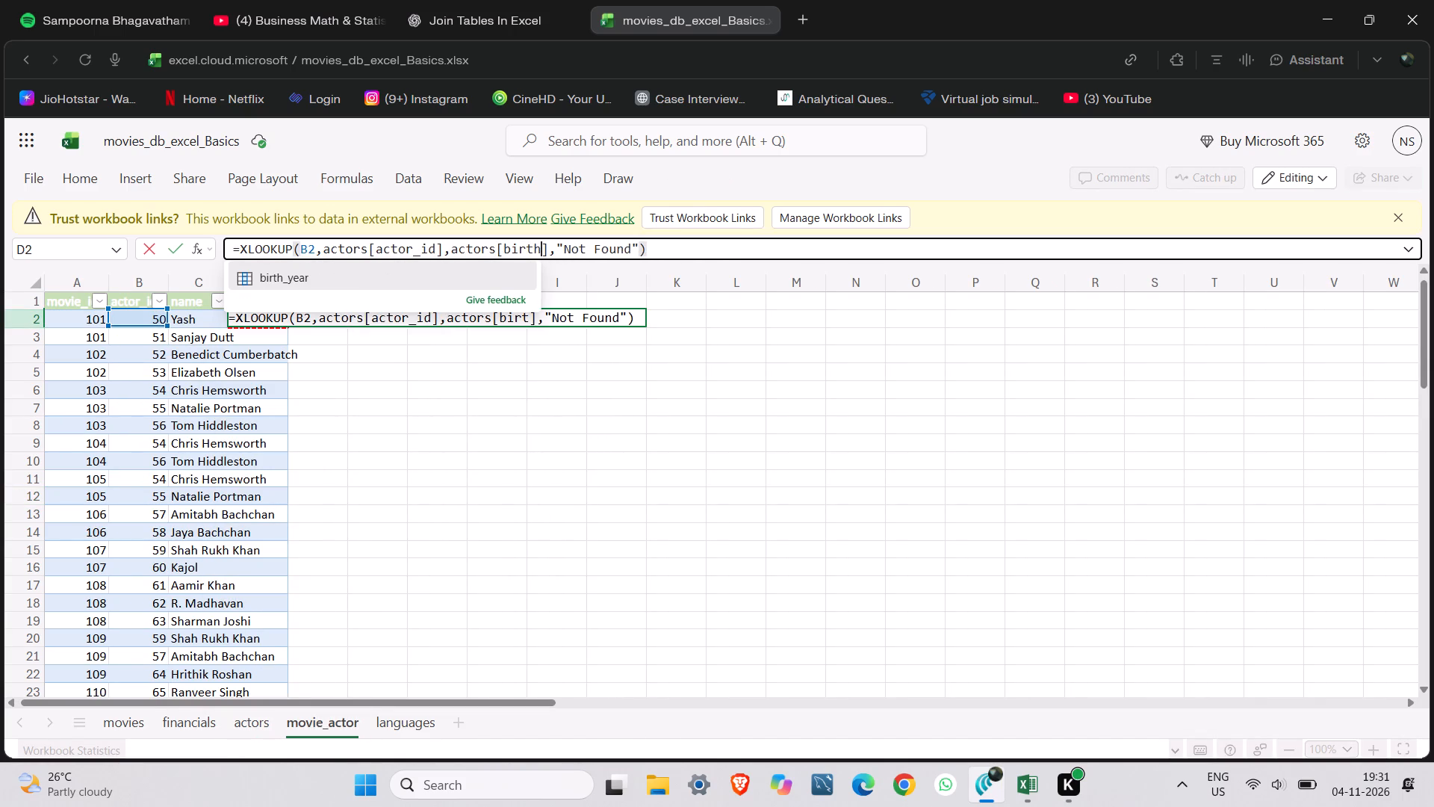
pyautogui.hotkey('shift', '_')
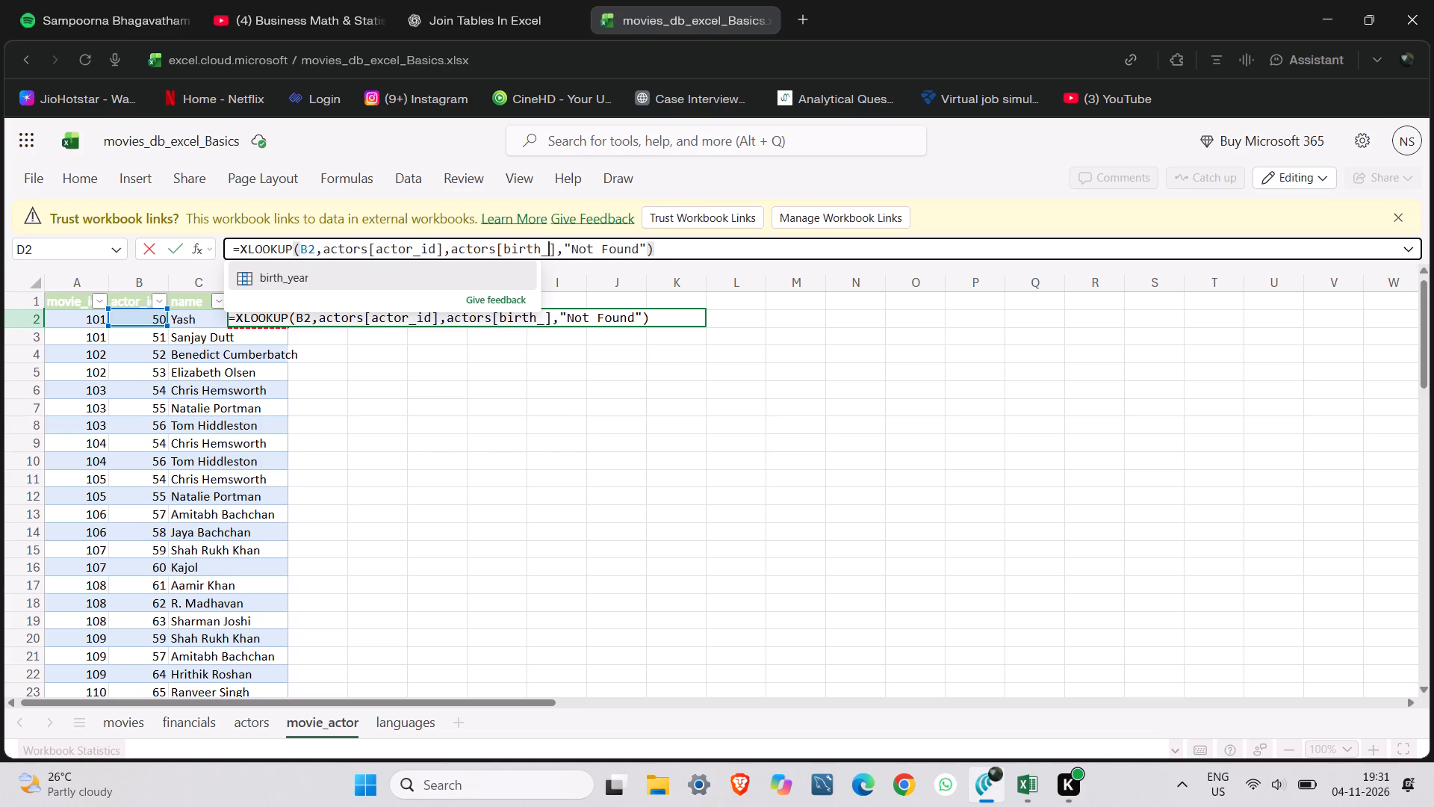
pyautogui.click(442, 270)
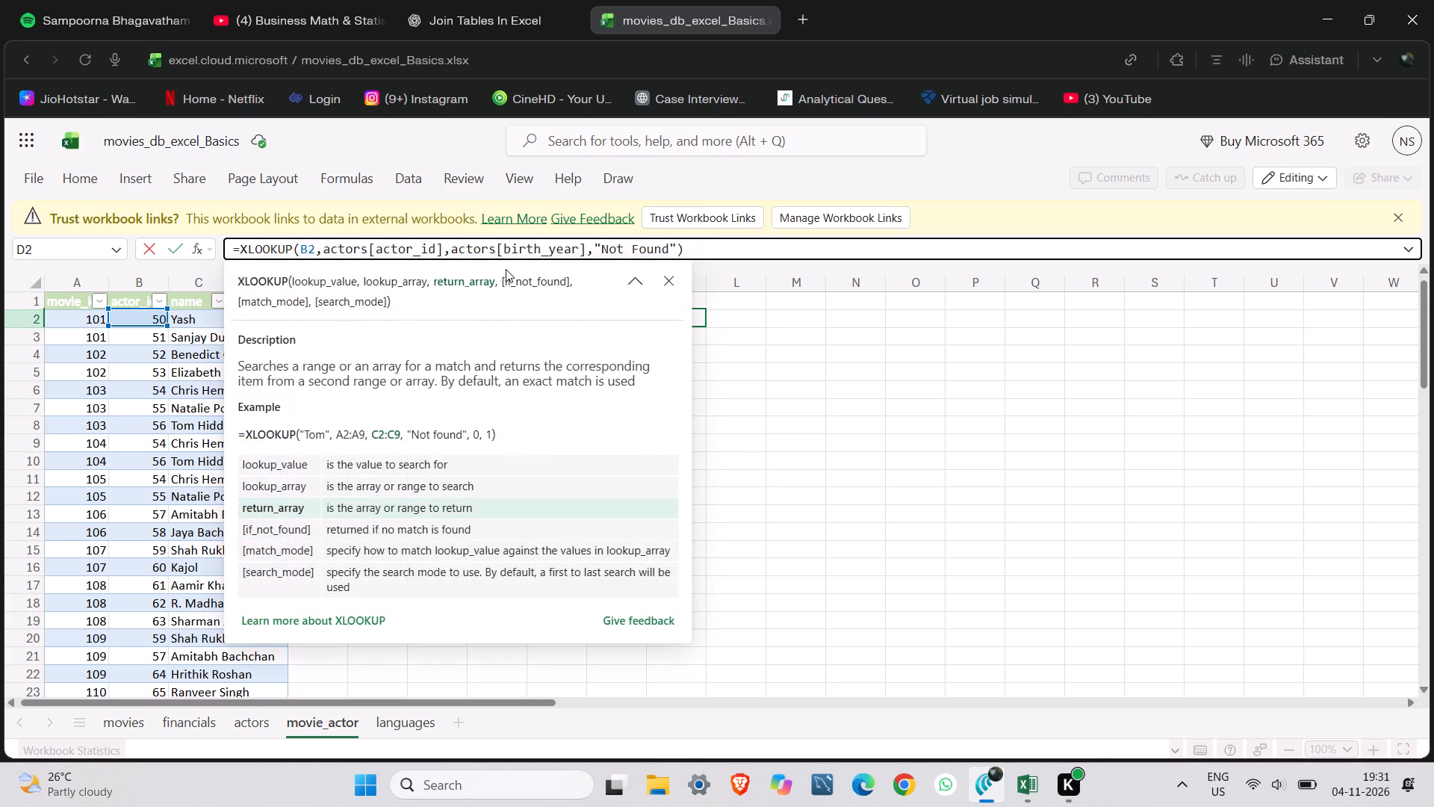
pyautogui.click(590, 251)
pyautogui.hotkey('ctrl', 'Return')
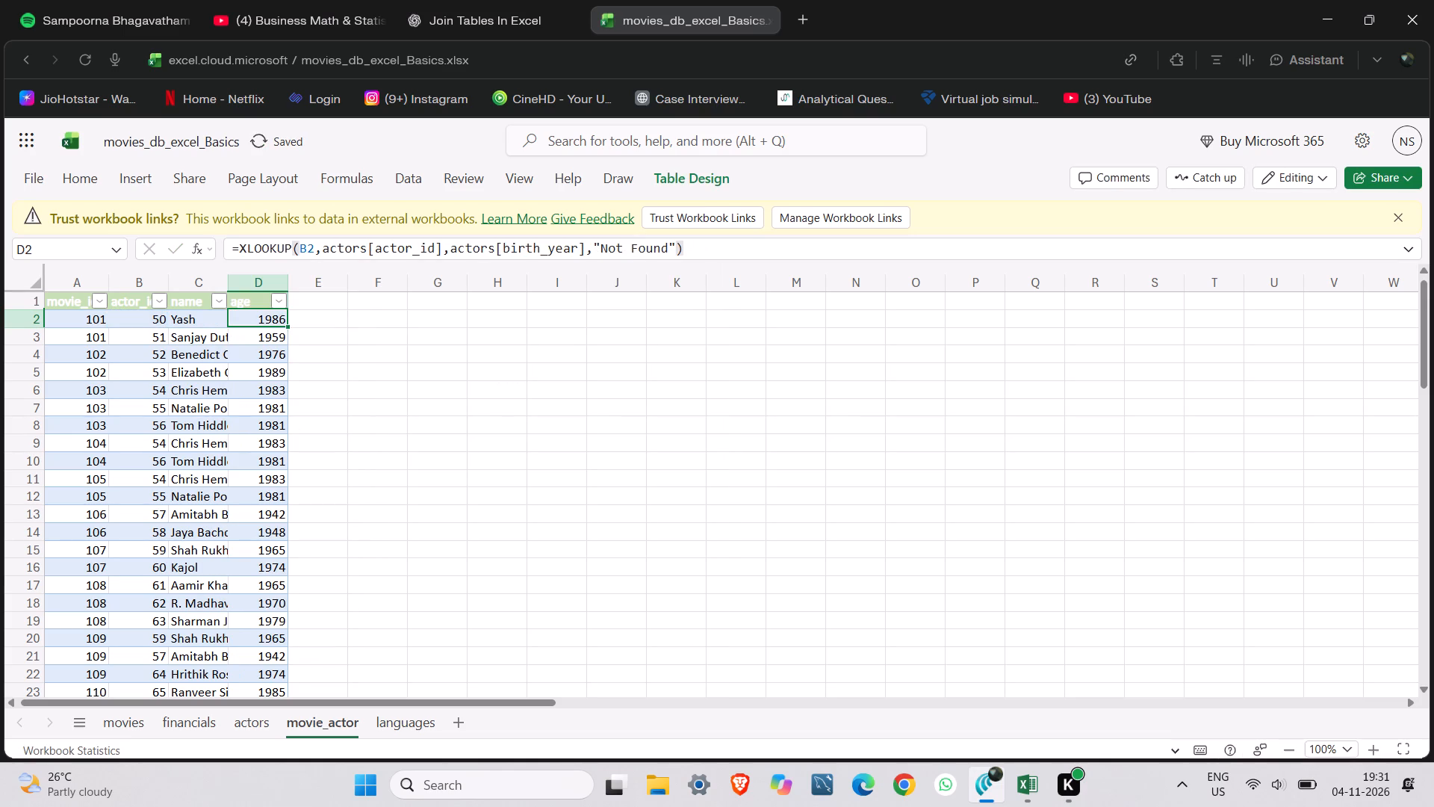
# Add a new table column beside birth_year on the actors sheet by entering the header Movie_id in D1.
pyautogui.scroll(-7, 425, 383)
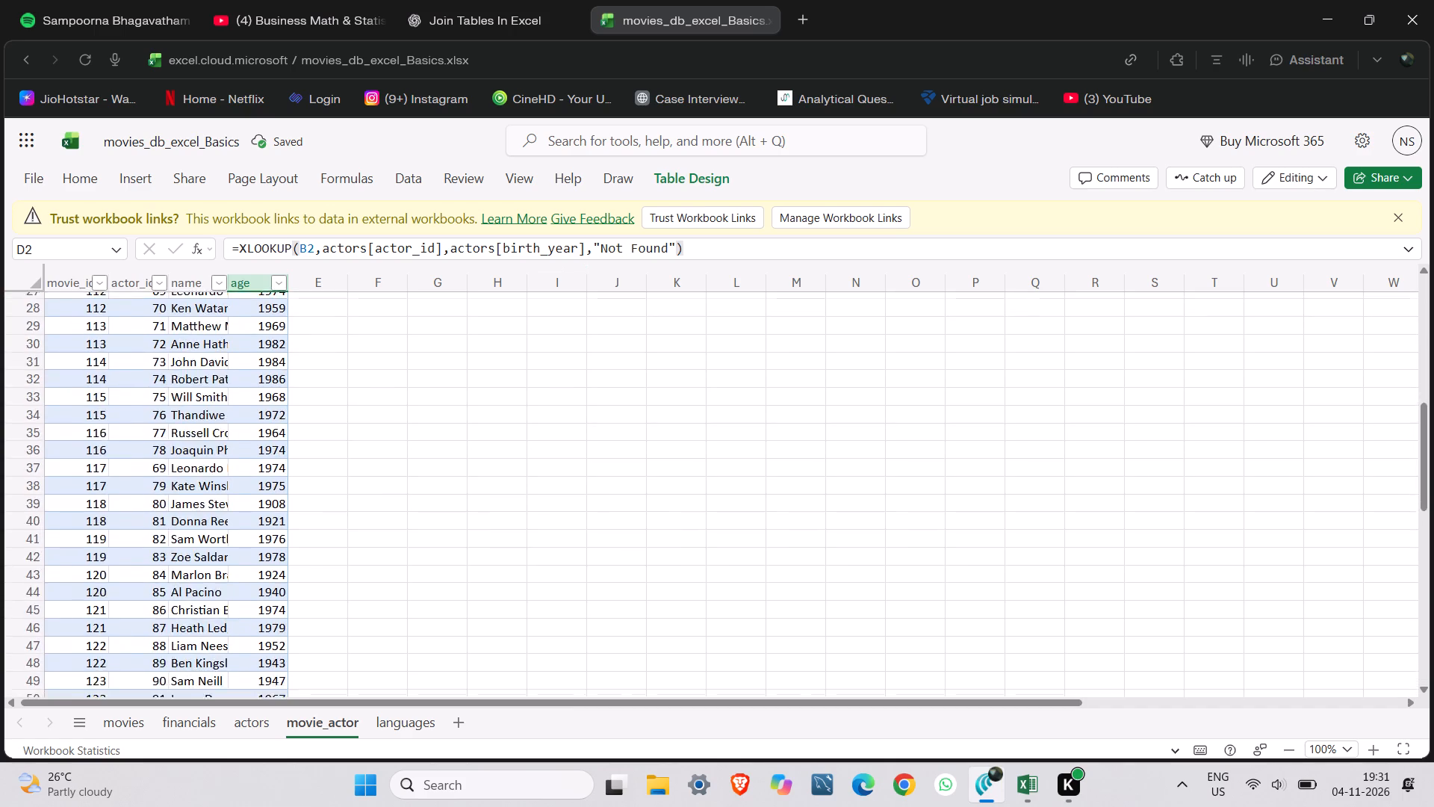
pyautogui.scroll(-10, 425, 383)
pyautogui.scroll(7, 425, 383)
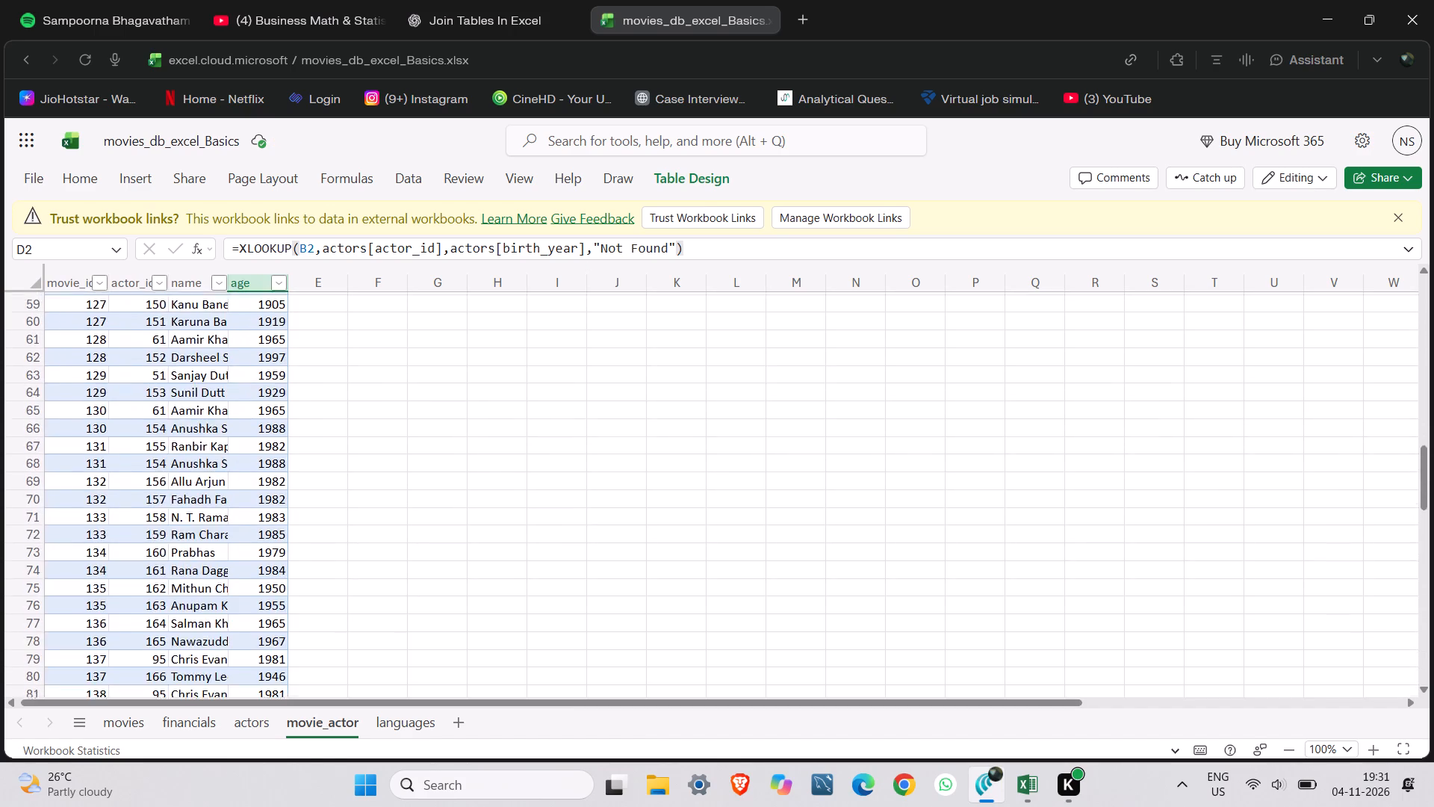
pyautogui.scroll(14, 432, 386)
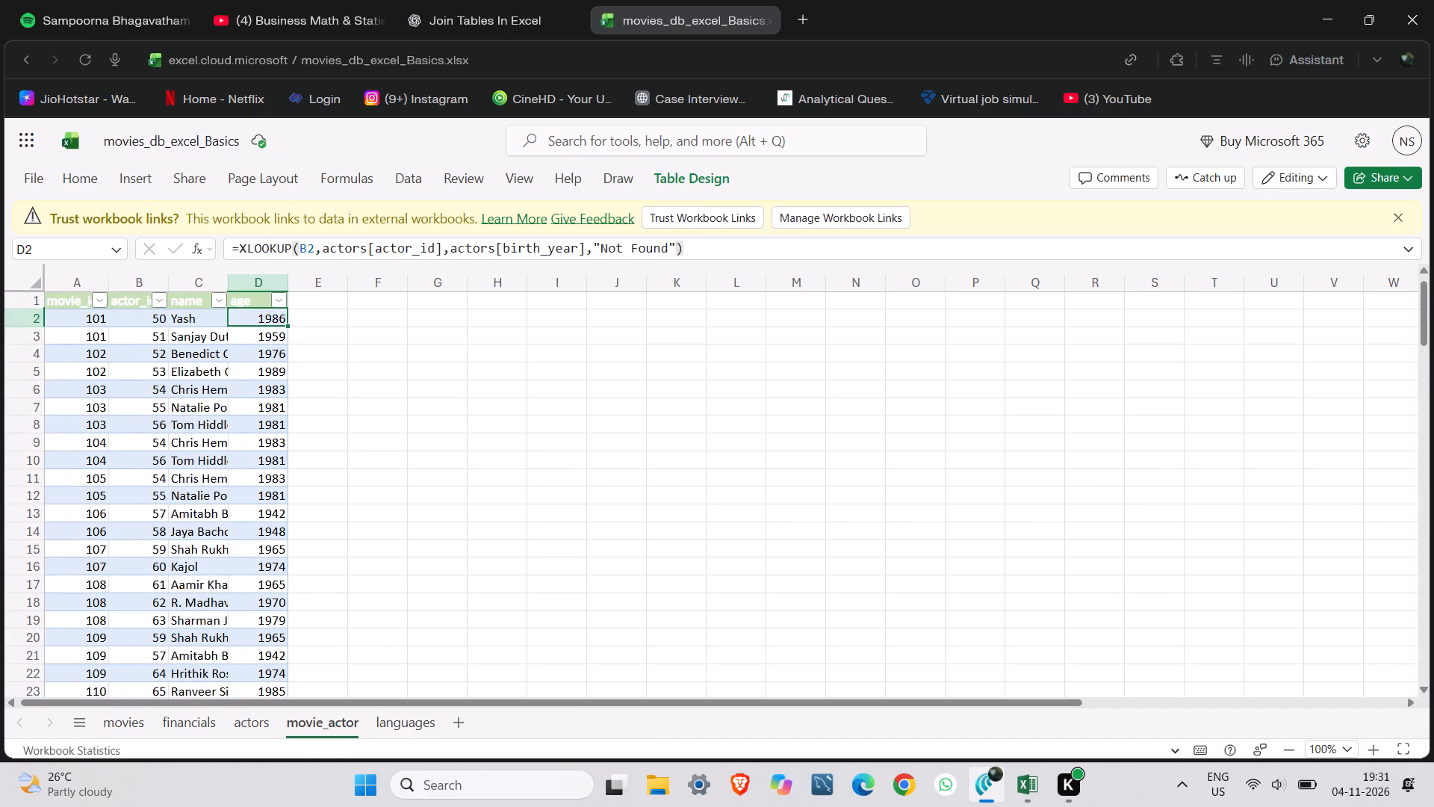
pyautogui.click(266, 733)
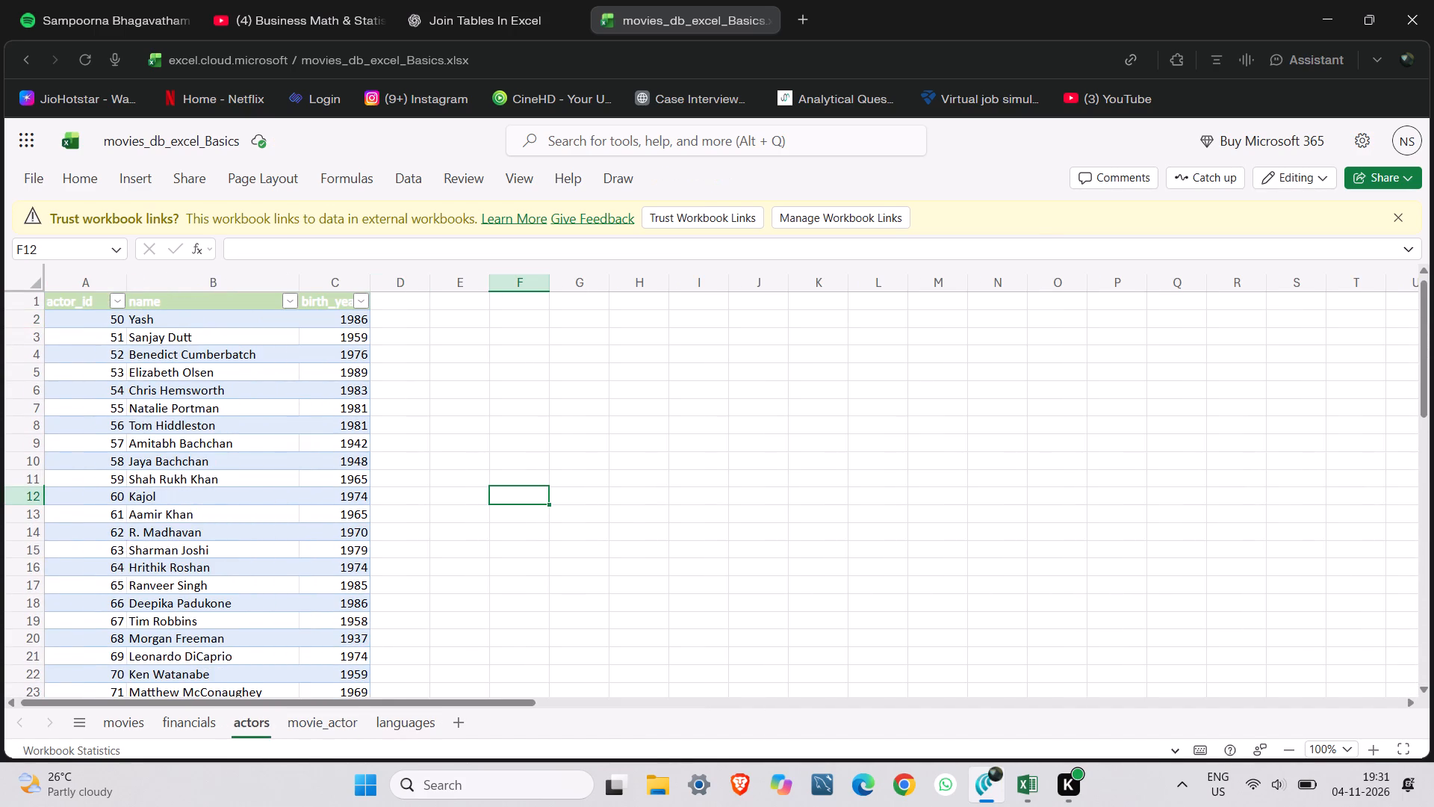
pyautogui.click(400, 299)
pyautogui.click(400, 299)
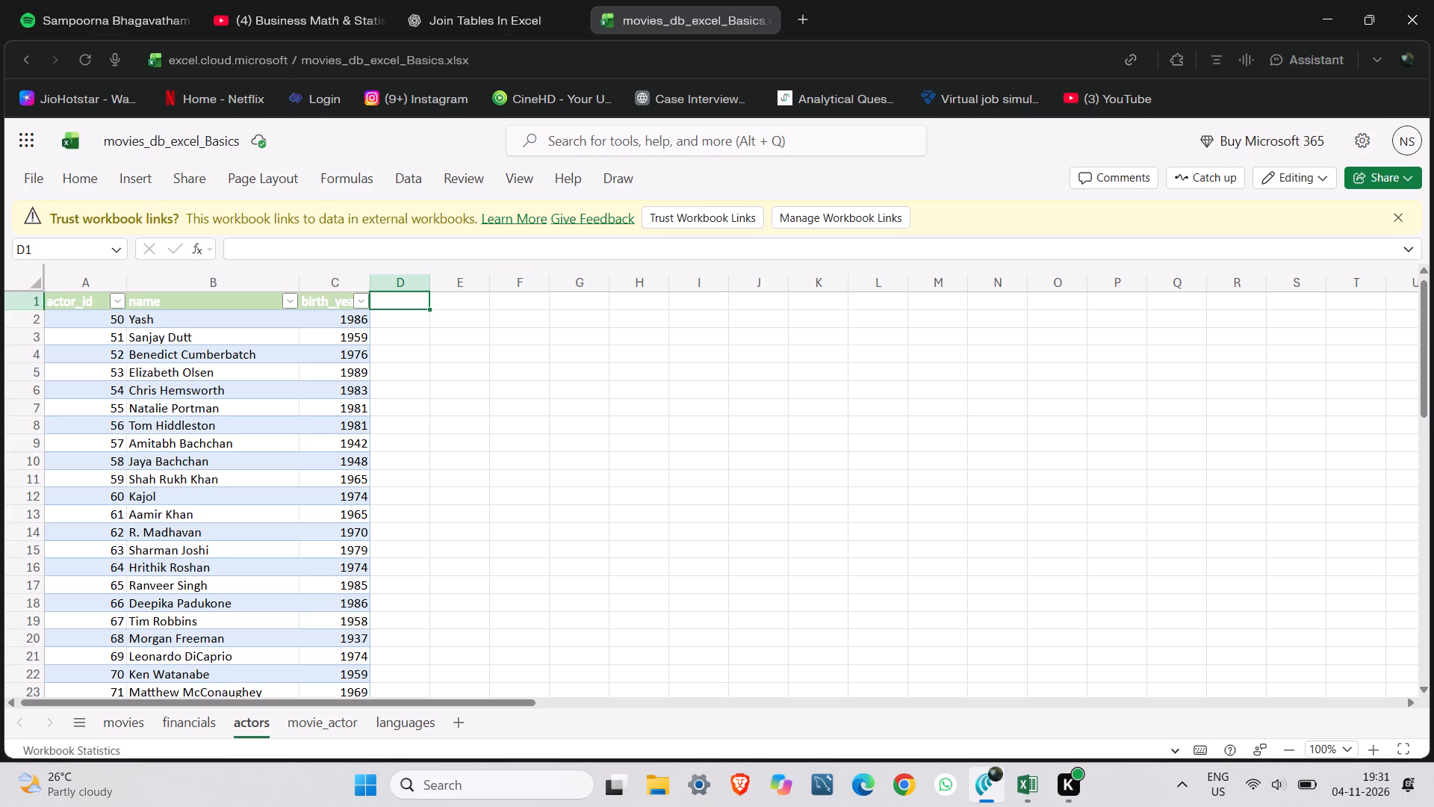
pyautogui.doubleClick(400, 307)
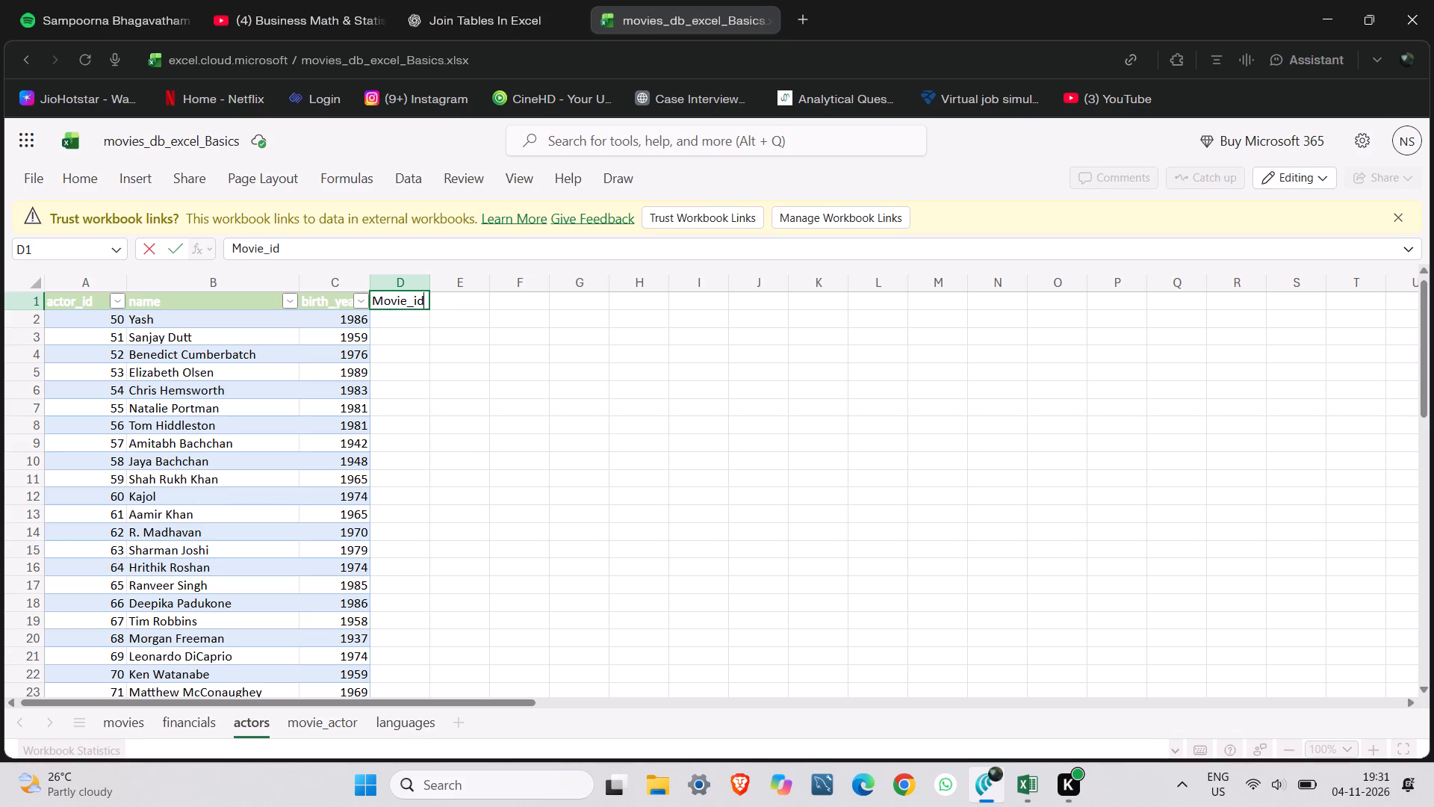
pyautogui.press('Return')
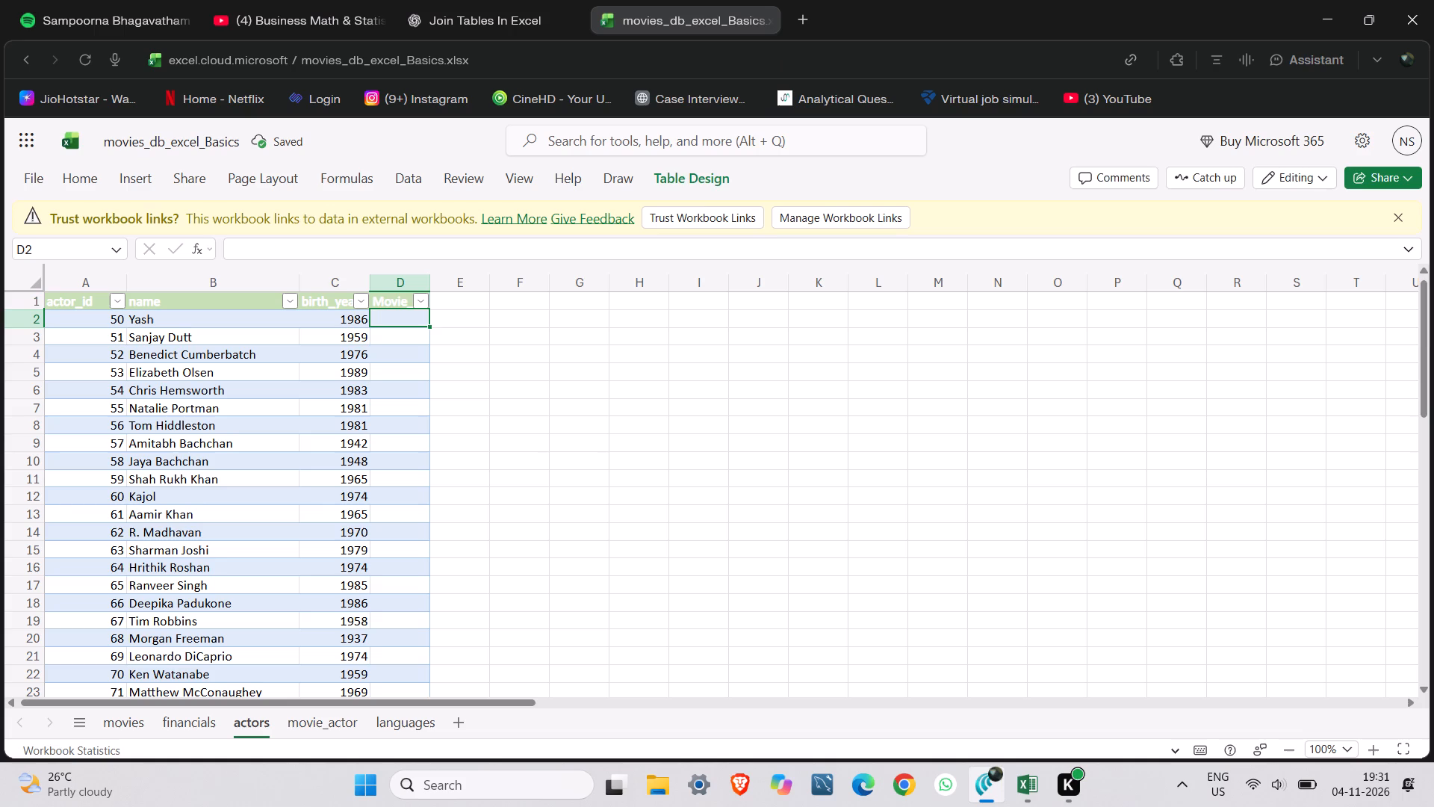
# Start an XLOOKUP formula in D2 of the actors sheet with lookup value A2 and lookup array movie_actors[movie_id].
pyautogui.press('=')
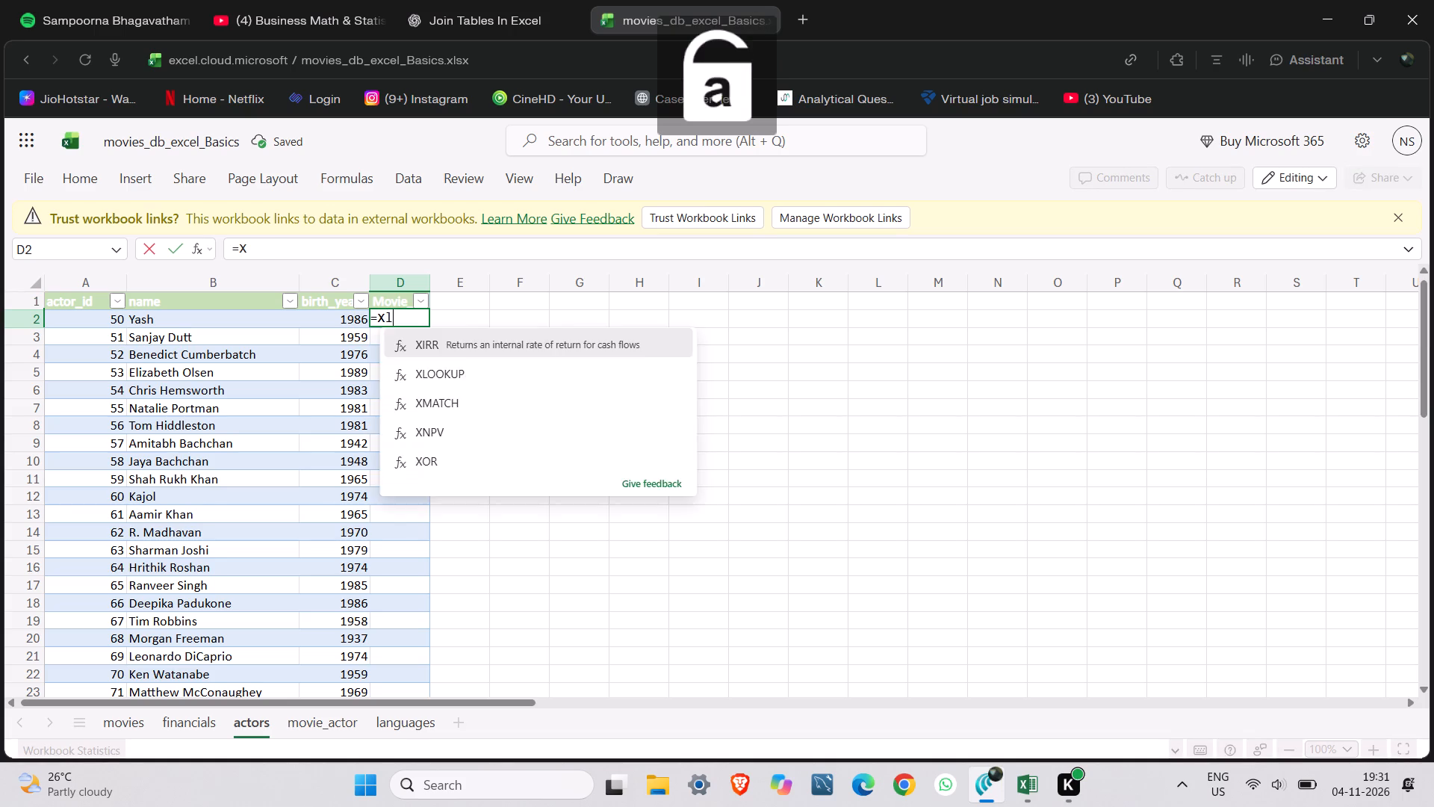
pyautogui.press('BackSpace')
pyautogui.press('BackSpace')
pyautogui.write('ok')
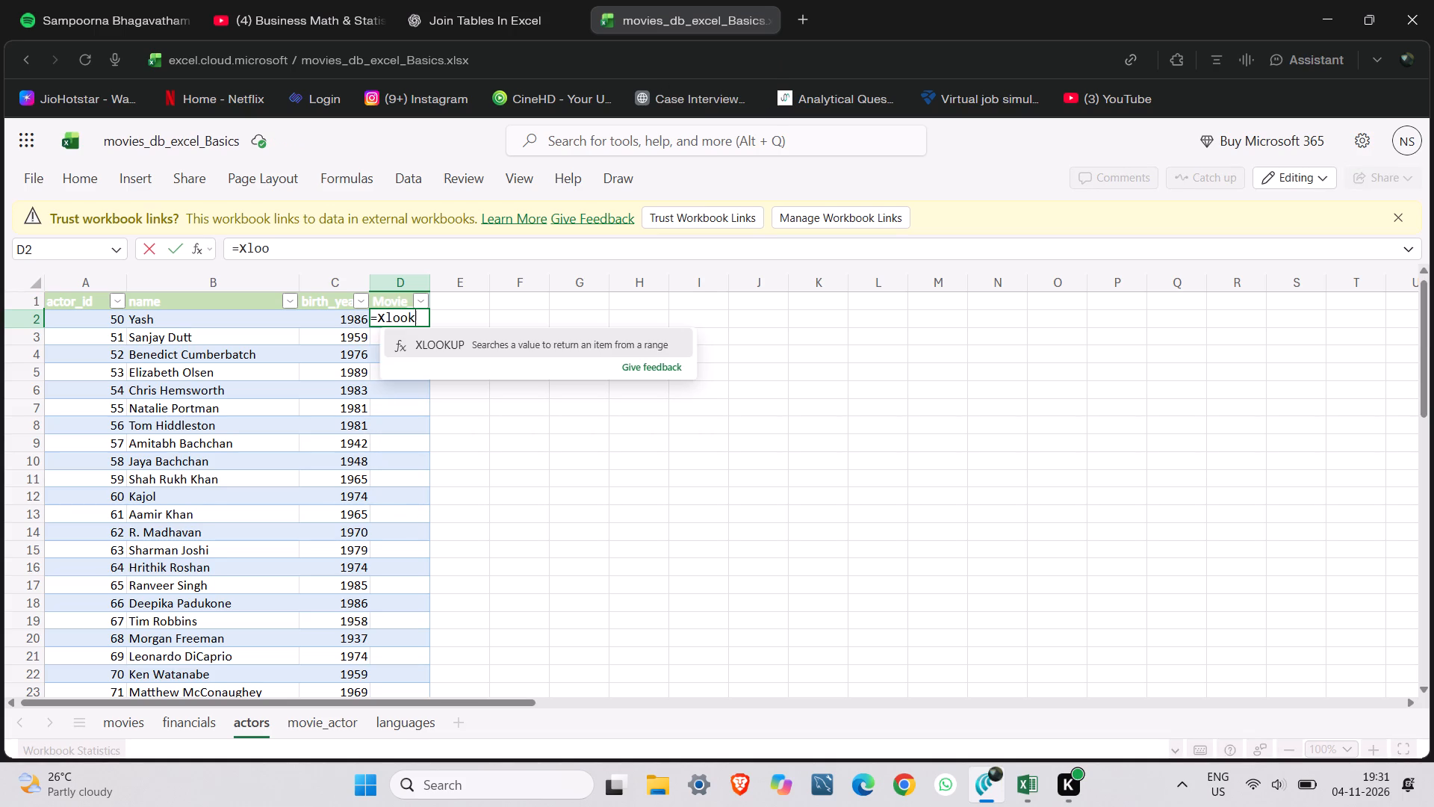
pyautogui.press('Return')
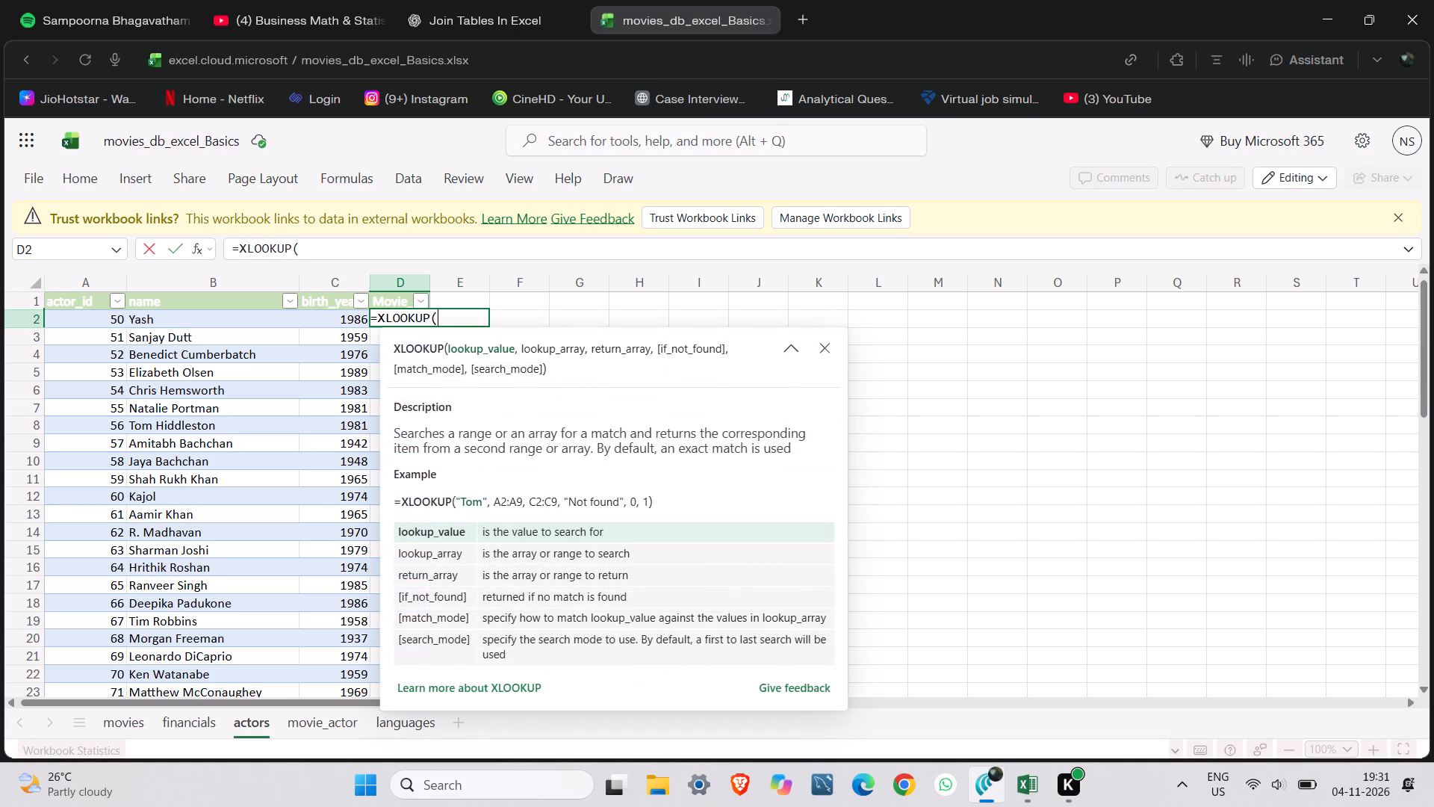
pyautogui.press('a')
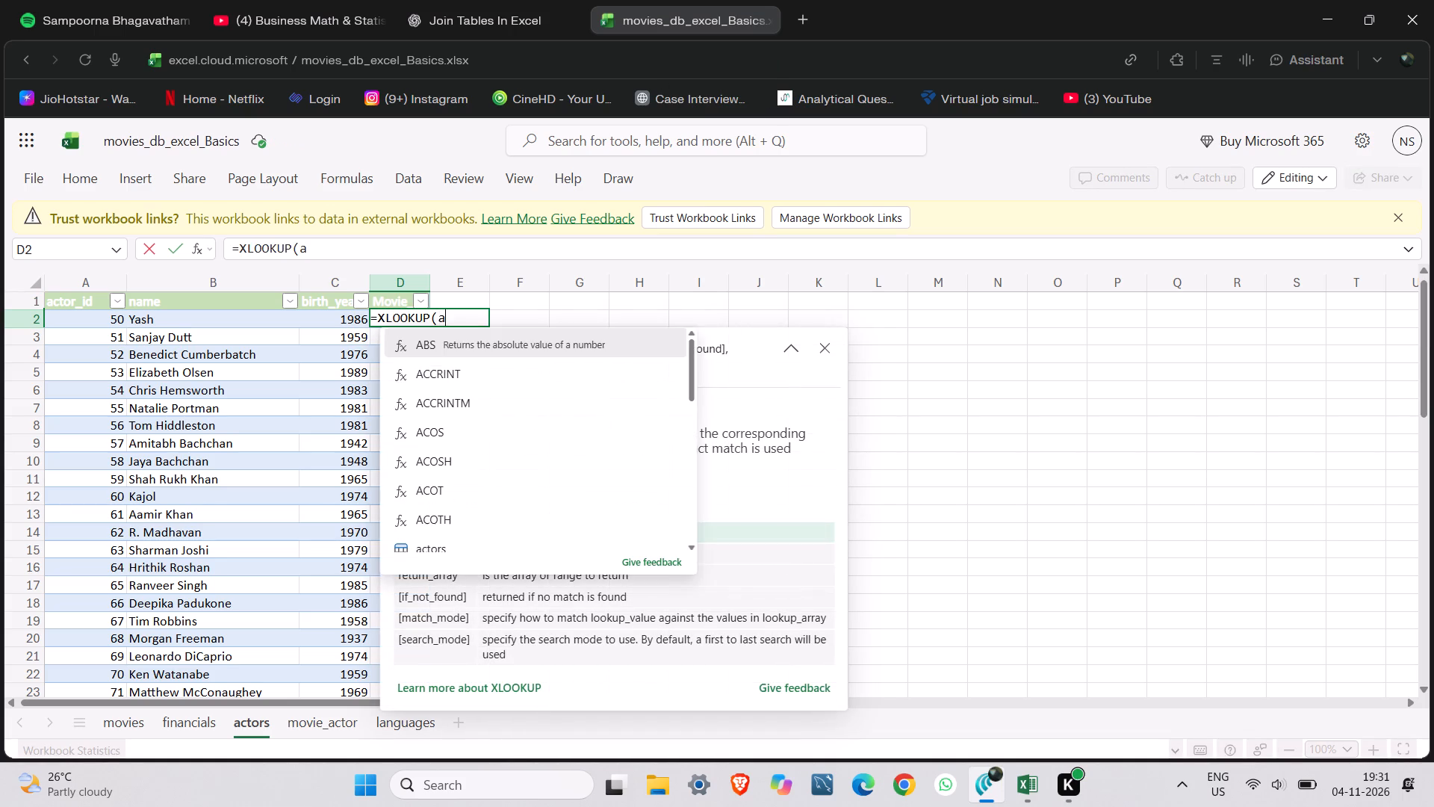
pyautogui.press('BackSpace')
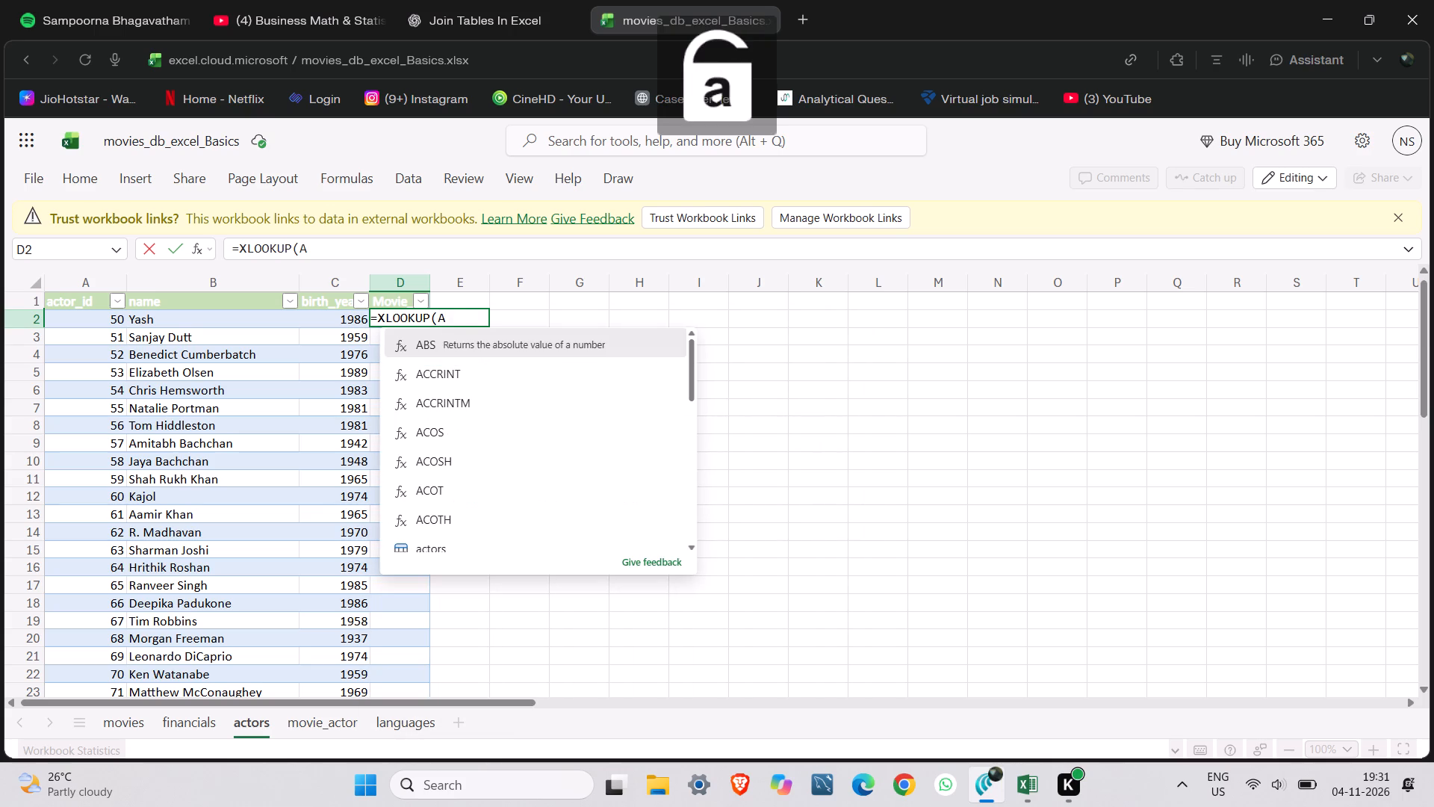
pyautogui.press('2')
pyautogui.press(',')
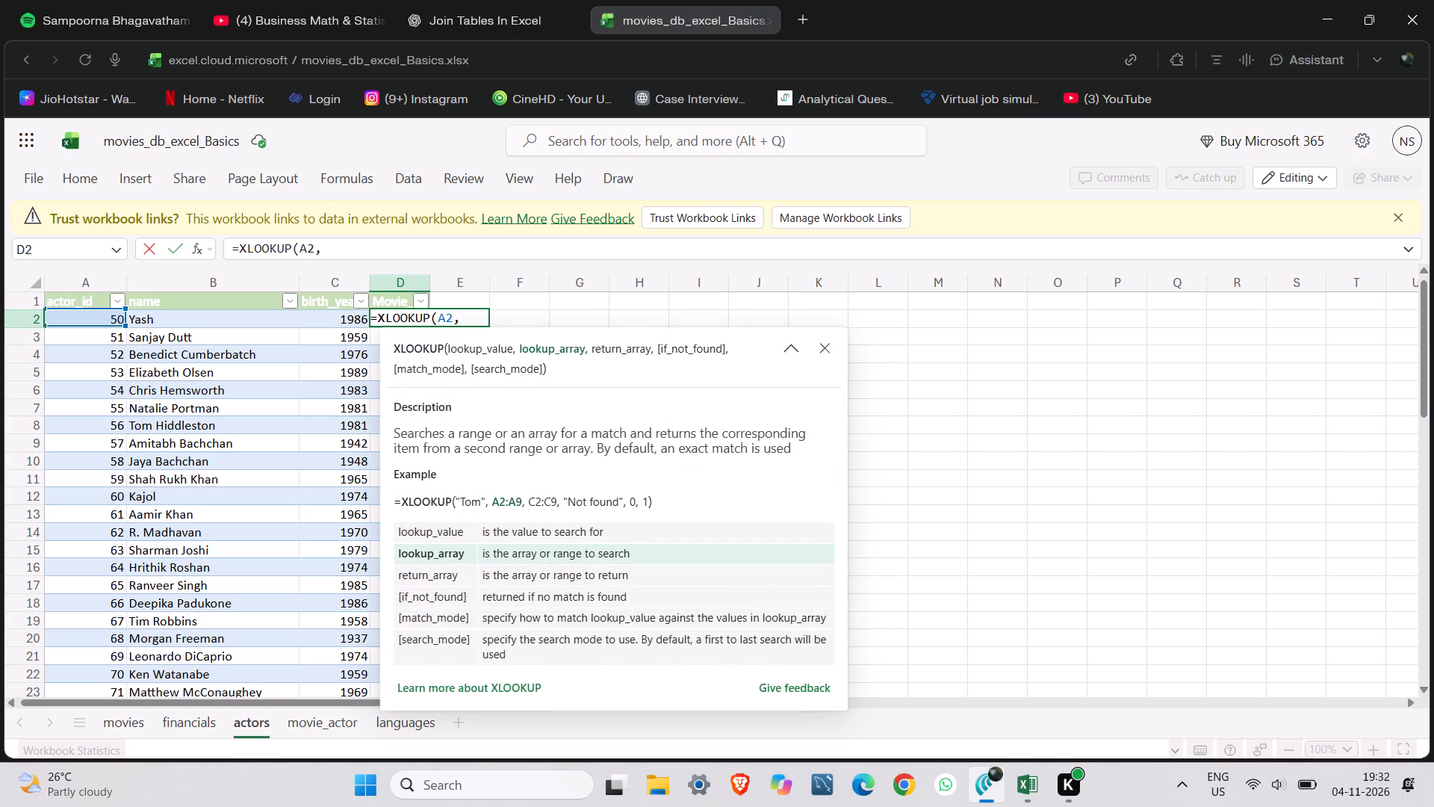
pyautogui.write('movie')
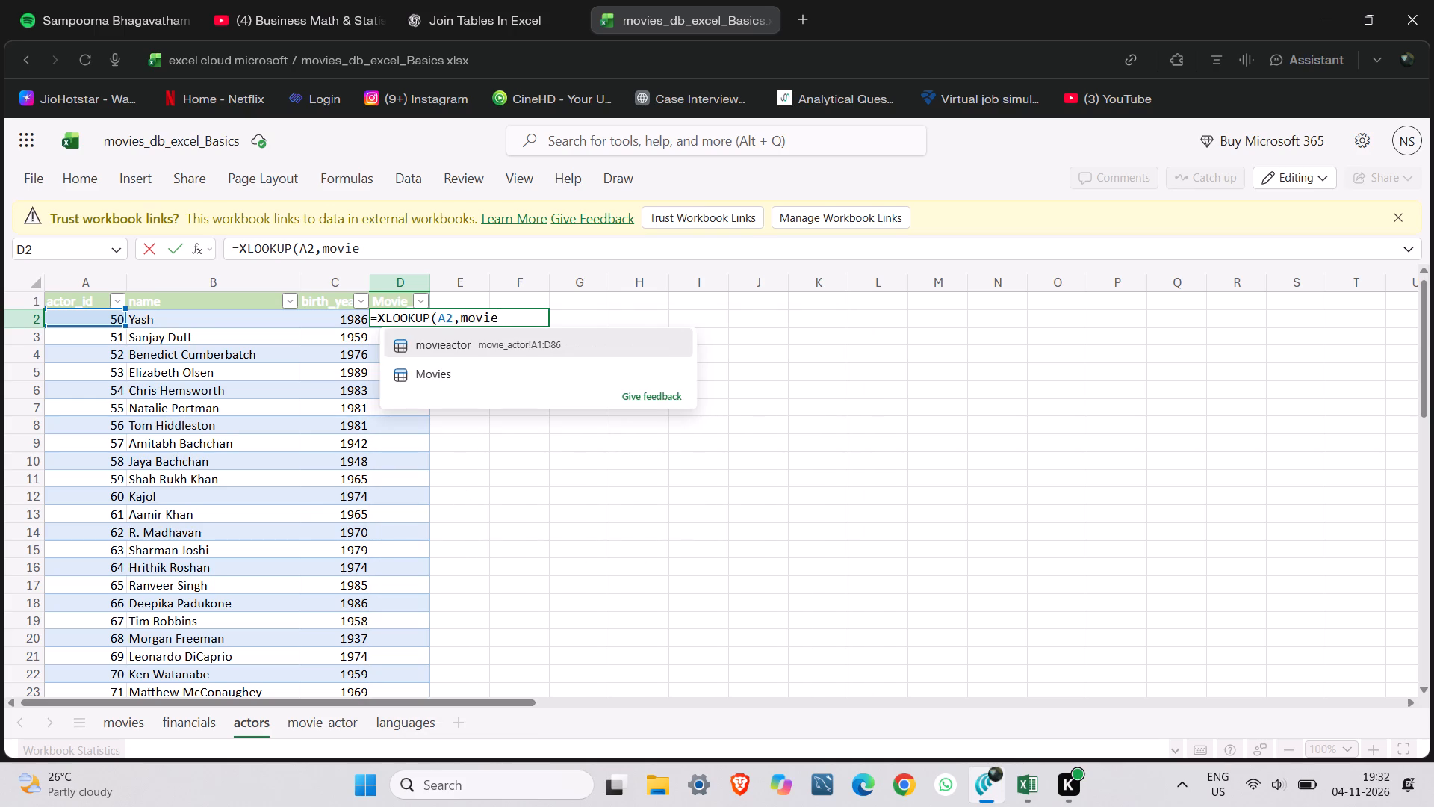
pyautogui.write('_actors')
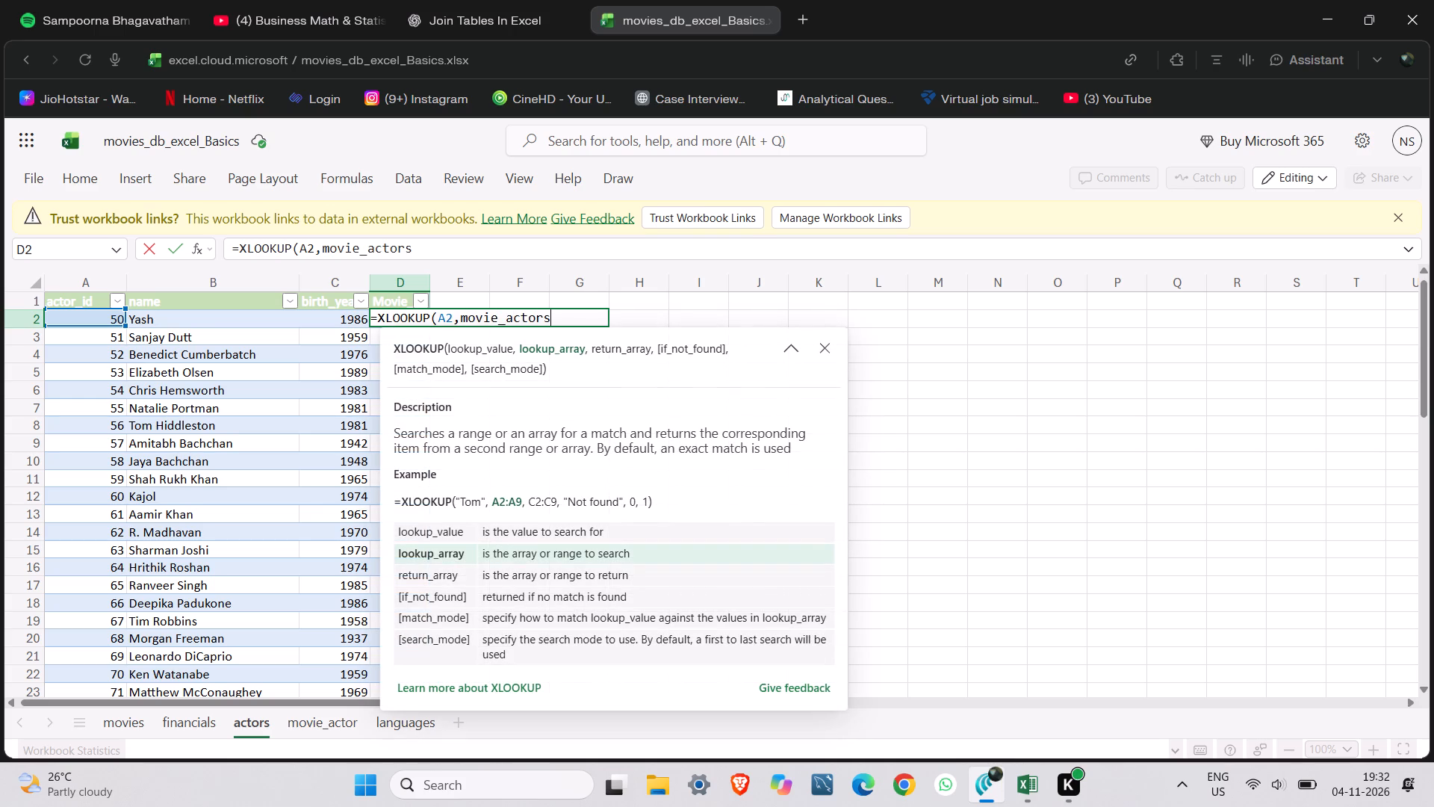
pyautogui.press('[')
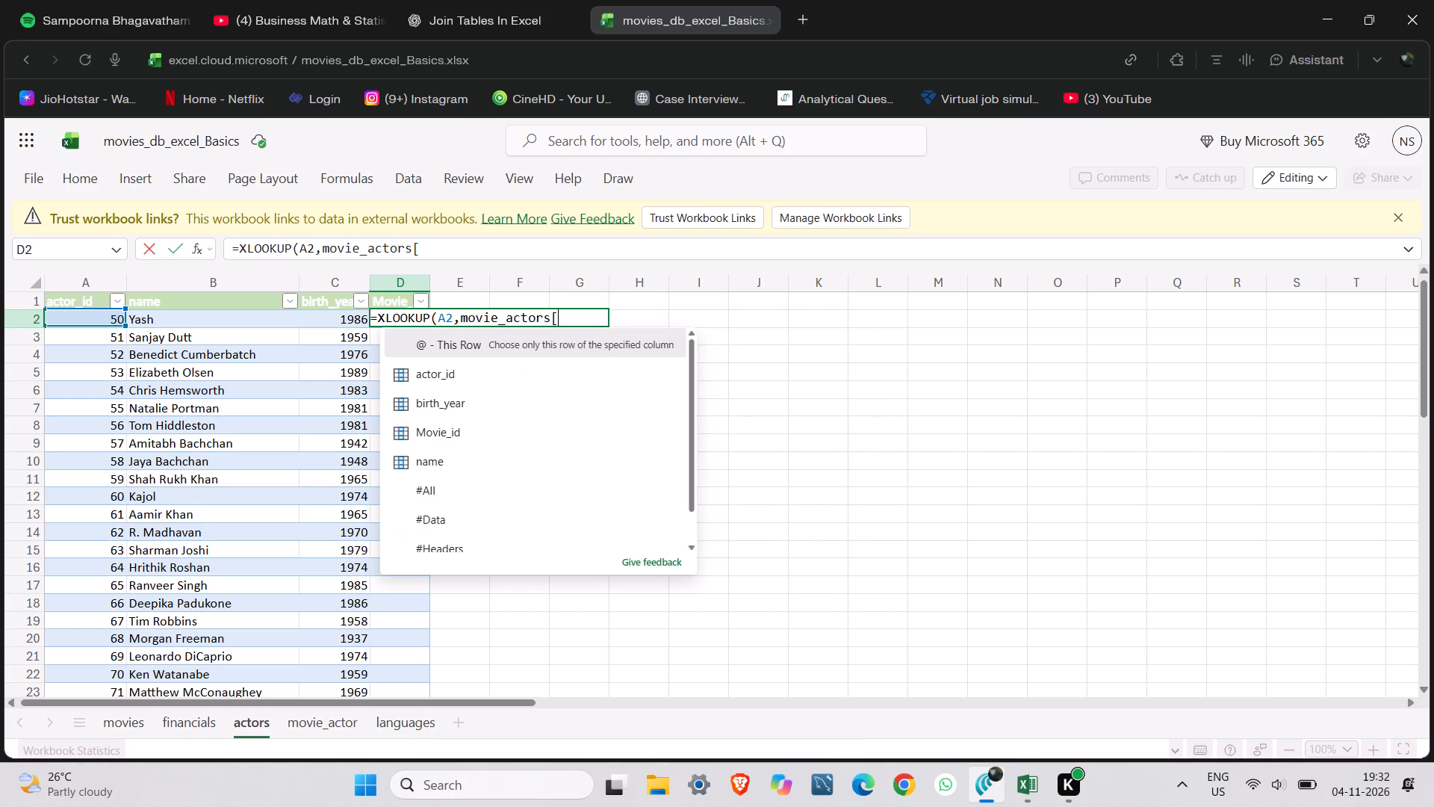
pyautogui.write('movie_id')
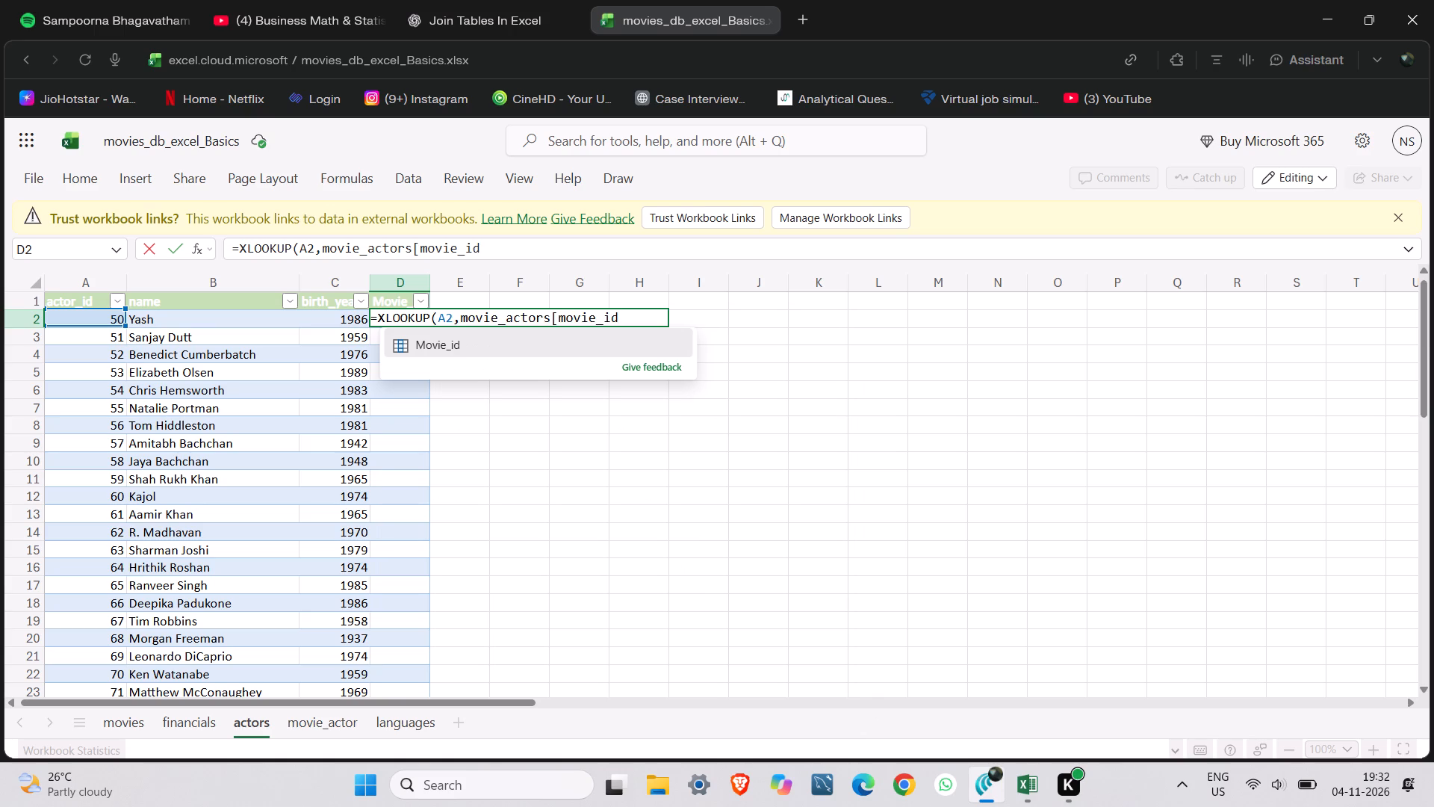
pyautogui.press(']')
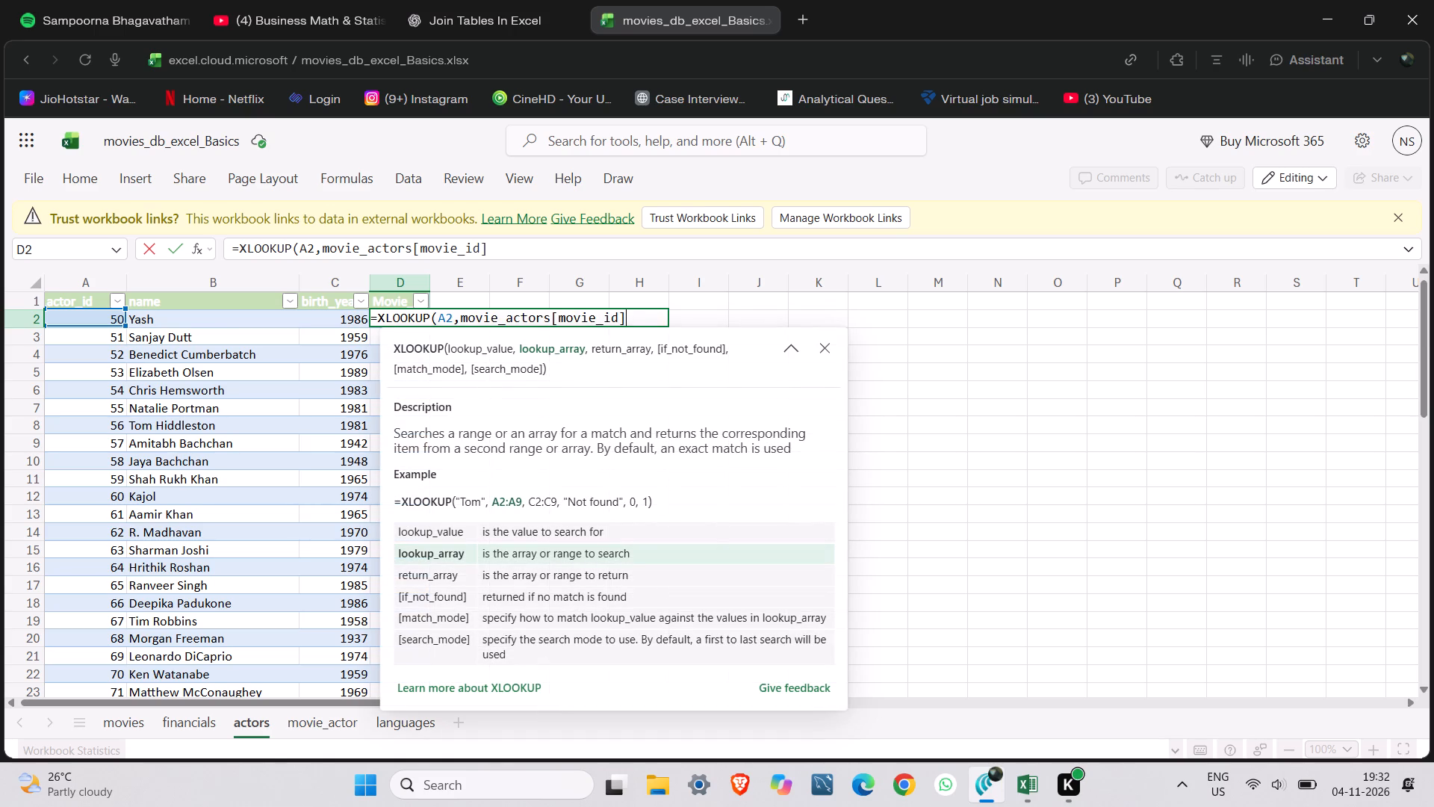
pyautogui.press(',')
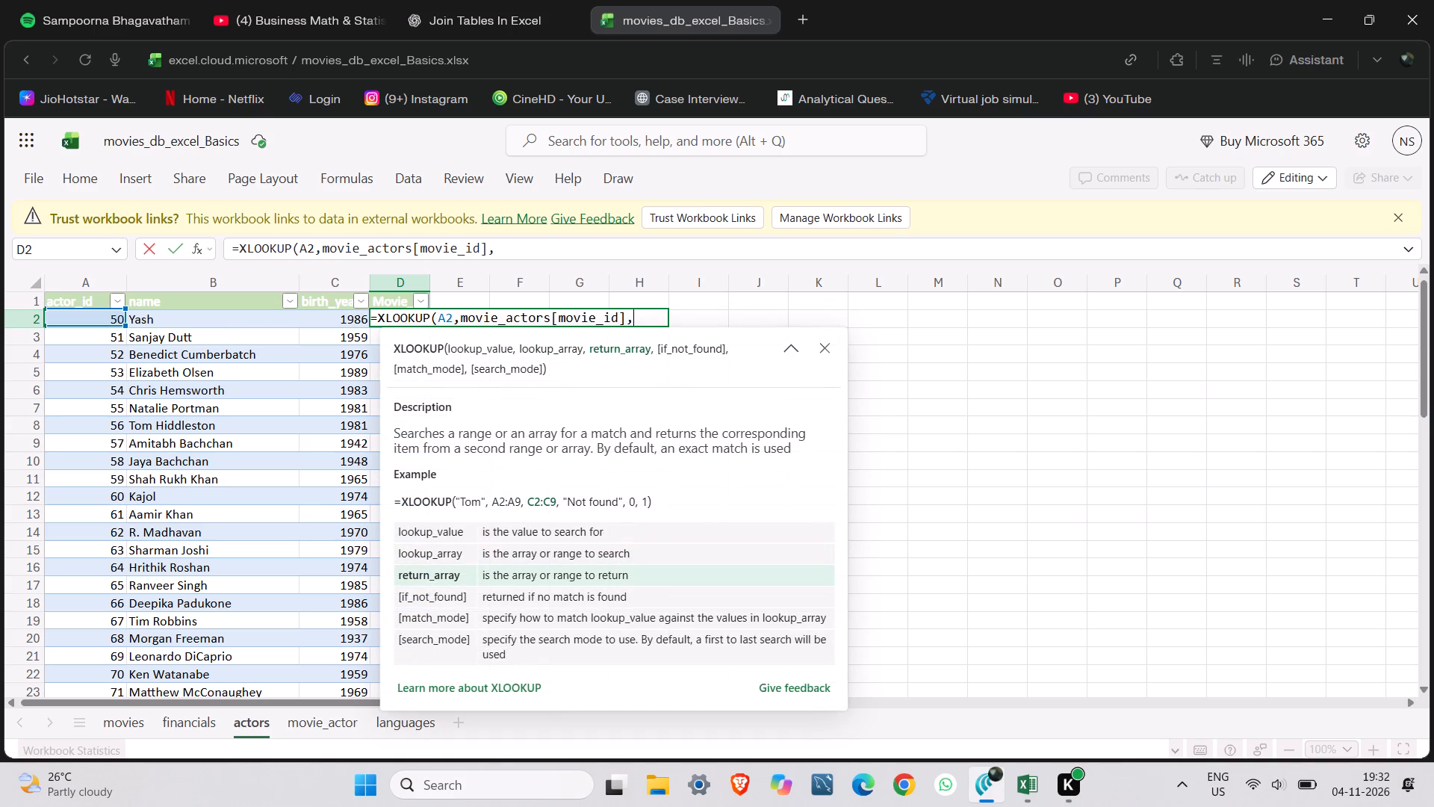
# Change the lookup array in D2's unfinished XLOOKUP formula to movie_actors[actor_id].
pyautogui.press('Left')
pyautogui.press('Left')
pyautogui.press('Left')
pyautogui.press('Left')
pyautogui.press('Left')
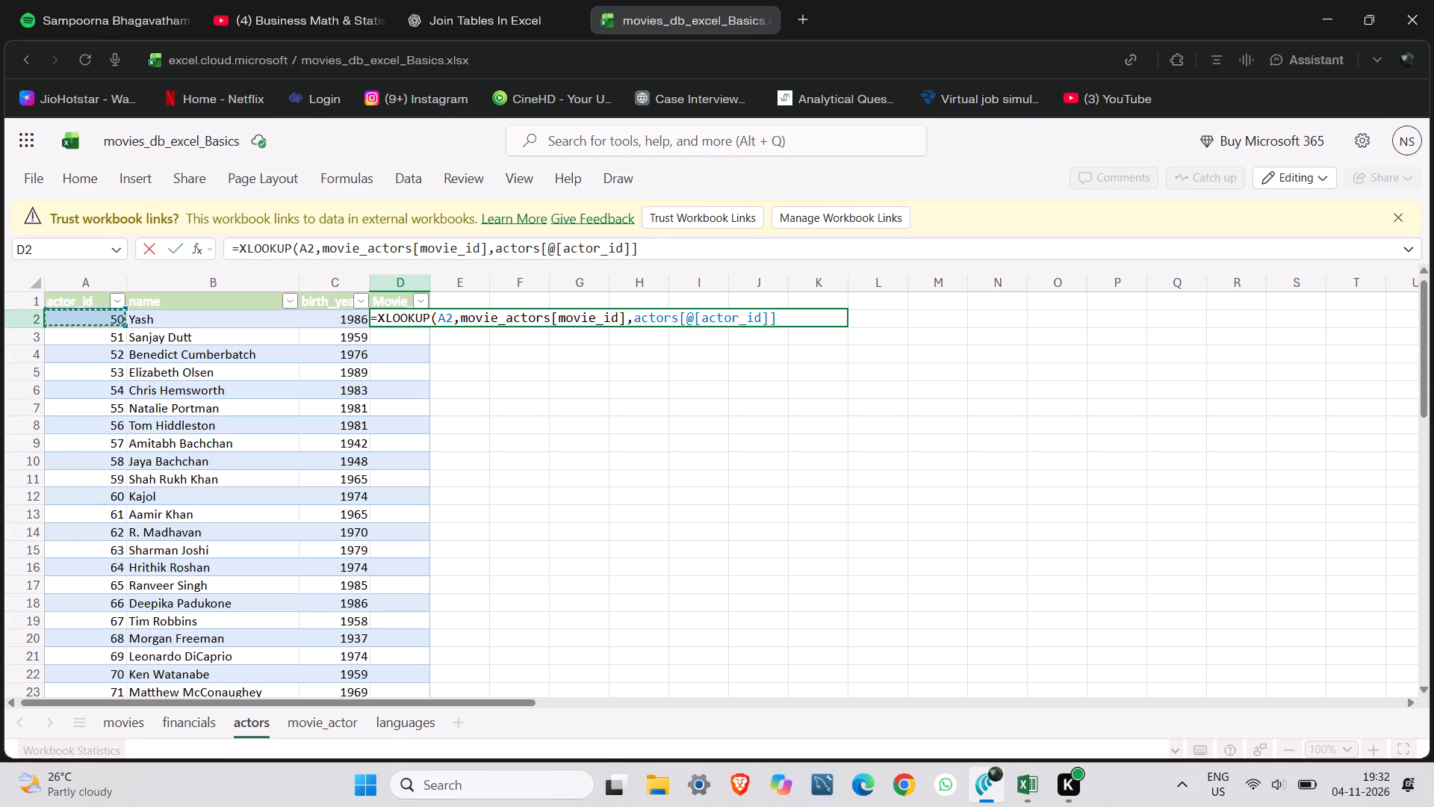
pyautogui.moveTo(783, 317); pyautogui.dragTo(604, 316)
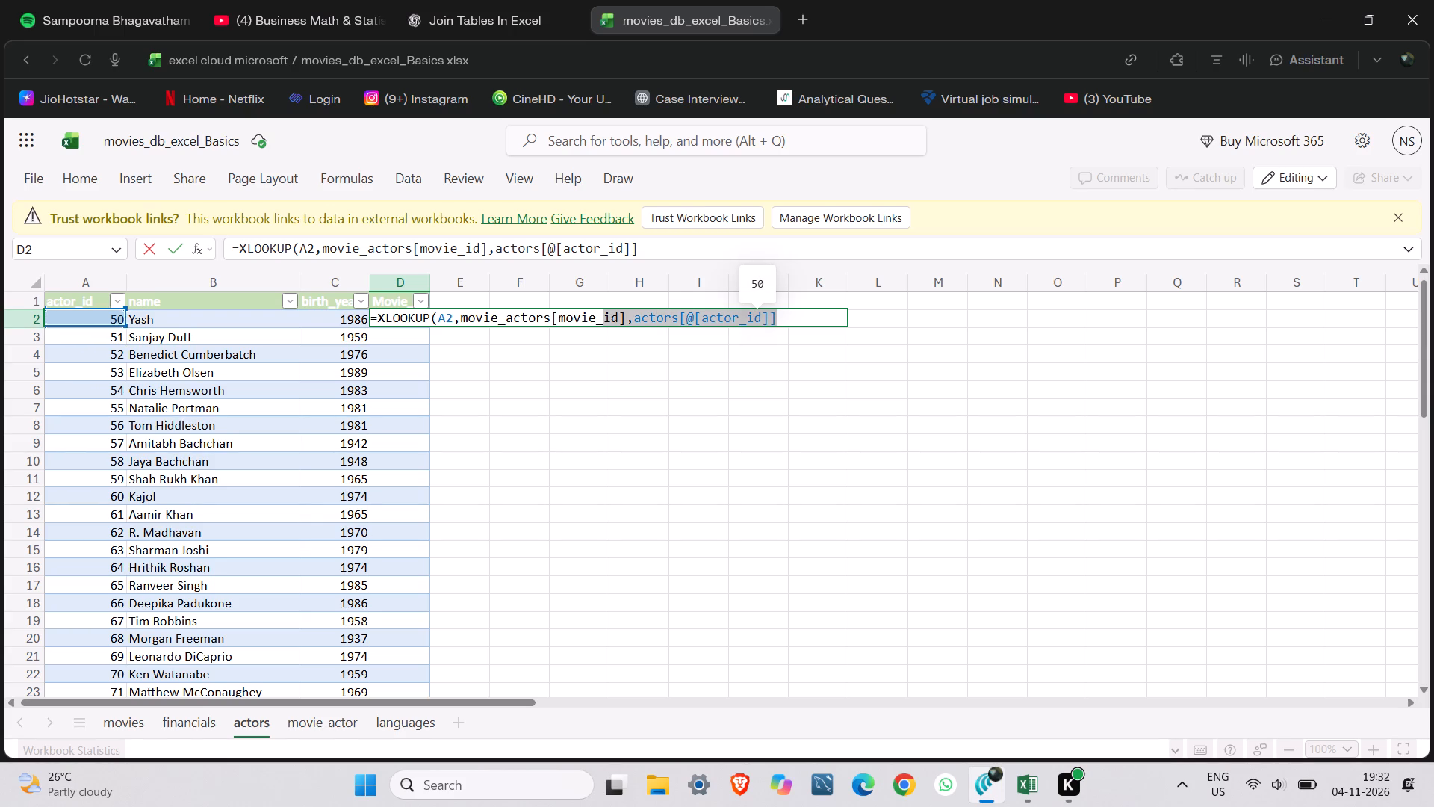
pyautogui.moveTo(604, 316); pyautogui.dragTo(571, 315)
pyautogui.press('BackSpace')
pyautogui.press('BackSpace')
pyautogui.press('BackSpace')
pyautogui.write('actor_o')
pyautogui.press('BackSpace')
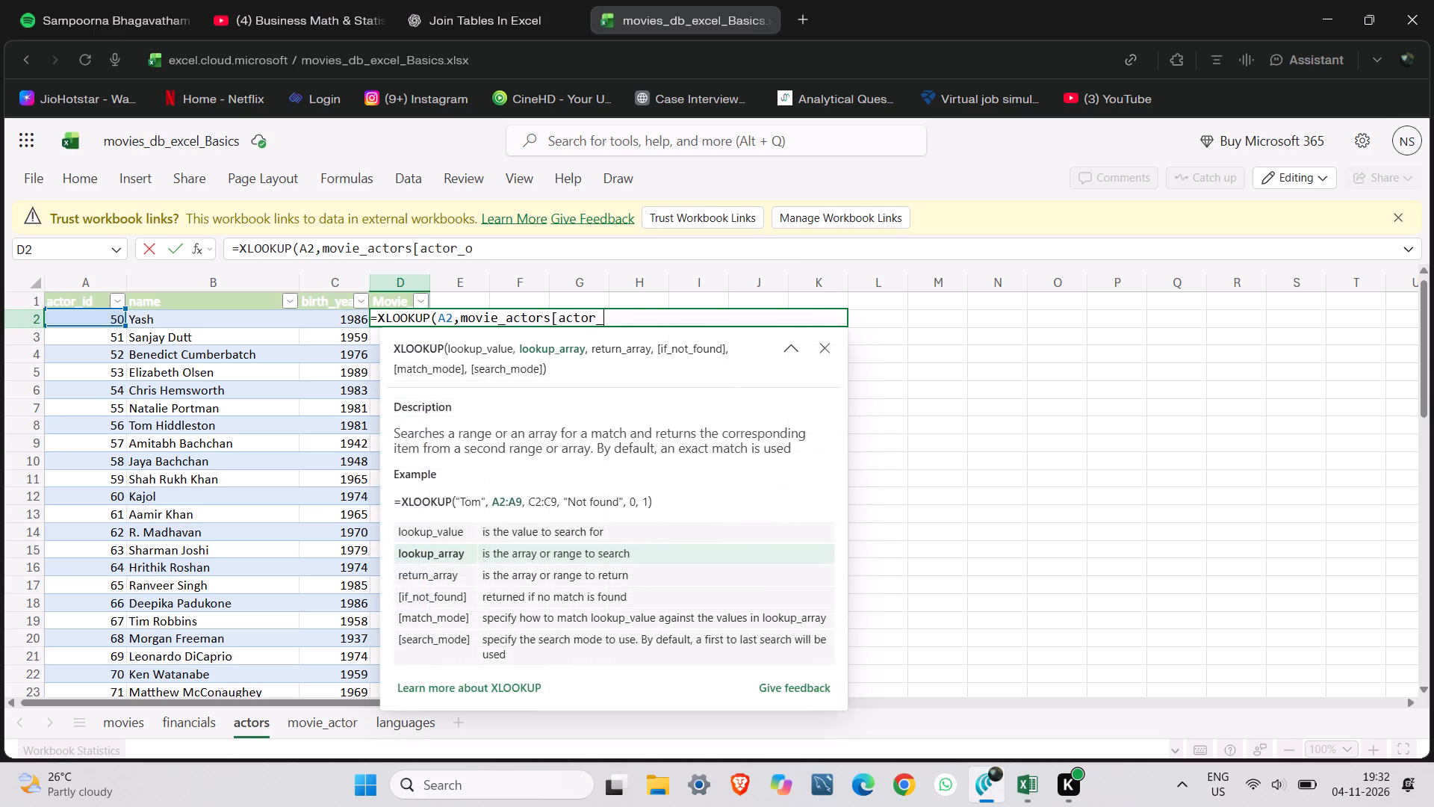
pyautogui.write('id')
pyautogui.press(']')
# Complete D2's formula with return array movie_actors[movie_id] and the not-found text "Not Found", and enter it.
pyautogui.press(',')
pyautogui.write('movie_a')
pyautogui.write('ctors')
pyautogui.write('[movie_')
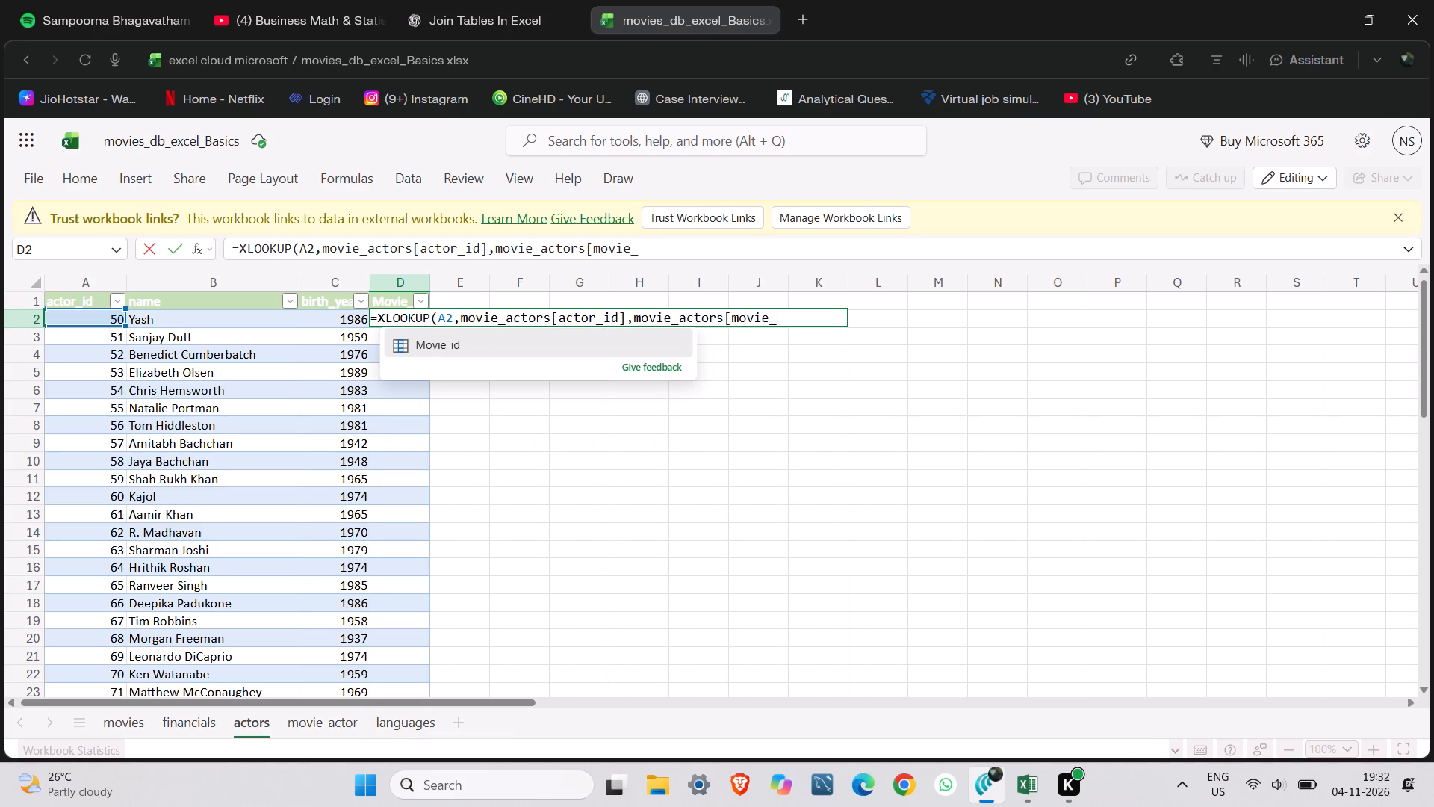
pyautogui.write('id')
pyautogui.press(']')
pyautogui.press(',')
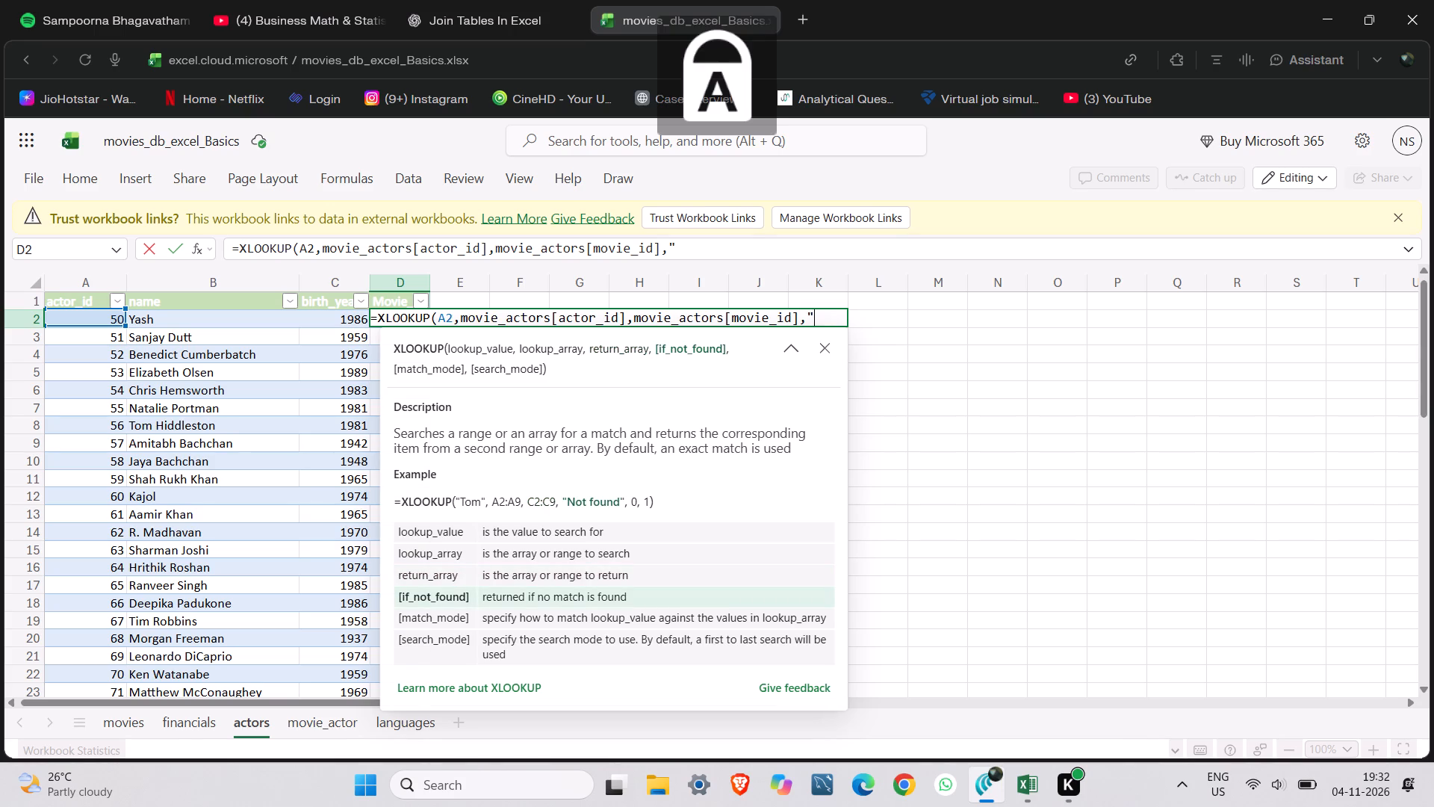
pyautogui.press('space')
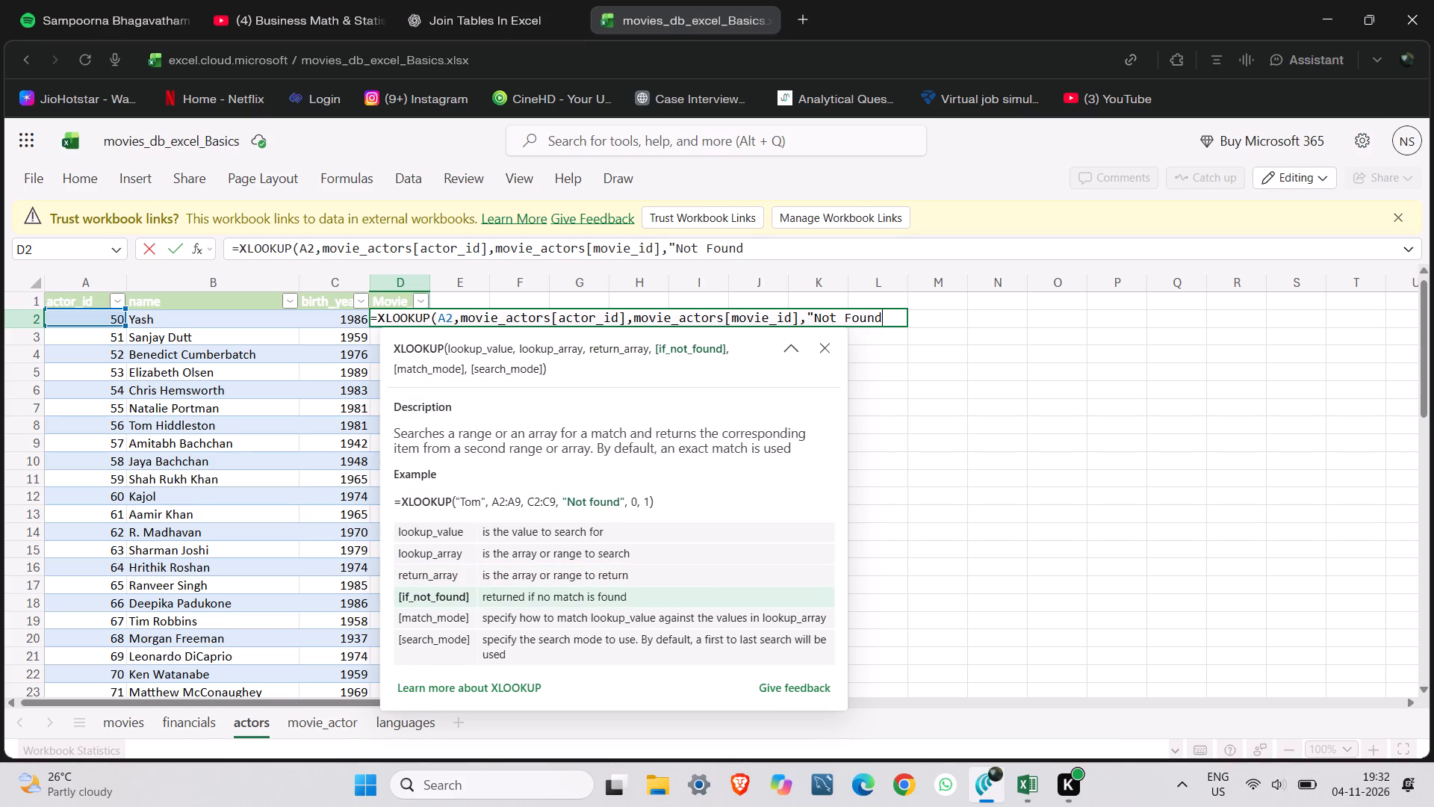
pyautogui.hotkey('shift', ')')
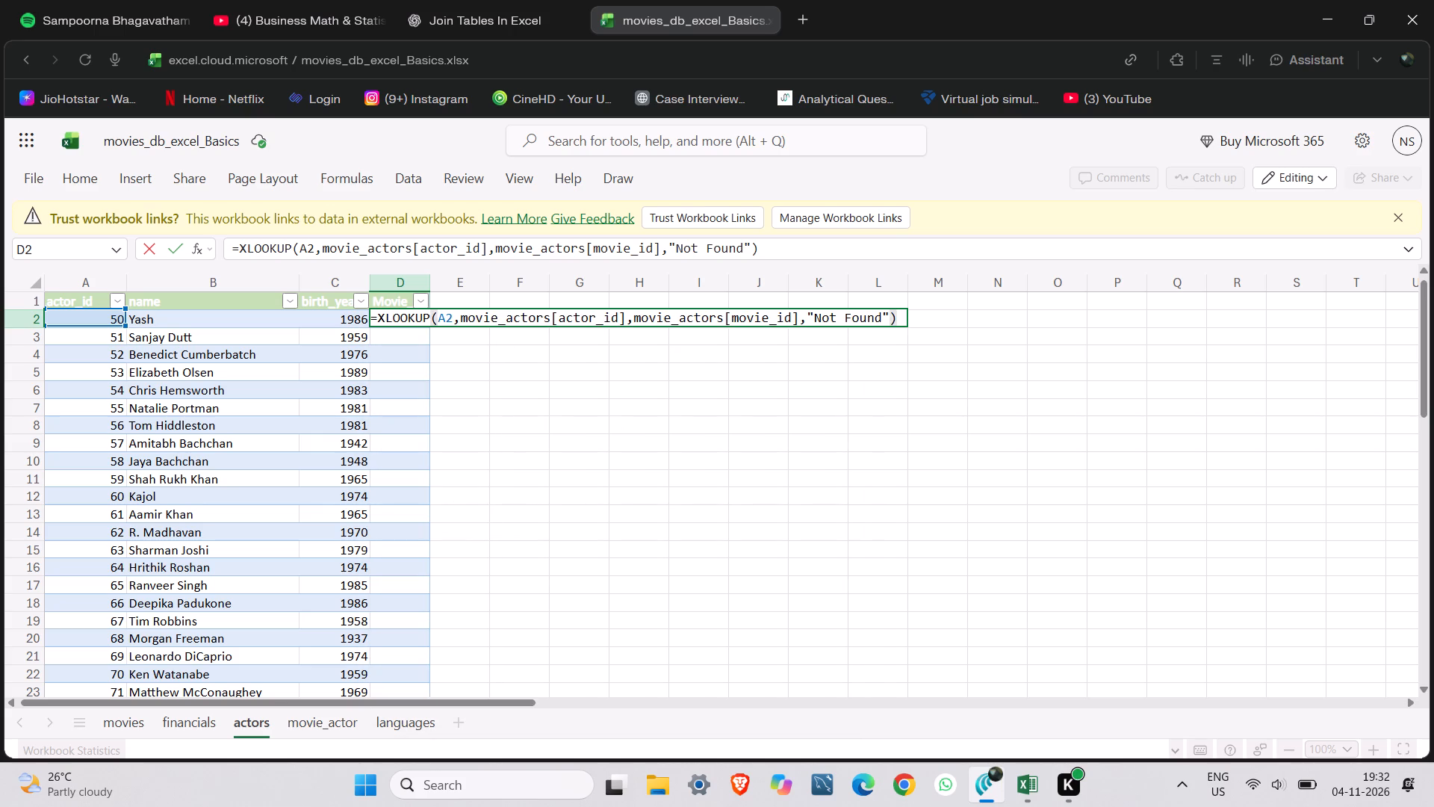
pyautogui.hotkey('ctrl', 'Return')
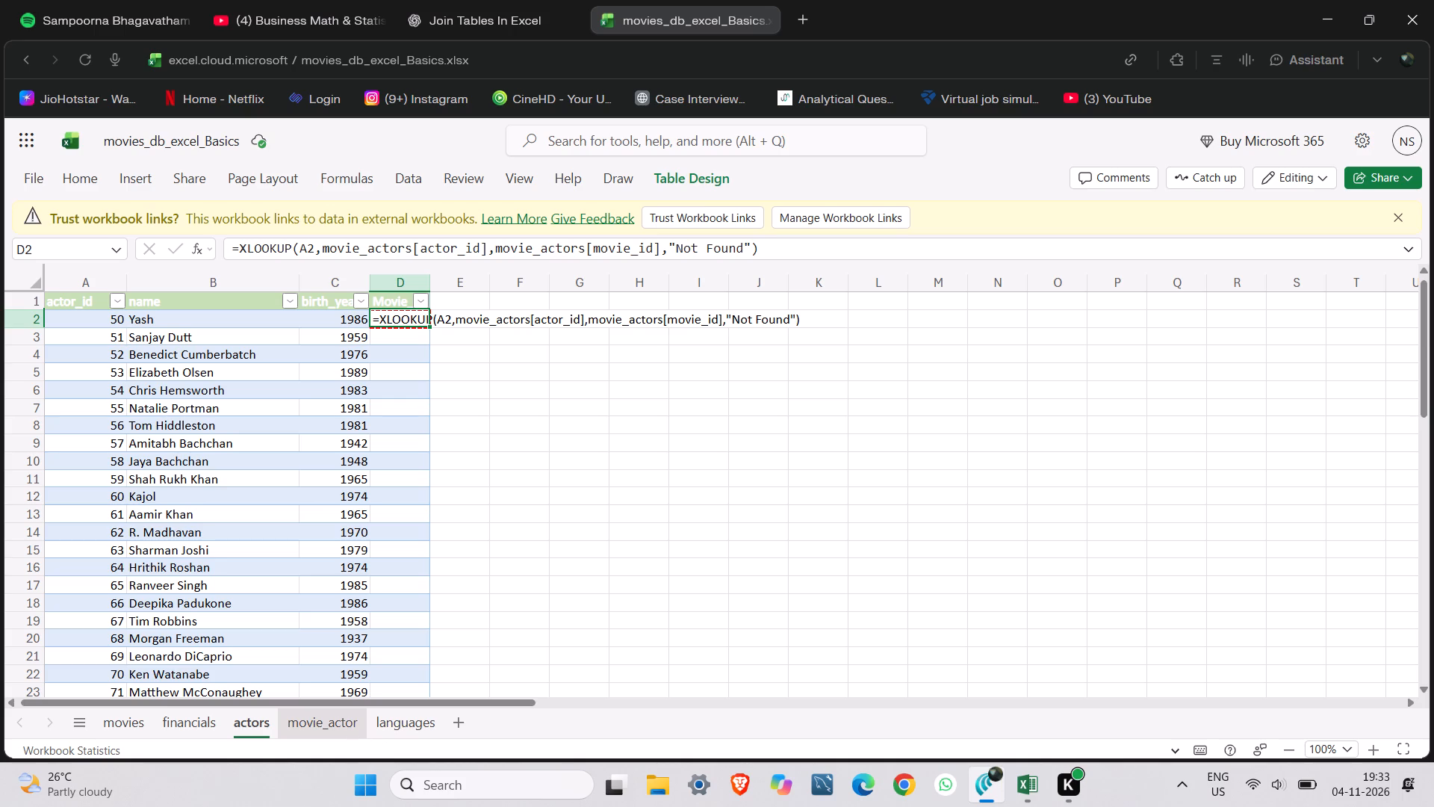
# Change both table references in D2's XLOOKUP formula to movie_actor.
pyautogui.click(411, 251)
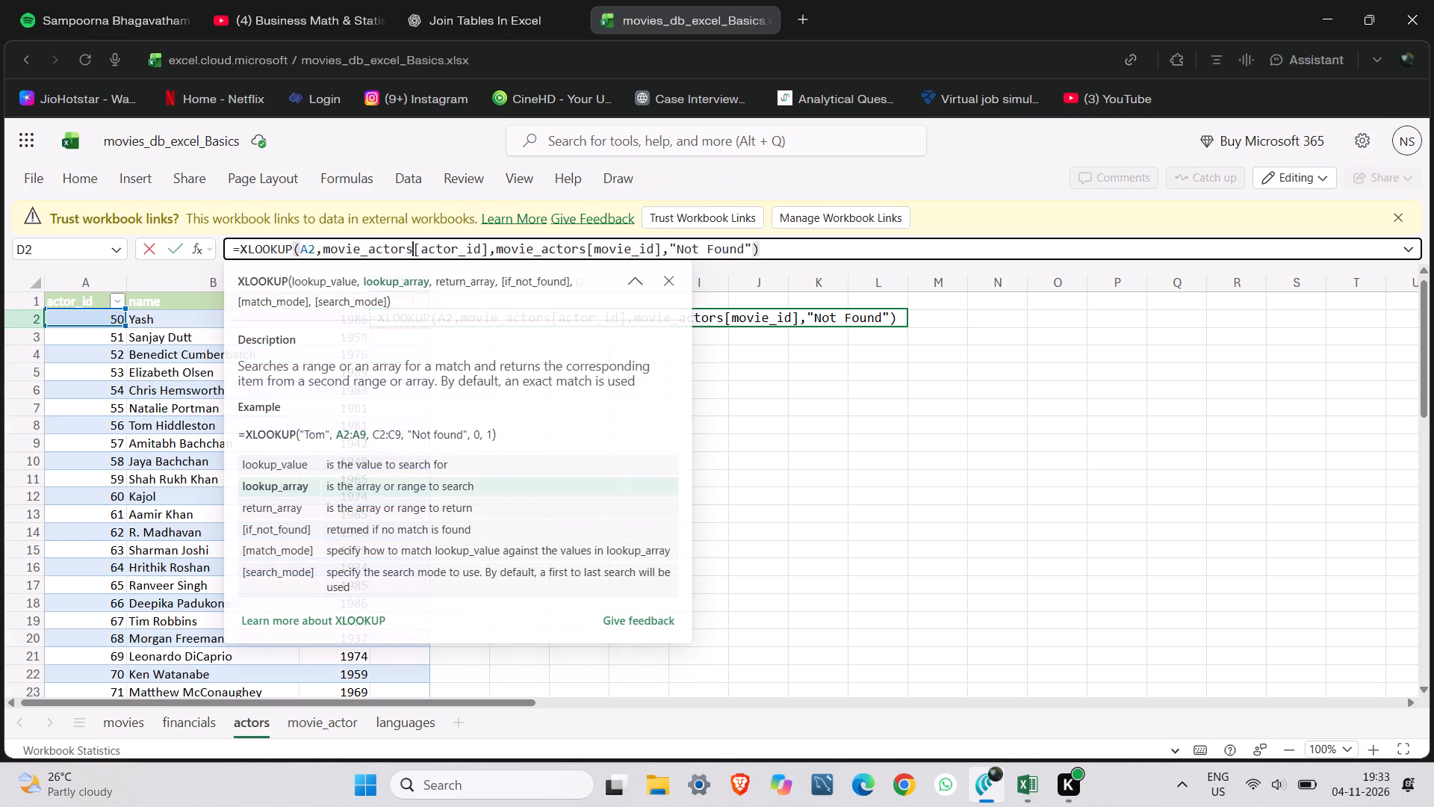
pyautogui.press('BackSpace')
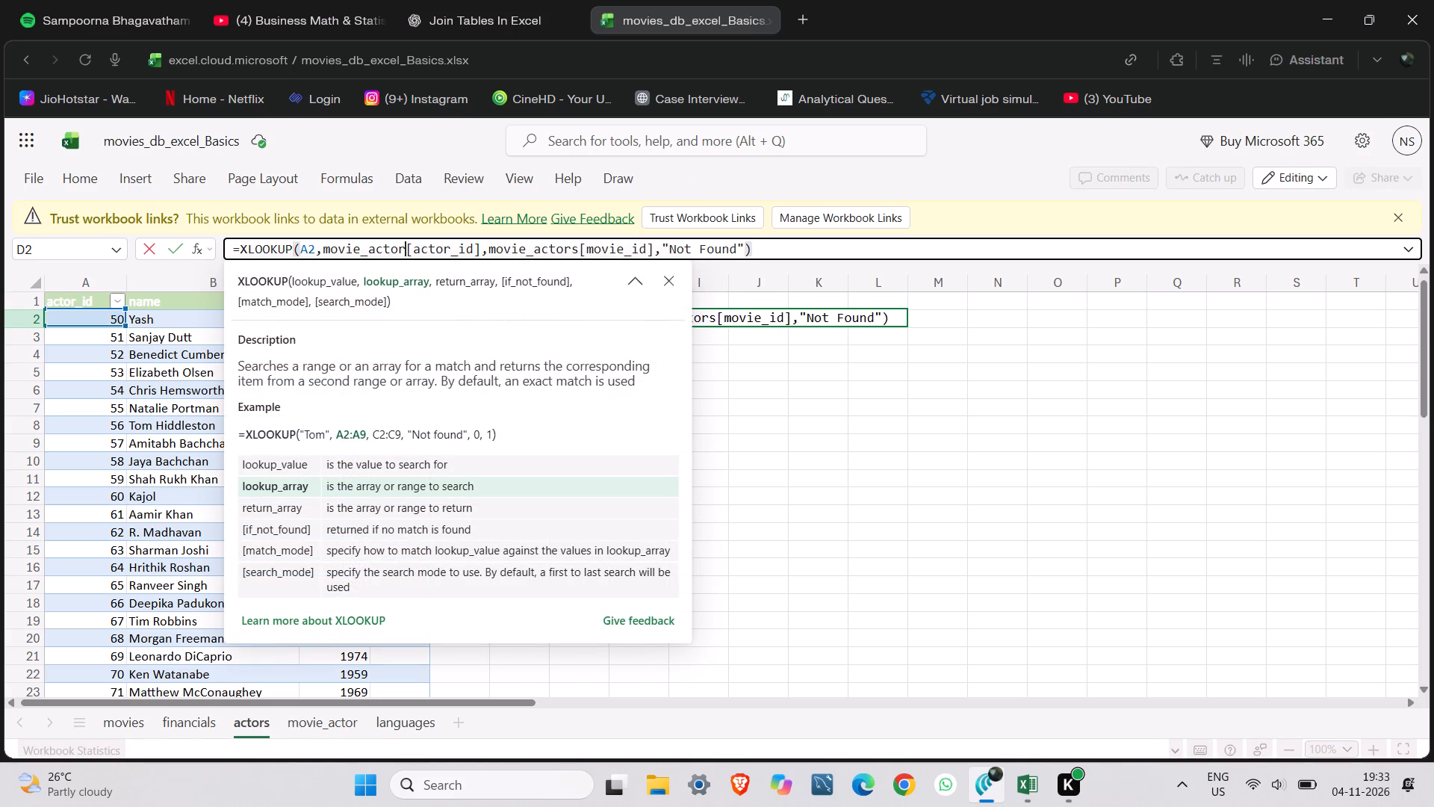
pyautogui.click(578, 248)
pyautogui.press('BackSpace')
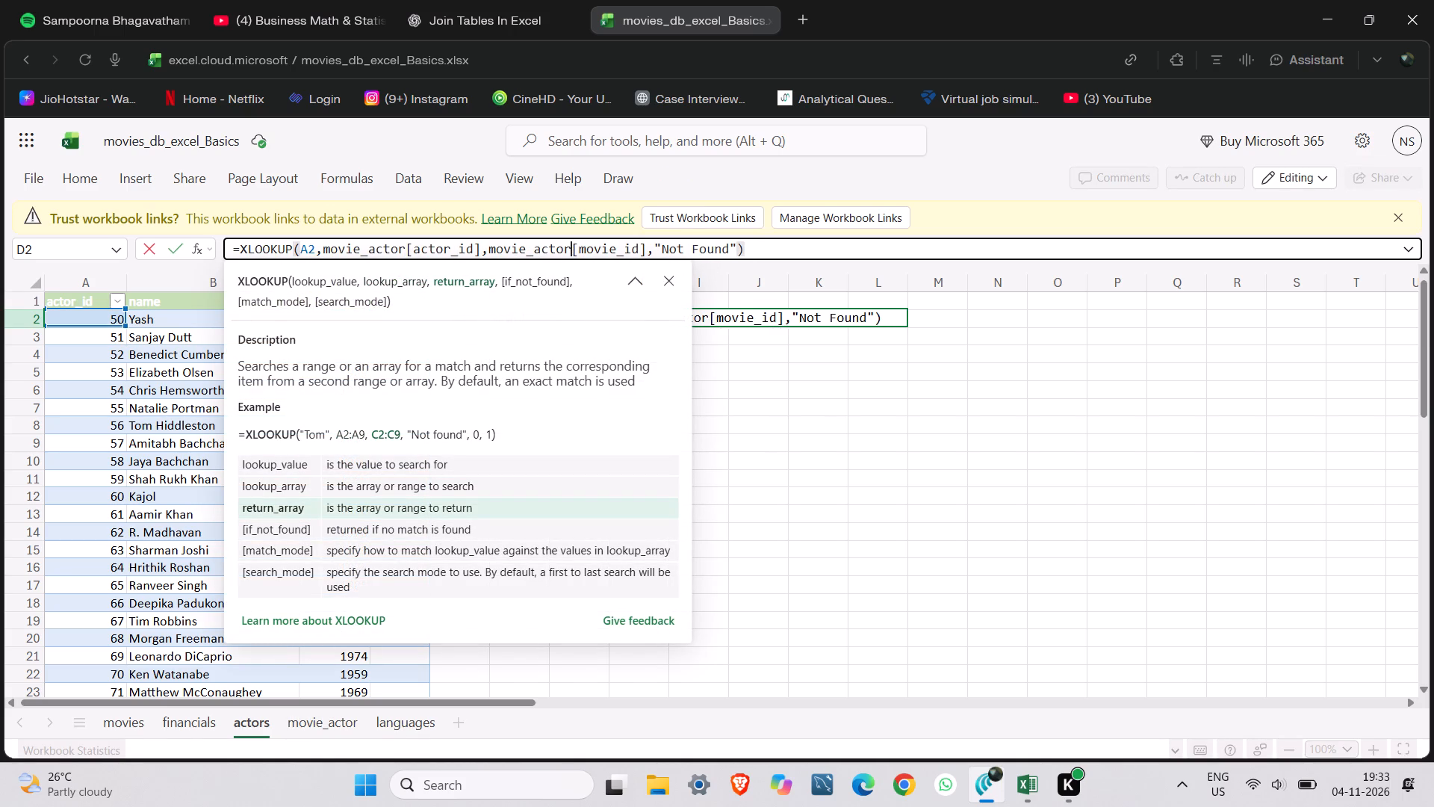
pyautogui.click(736, 316)
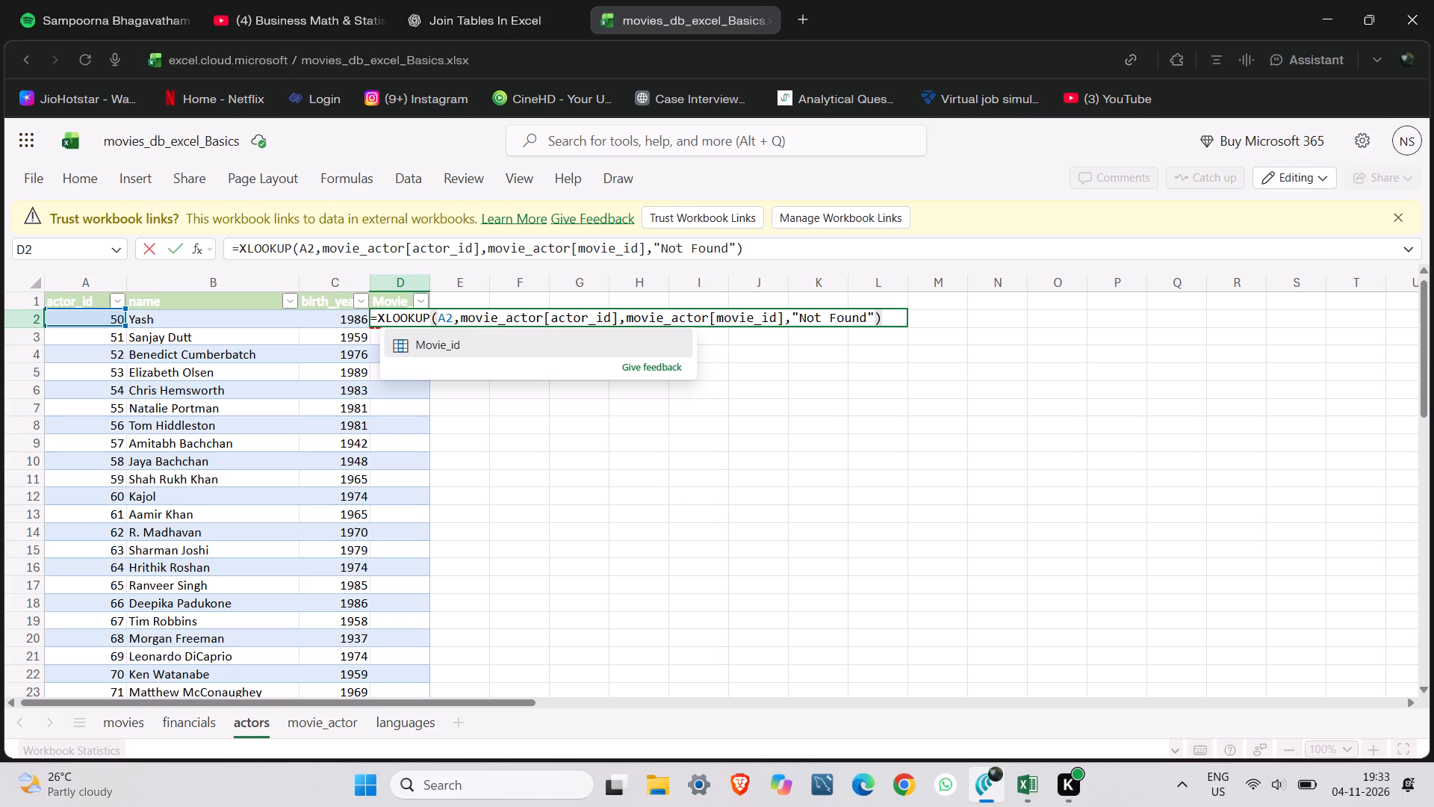
pyautogui.hotkey('ctrl', 'Return')
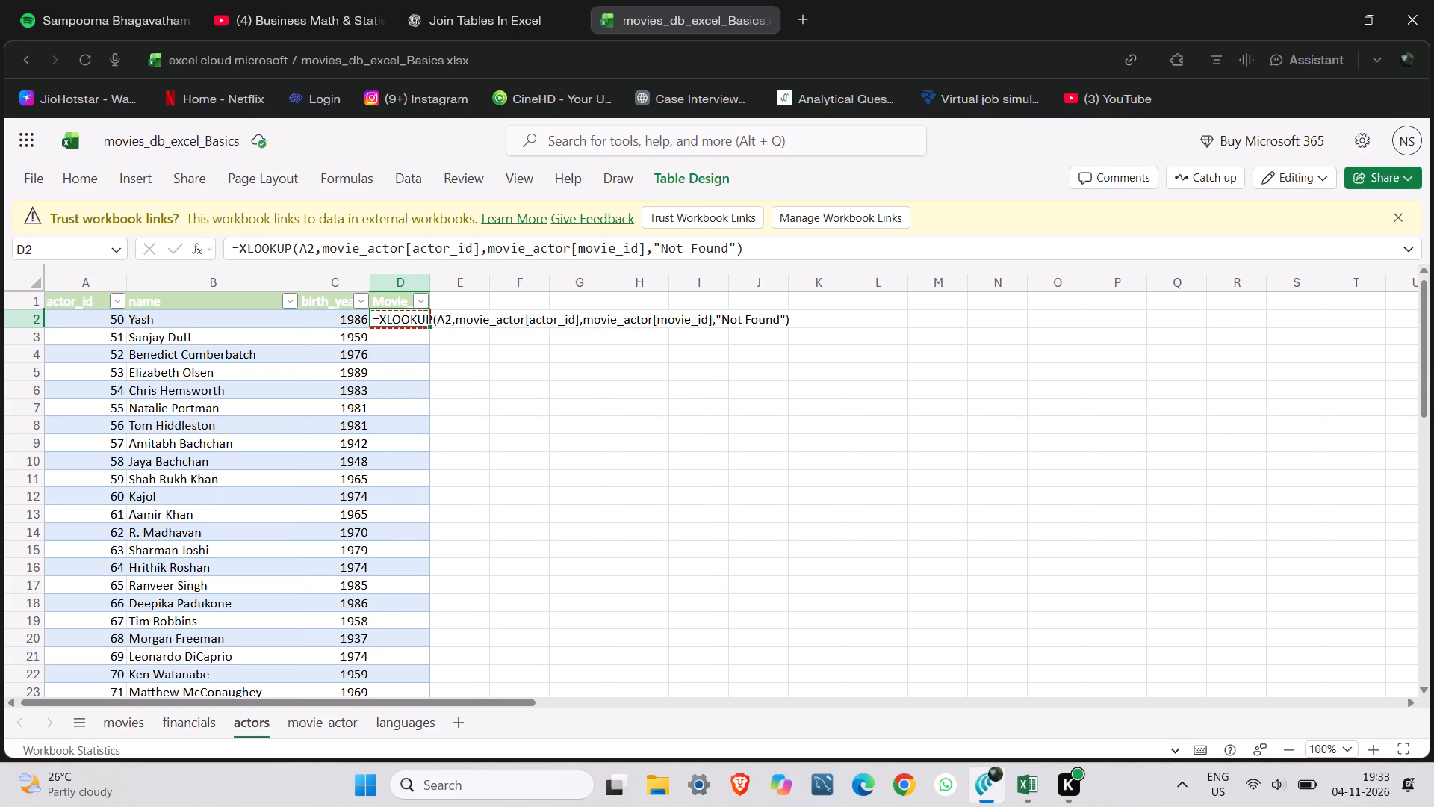
# Compare with the movie_actor sheet and recheck the table and column references in the Movie_id formula in D2 of actors.
pyautogui.click(351, 722)
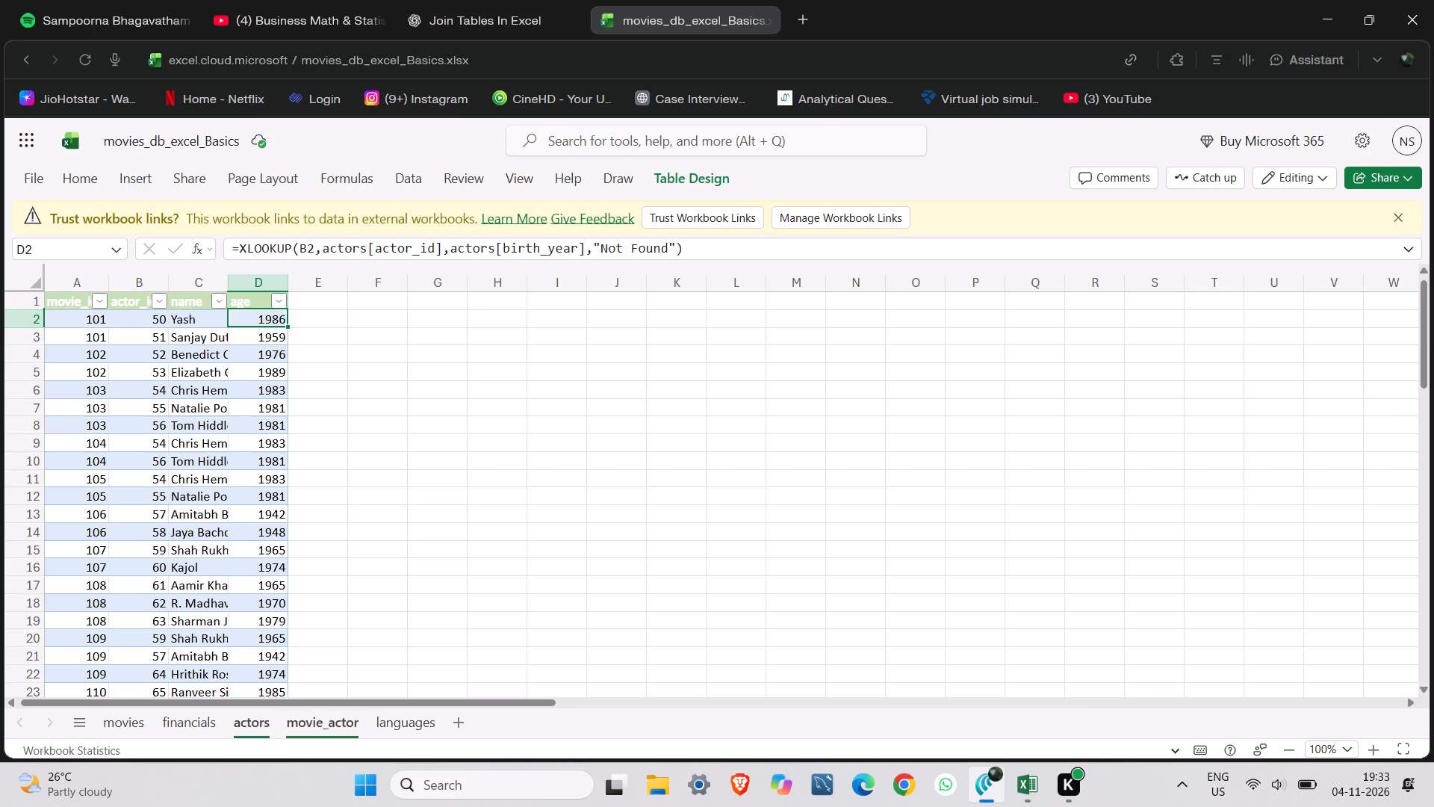
pyautogui.click(249, 714)
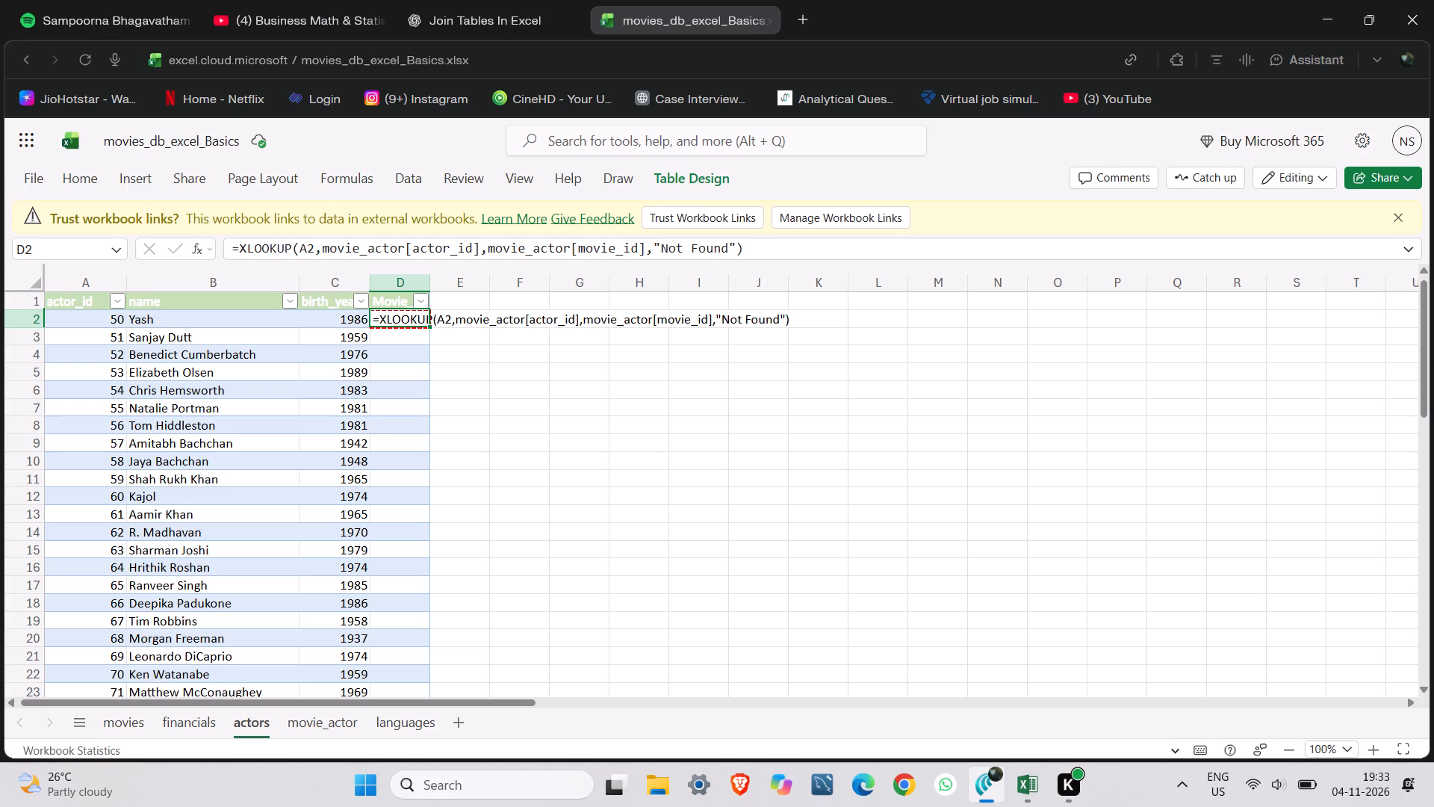
pyautogui.click(447, 327)
pyautogui.click(447, 321)
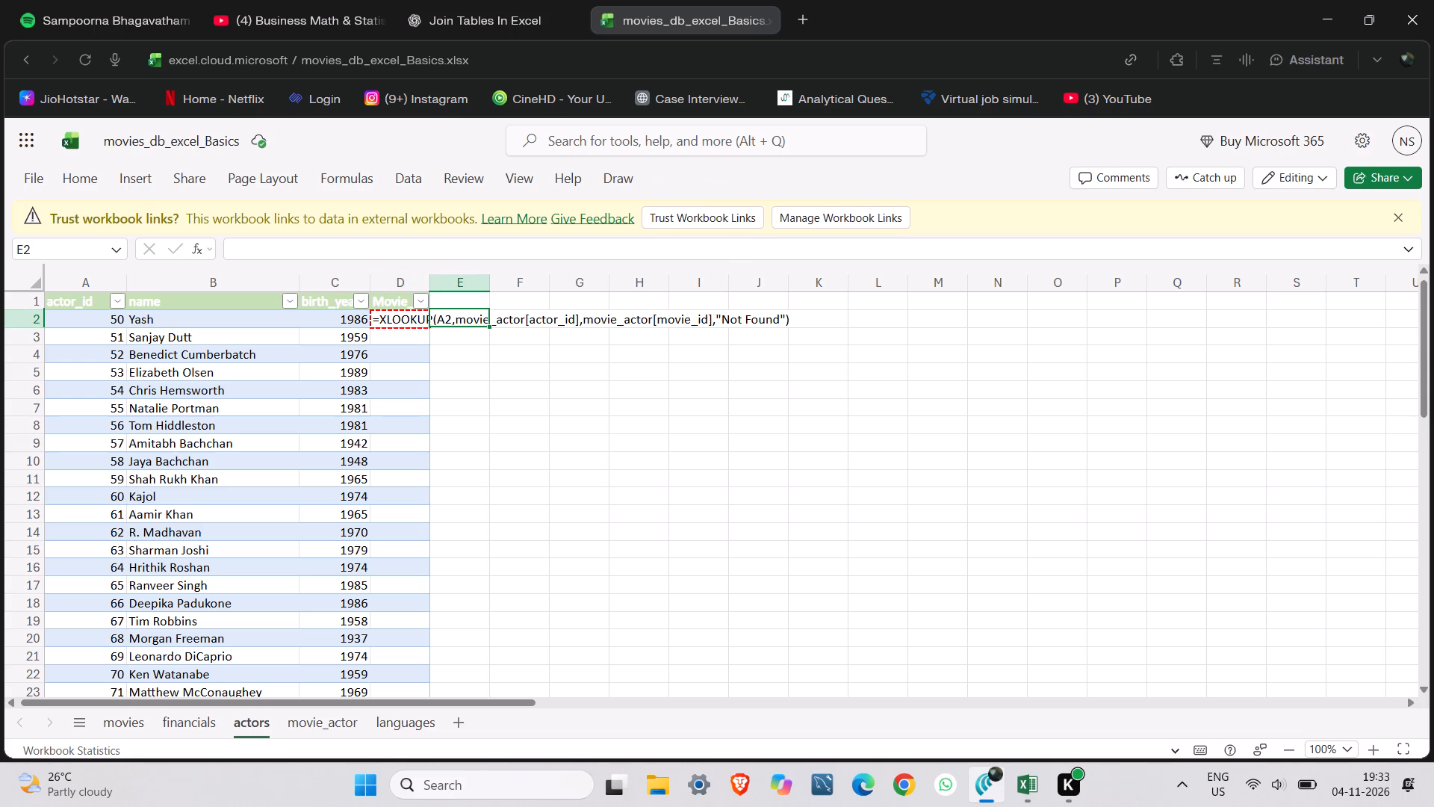
pyautogui.click(462, 326)
pyautogui.click(412, 319)
pyautogui.click(406, 319)
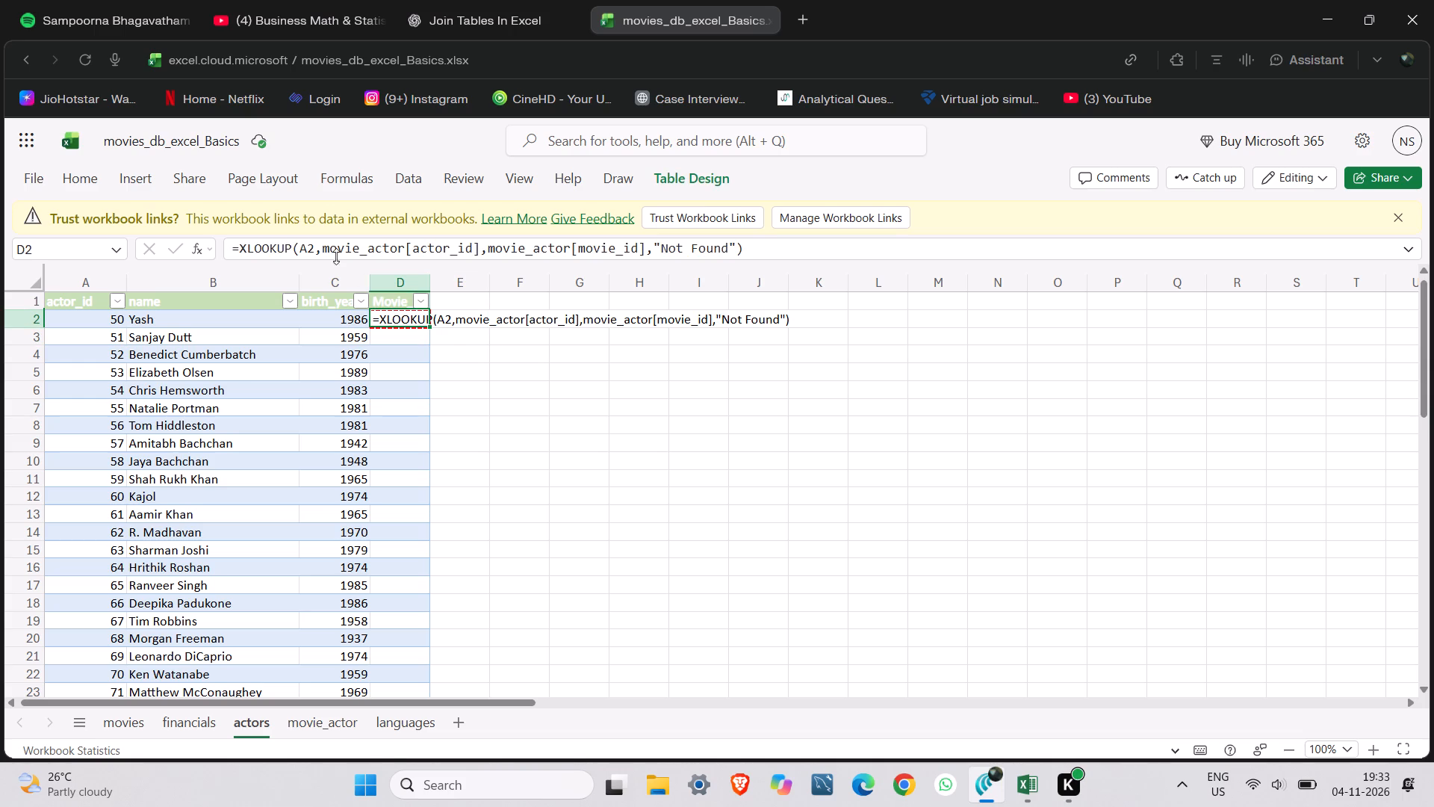
pyautogui.click(310, 247)
pyautogui.click(323, 249)
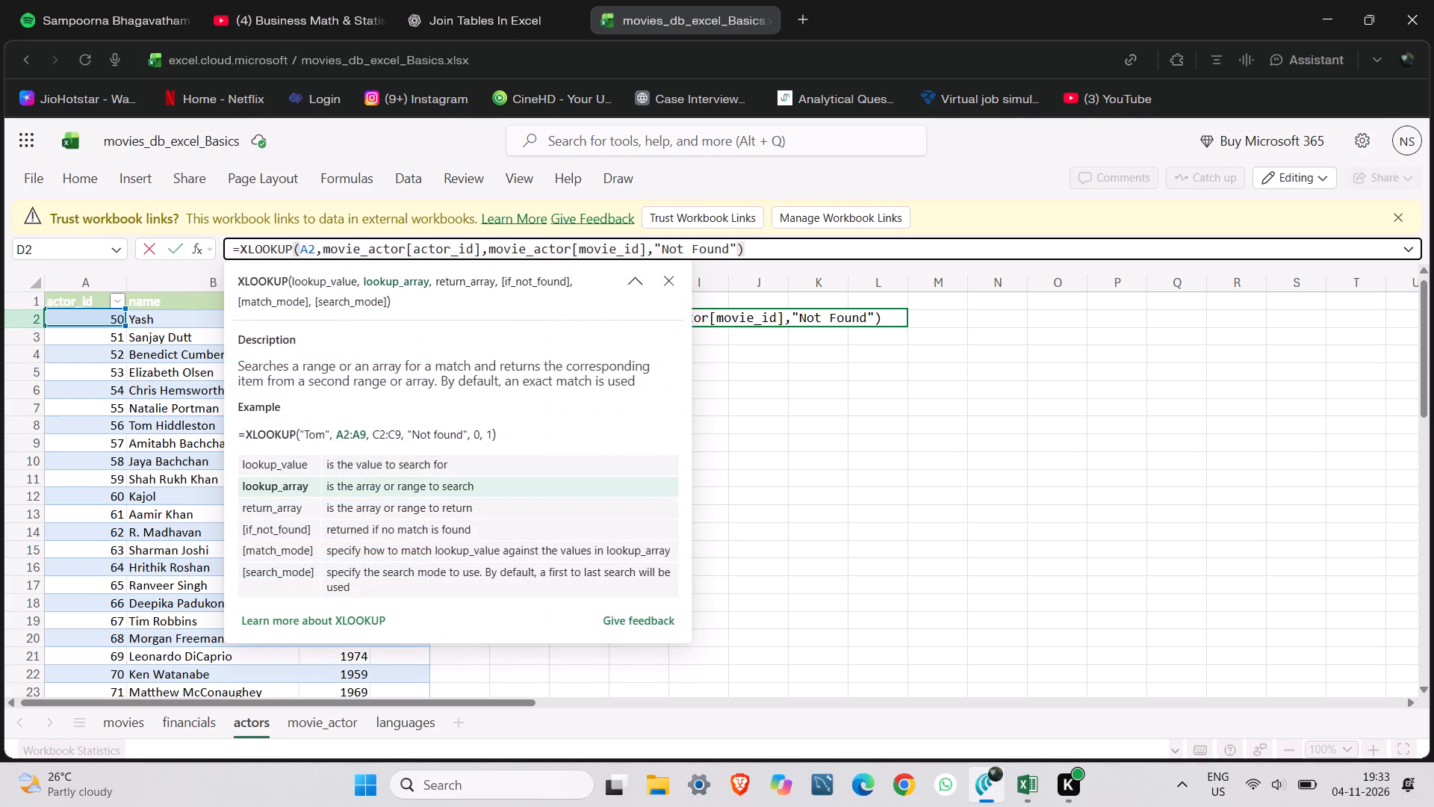
pyautogui.click(338, 256)
pyautogui.click(367, 256)
pyautogui.tripleClick(394, 254)
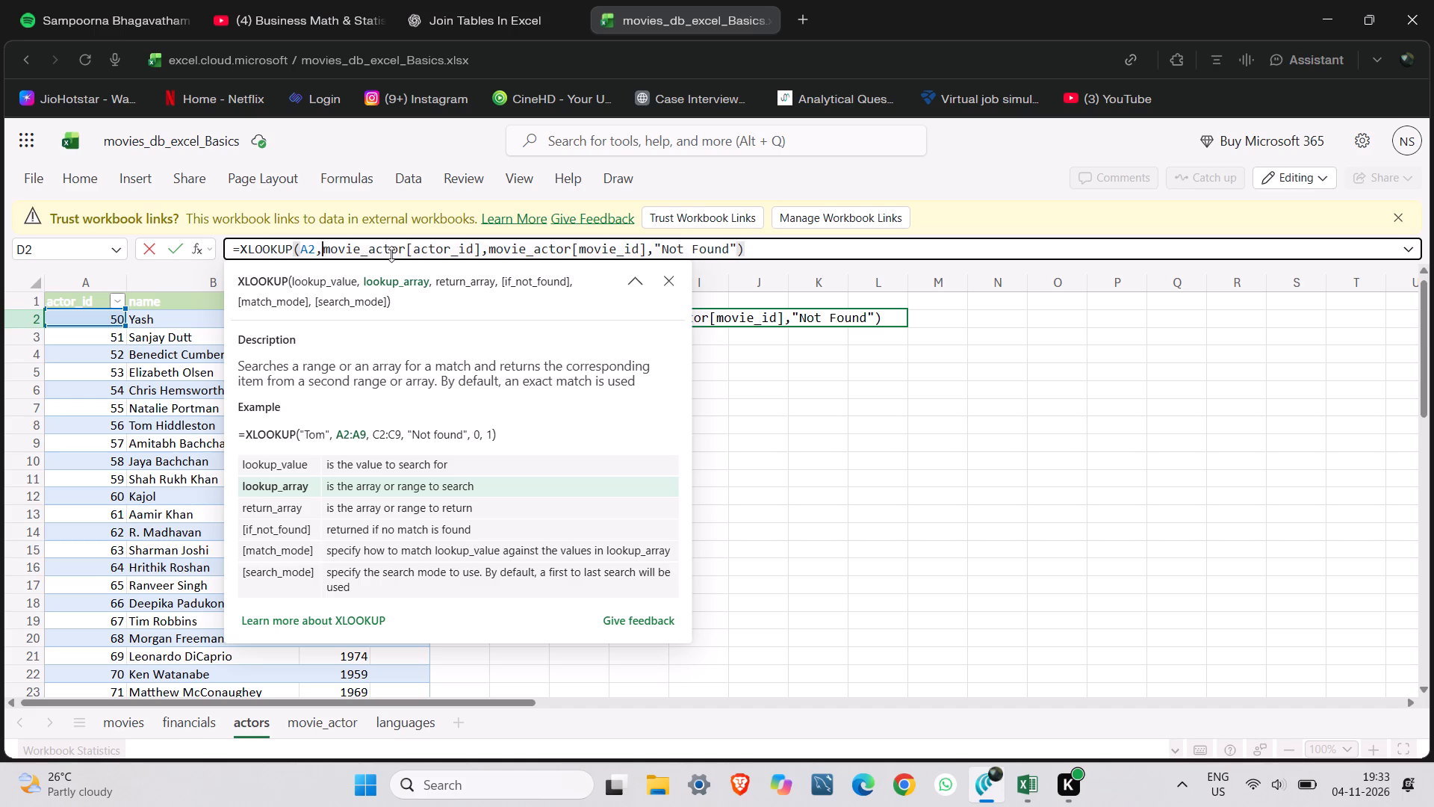
pyautogui.click(394, 247)
pyautogui.click(777, 251)
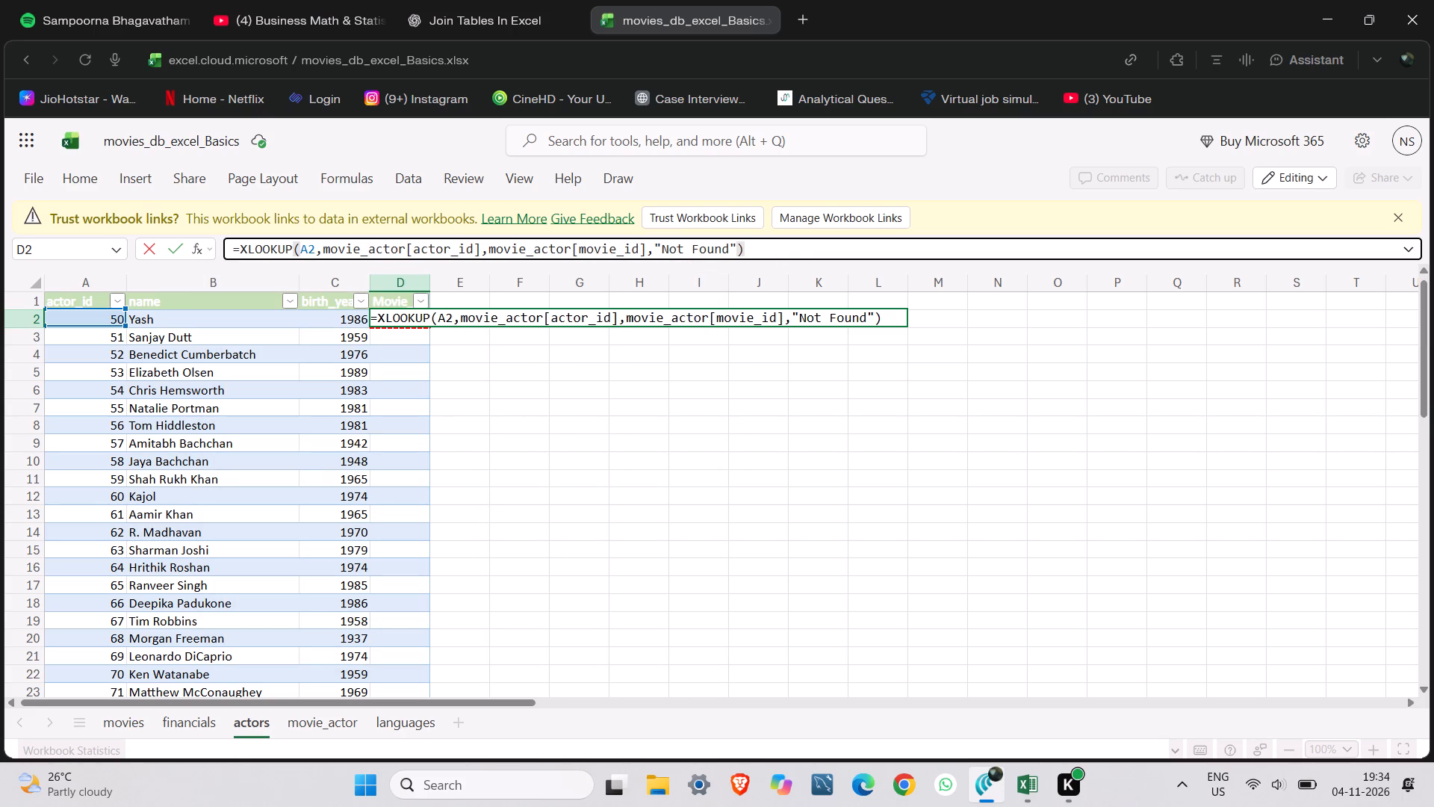
pyautogui.hotkey('ctrl', 'Return')
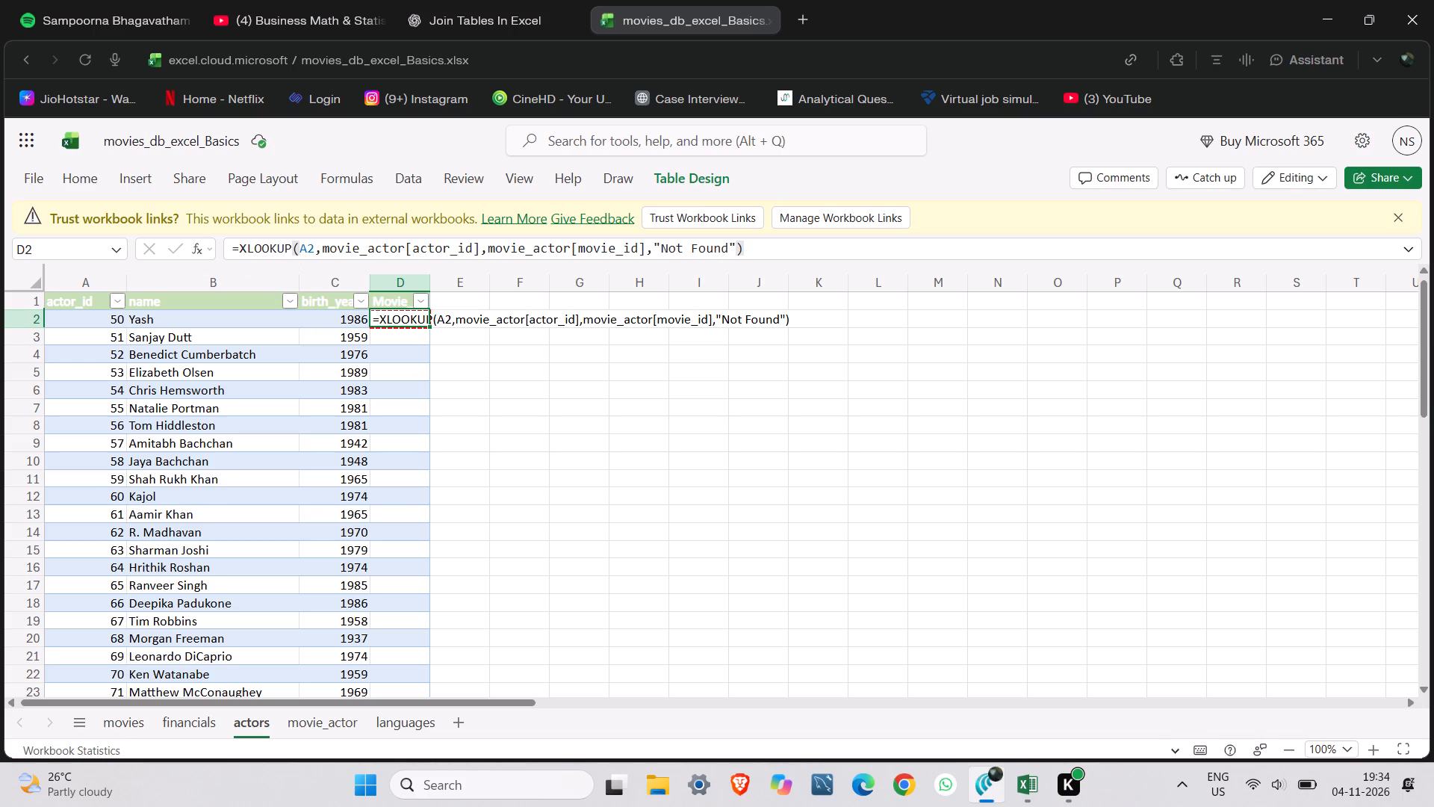
# Capture a screenshot of the actors sheet area showing D2's XLOOKUP formula and the sheet names.
pyautogui.press('shift+super+s')
pyautogui.moveTo(0, 132); pyautogui.dragTo(1073, 729)
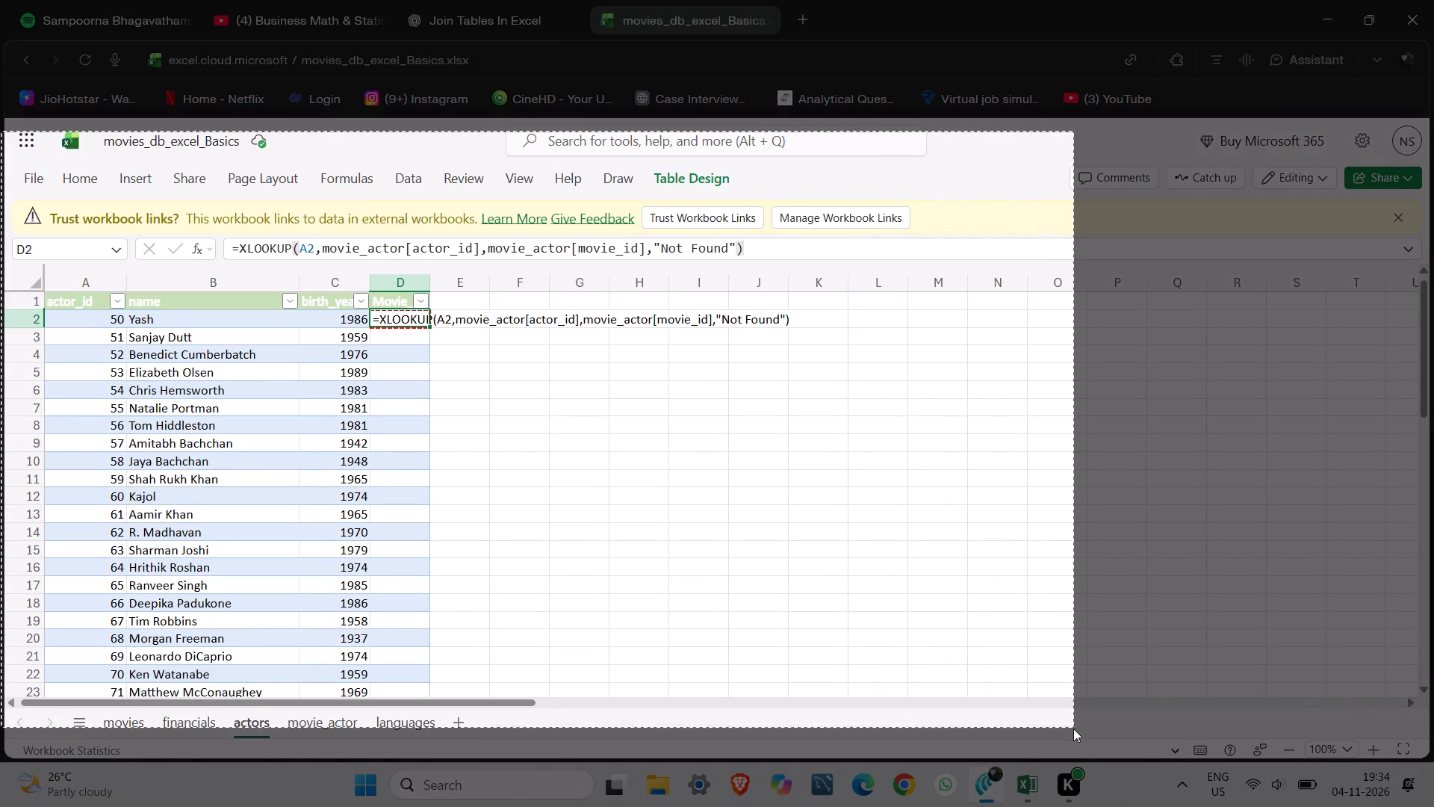
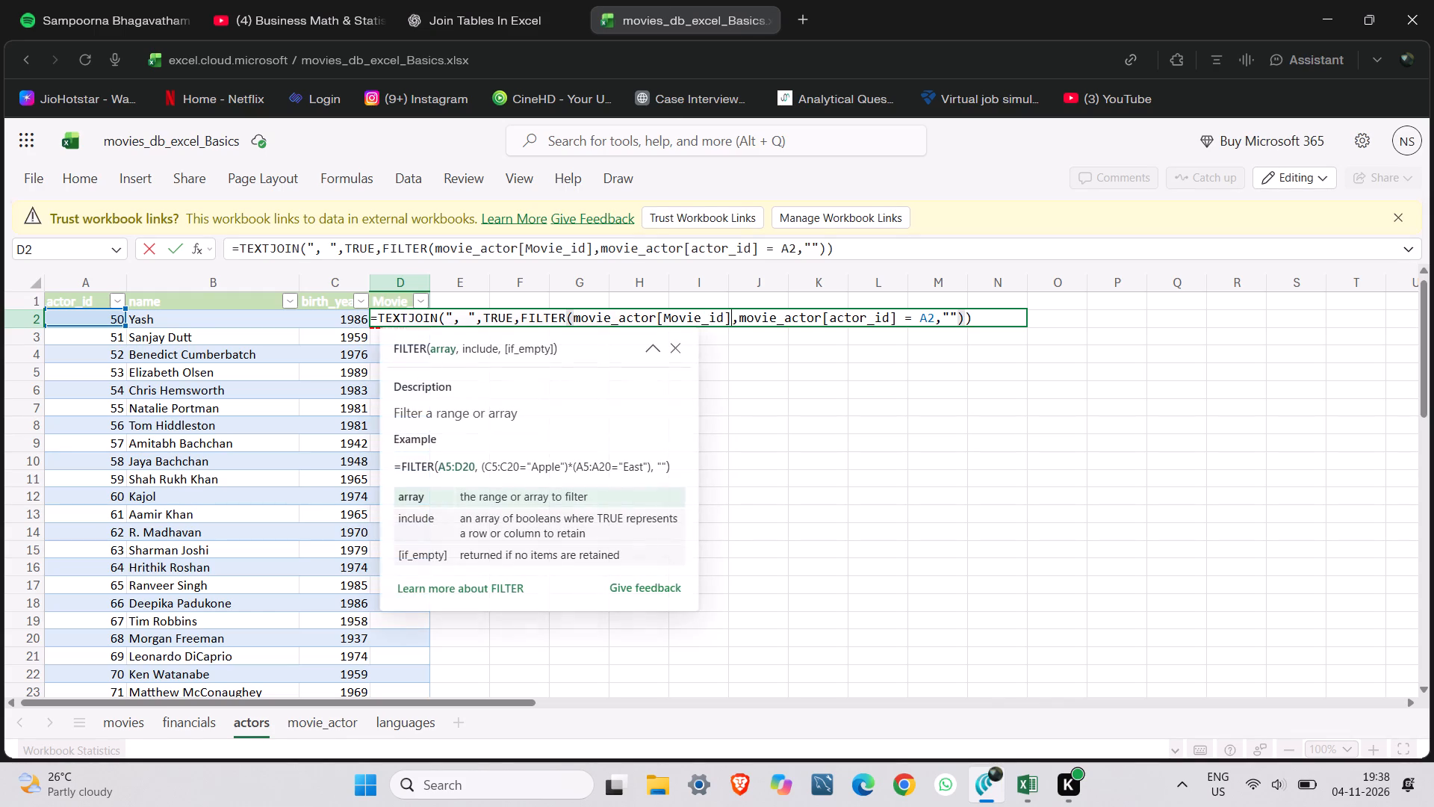
pyautogui.press('BackSpace')
pyautogui.press('BackSpace')
pyautogui.press('BackSpace')
pyautogui.press('BackSpace')
pyautogui.press('BackSpace')
pyautogui.press('BackSpace')
pyautogui.press('BackSpace')
pyautogui.press('BackSpace')
pyautogui.press('BackSpace')
pyautogui.press('BackSpace')
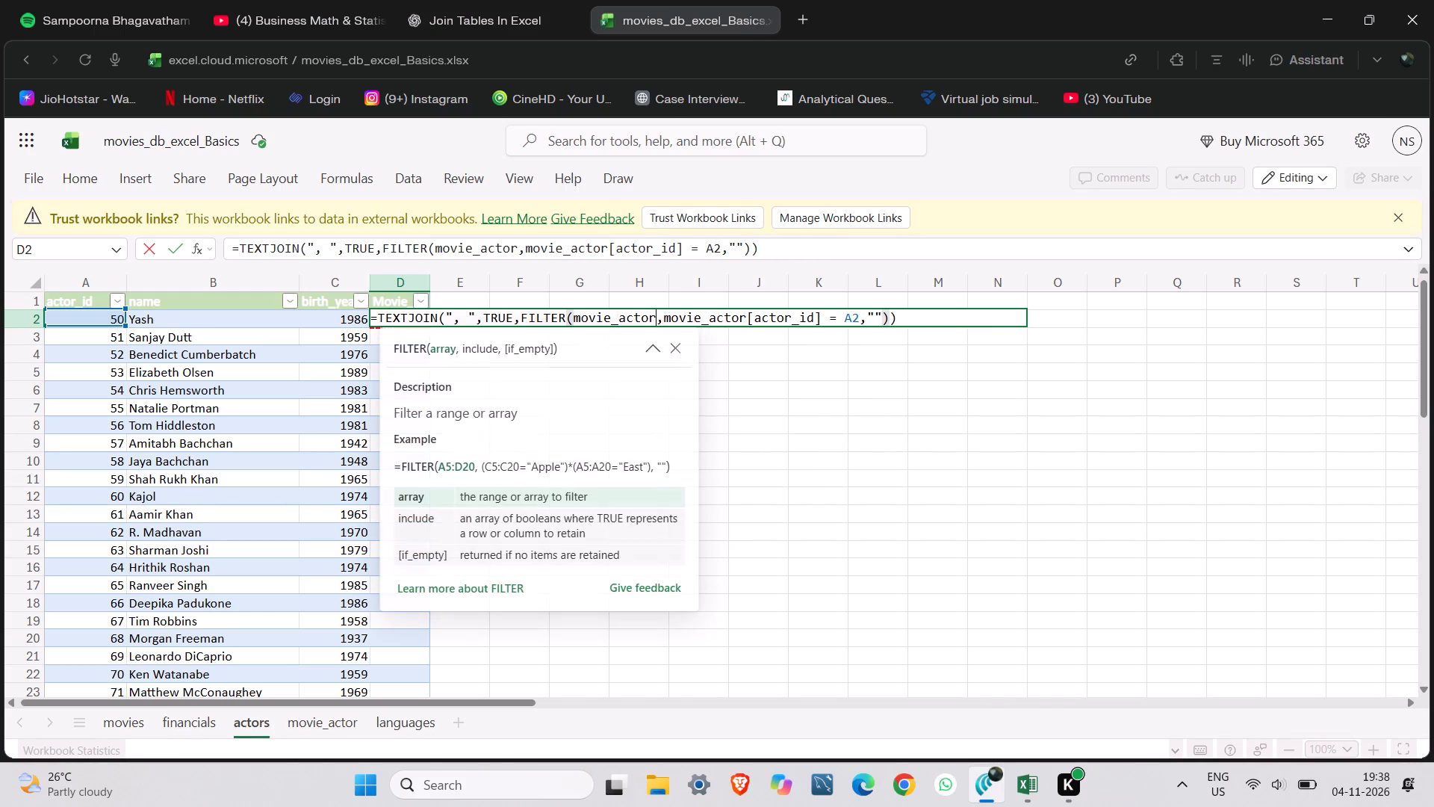
# Complete the FILTER array argument in D2 as the absolute sheet range movie_actor!$A$2:$A$1000.
pyautogui.hotkey('shift', '!')
pyautogui.write('A2')
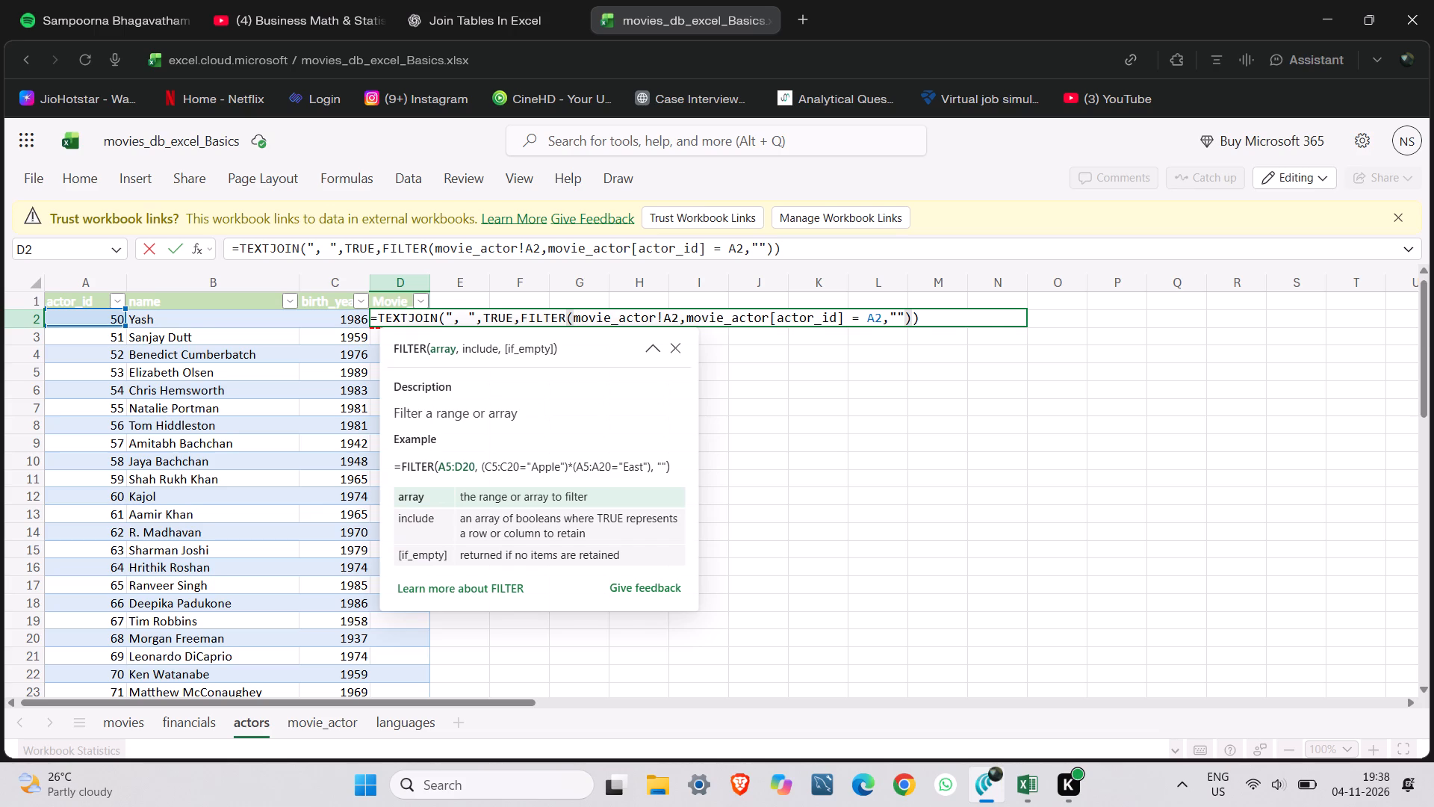
pyautogui.press('BackSpace')
pyautogui.press('BackSpace')
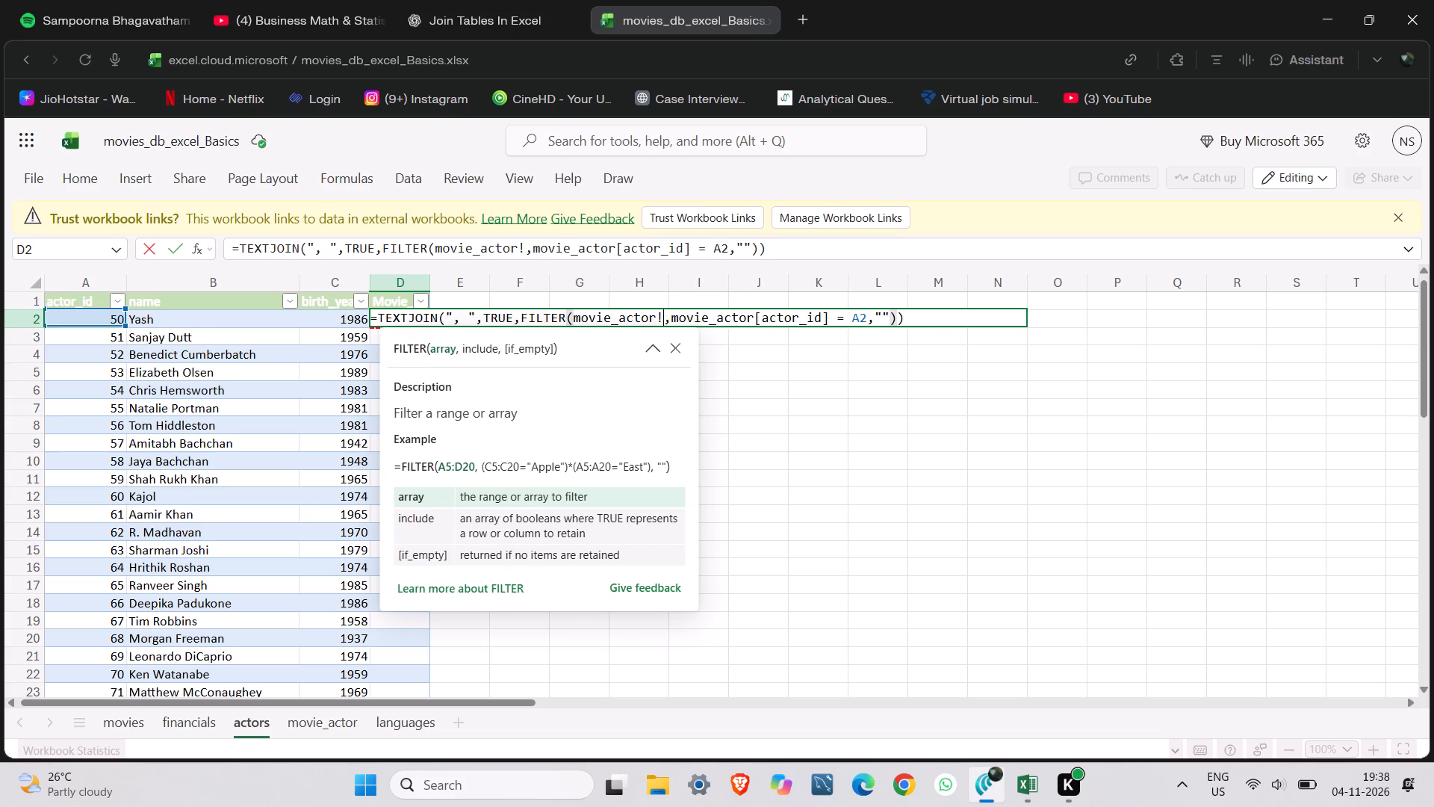
pyautogui.hotkey('shift', '$')
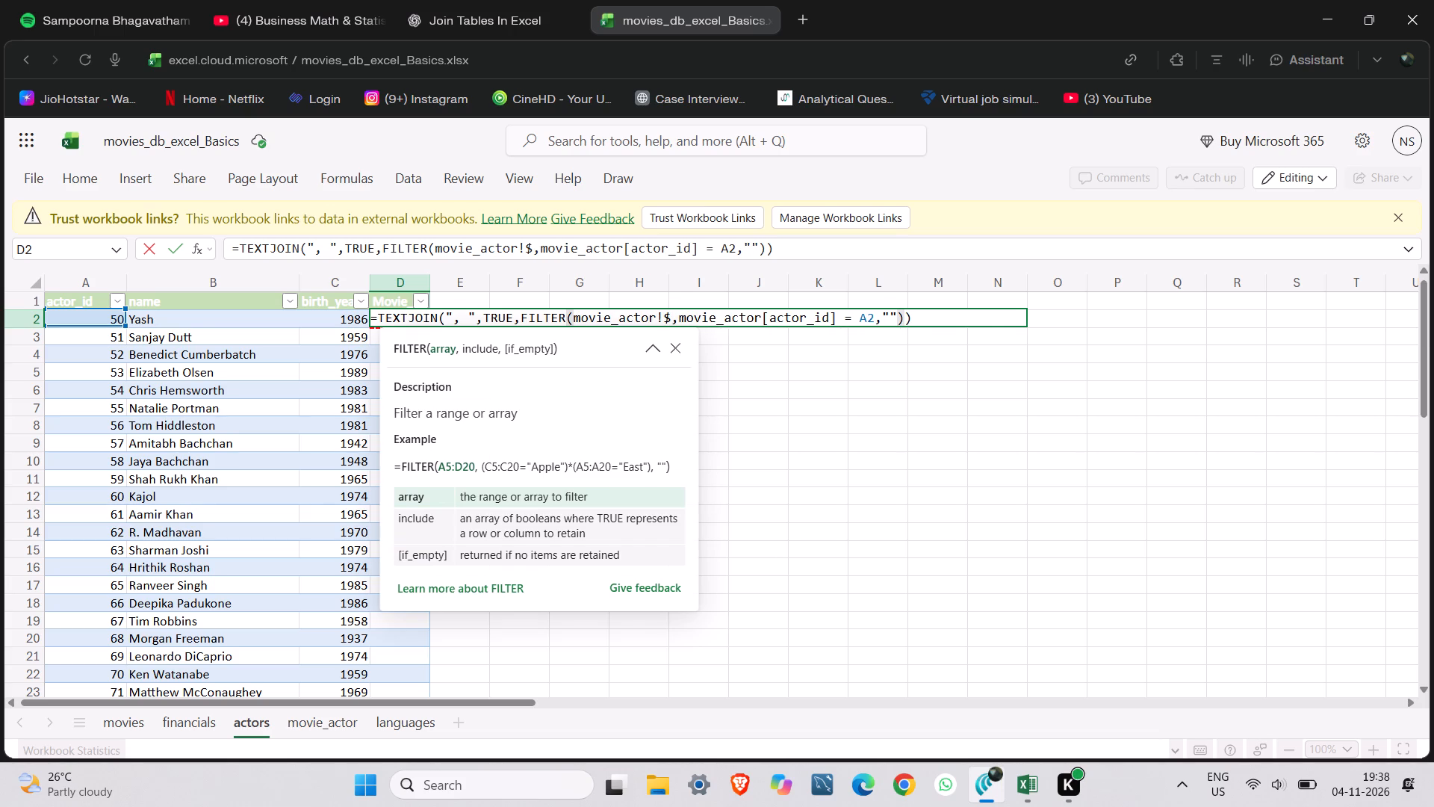
pyautogui.write('A2')
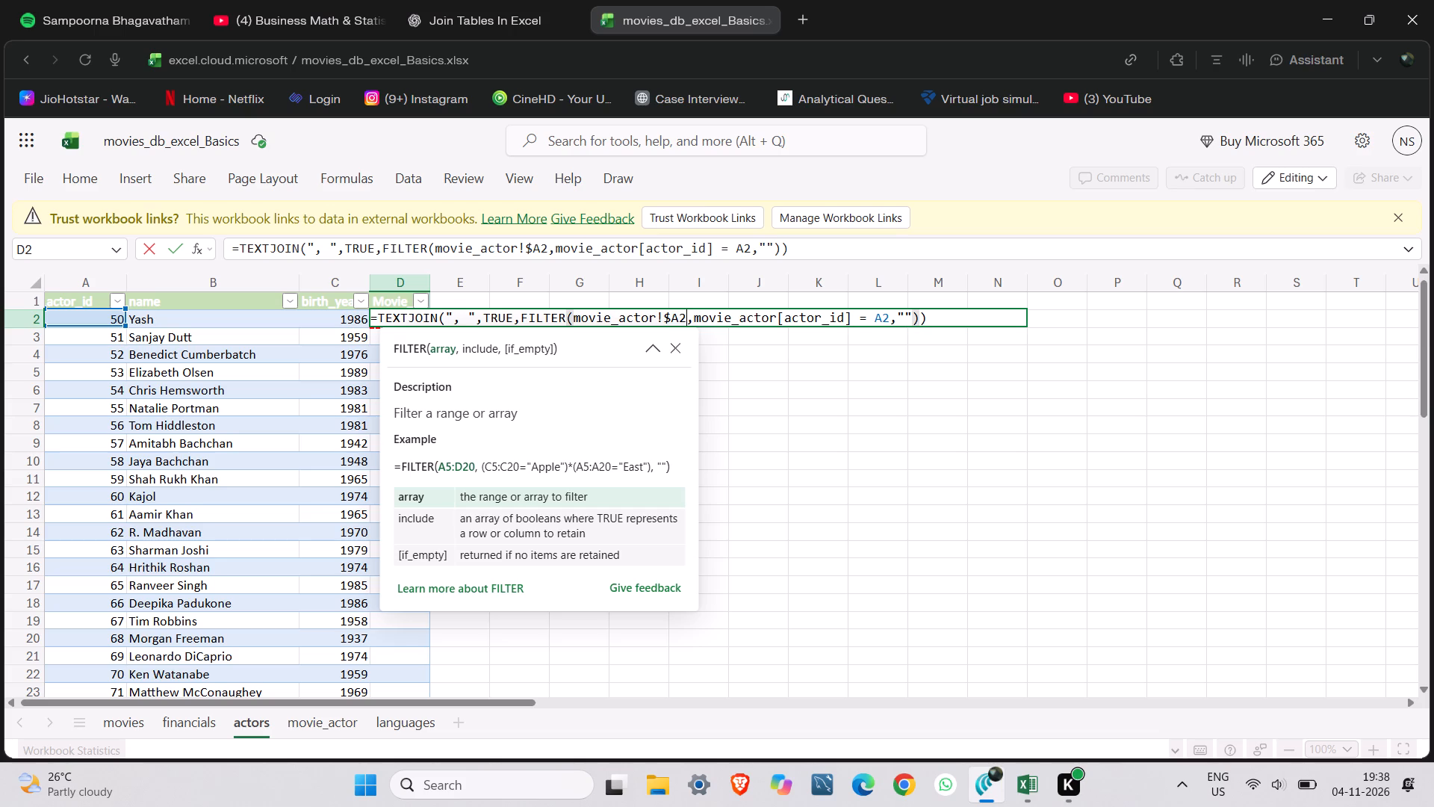
pyautogui.hotkey('shift', ':')
pyautogui.press('Left')
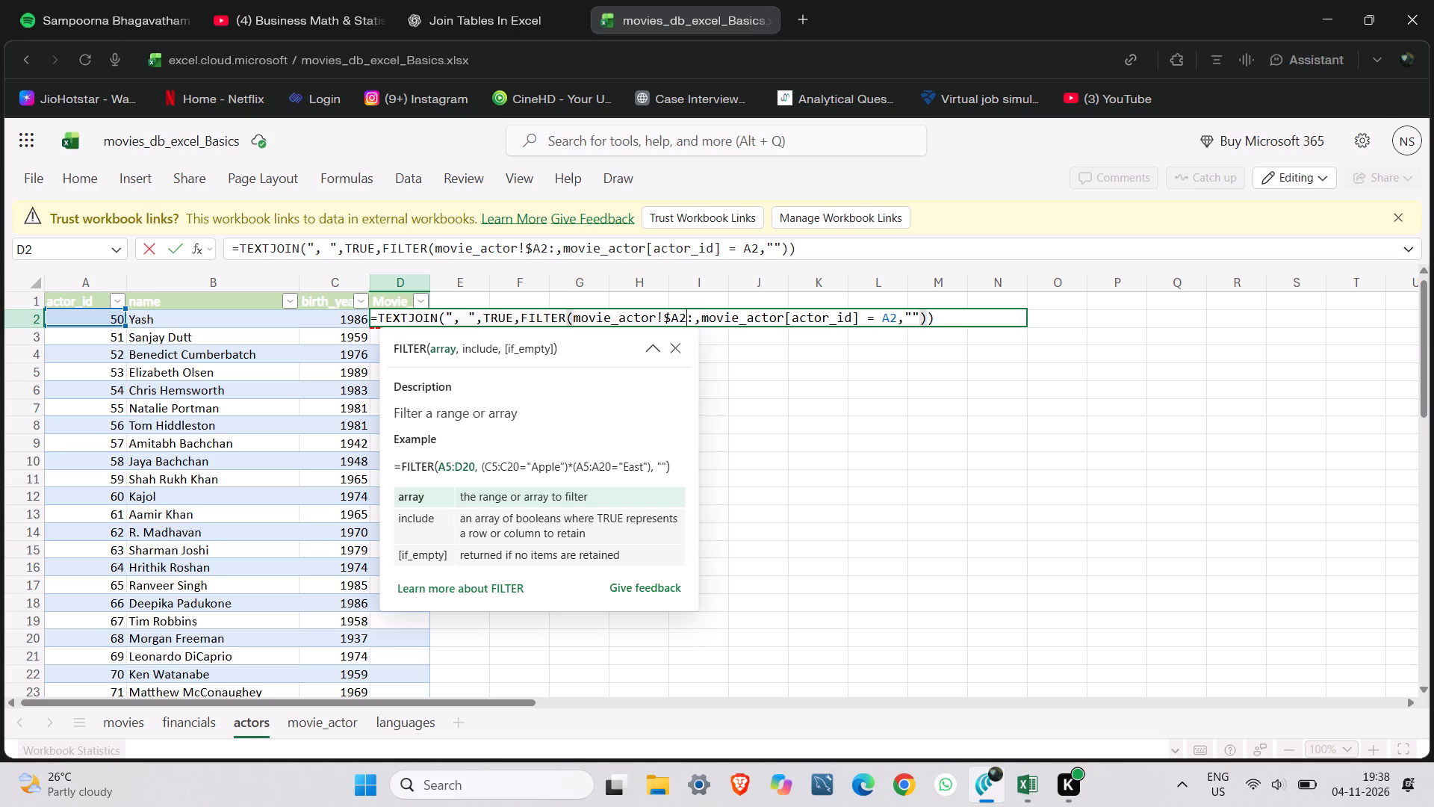
pyautogui.press('Left')
pyautogui.hotkey('shift', '$')
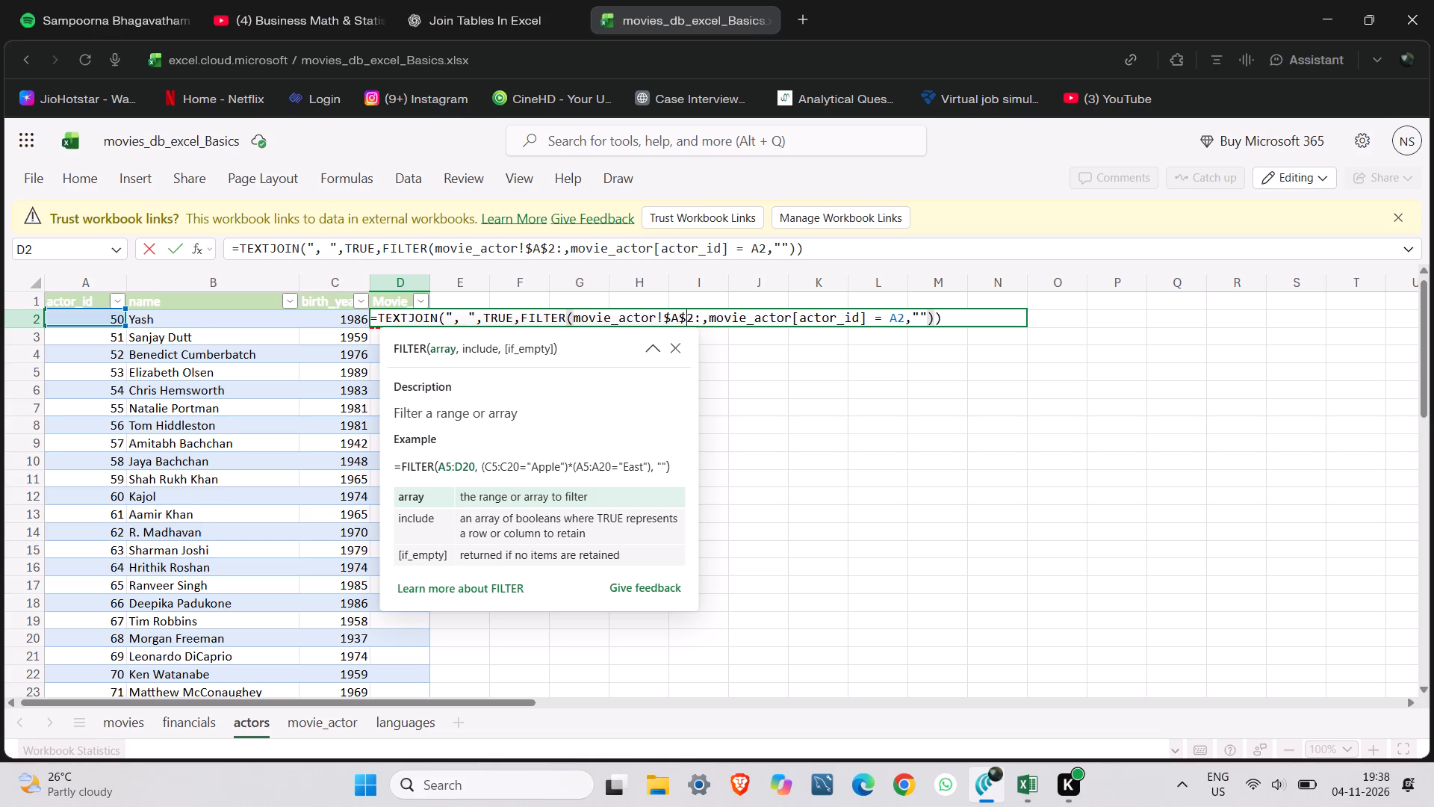
pyautogui.press('Right')
pyautogui.press('Right')
pyautogui.press('a')
pyautogui.press('BackSpace')
pyautogui.hotkey('shift', '$')
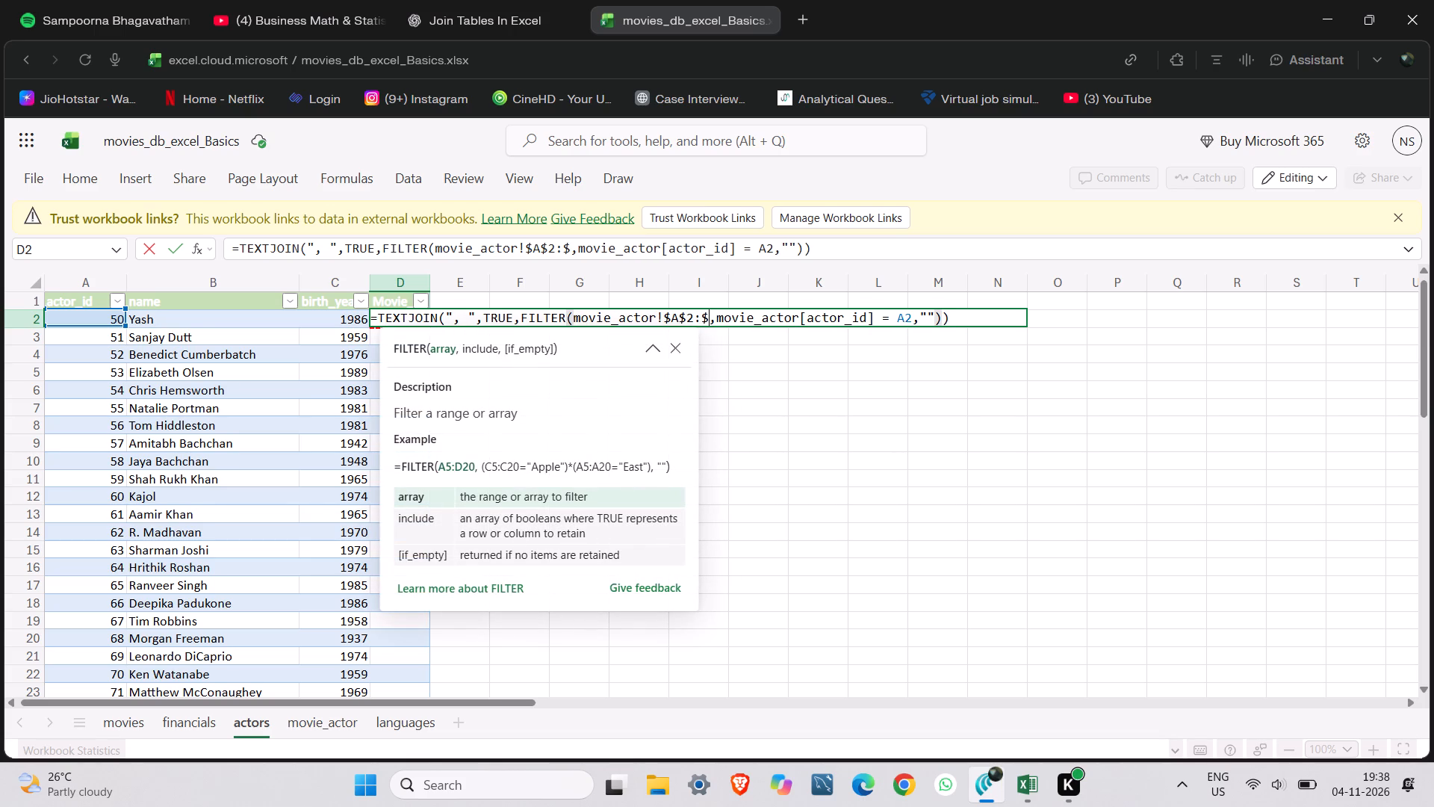
pyautogui.press('a')
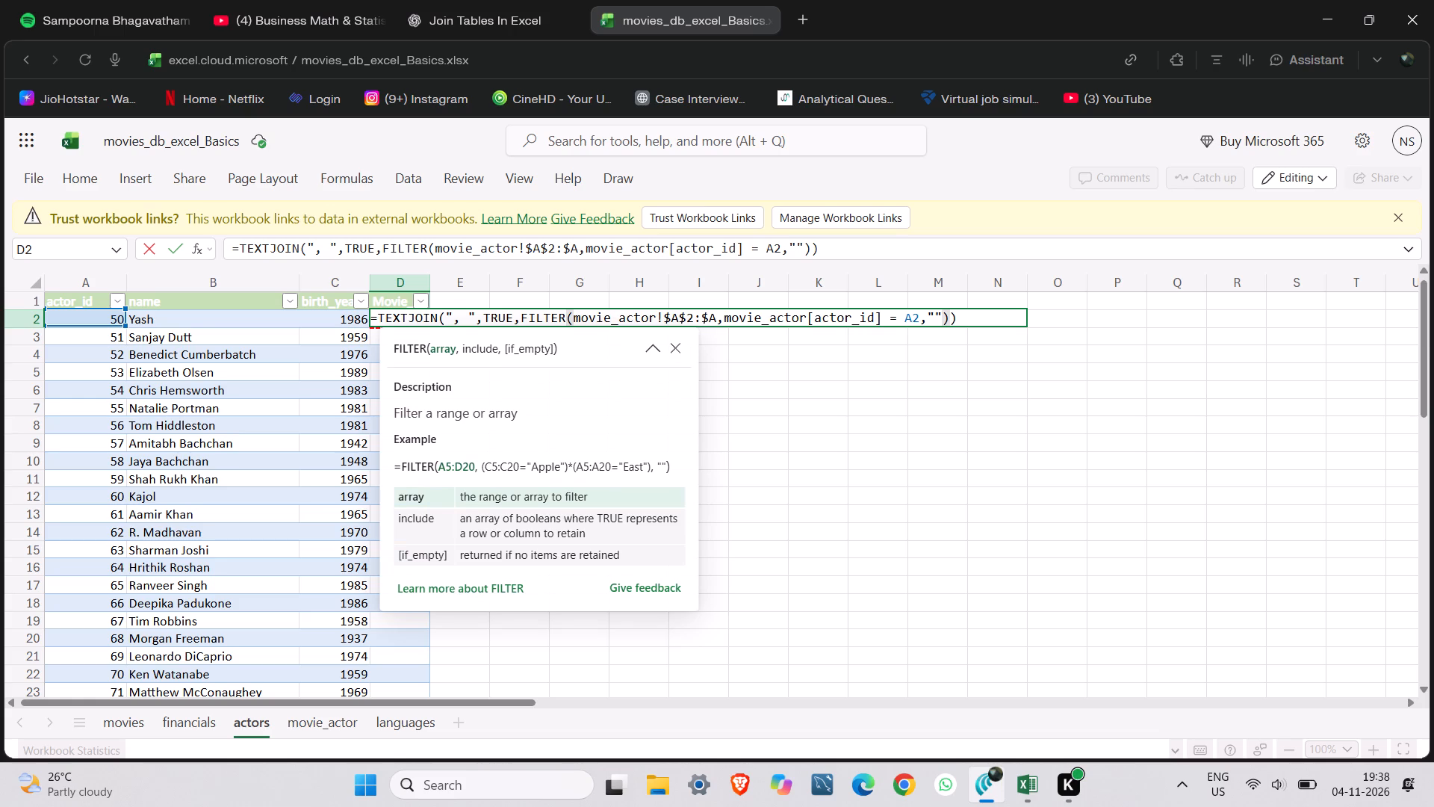
pyautogui.hotkey('shift', '$')
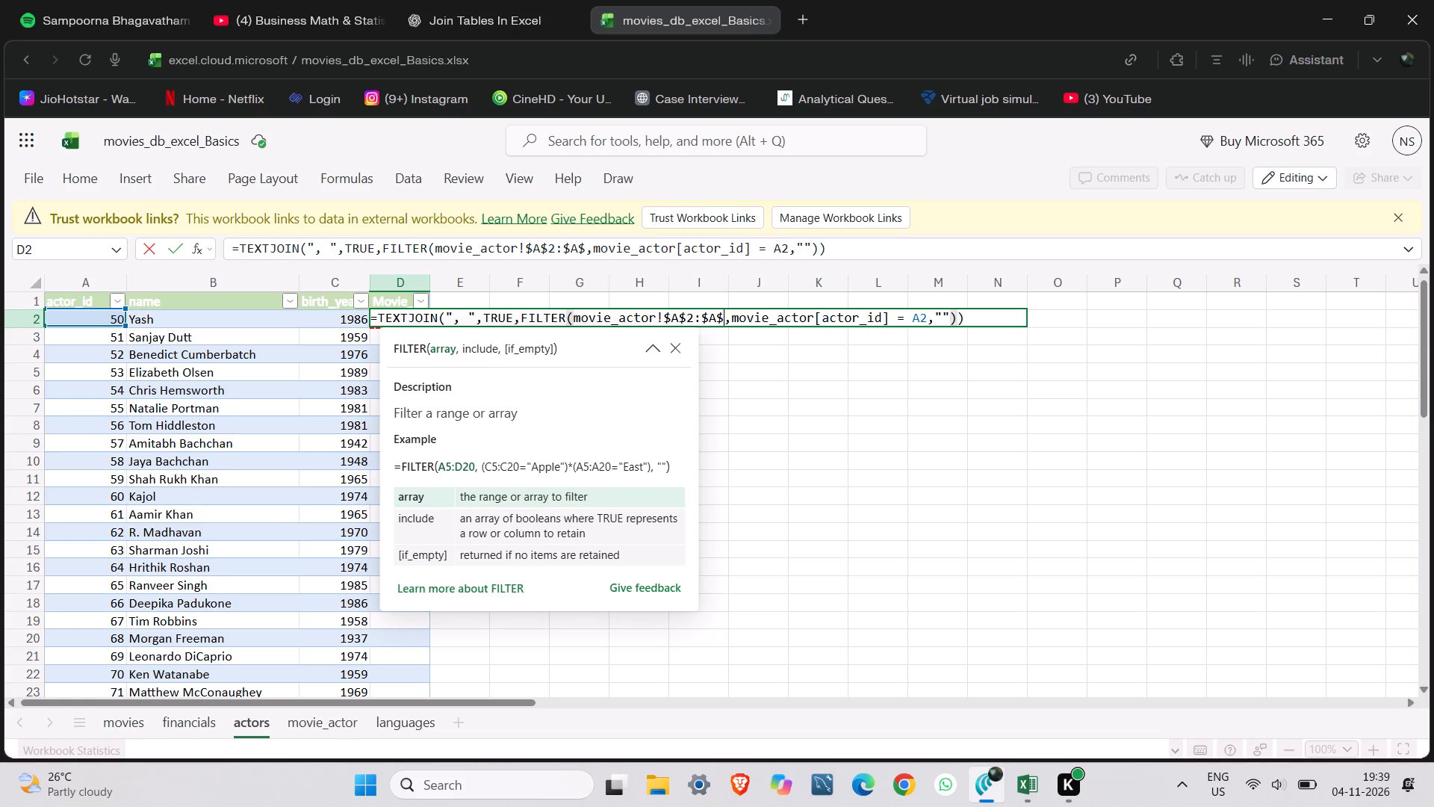
pyautogui.write('1000')
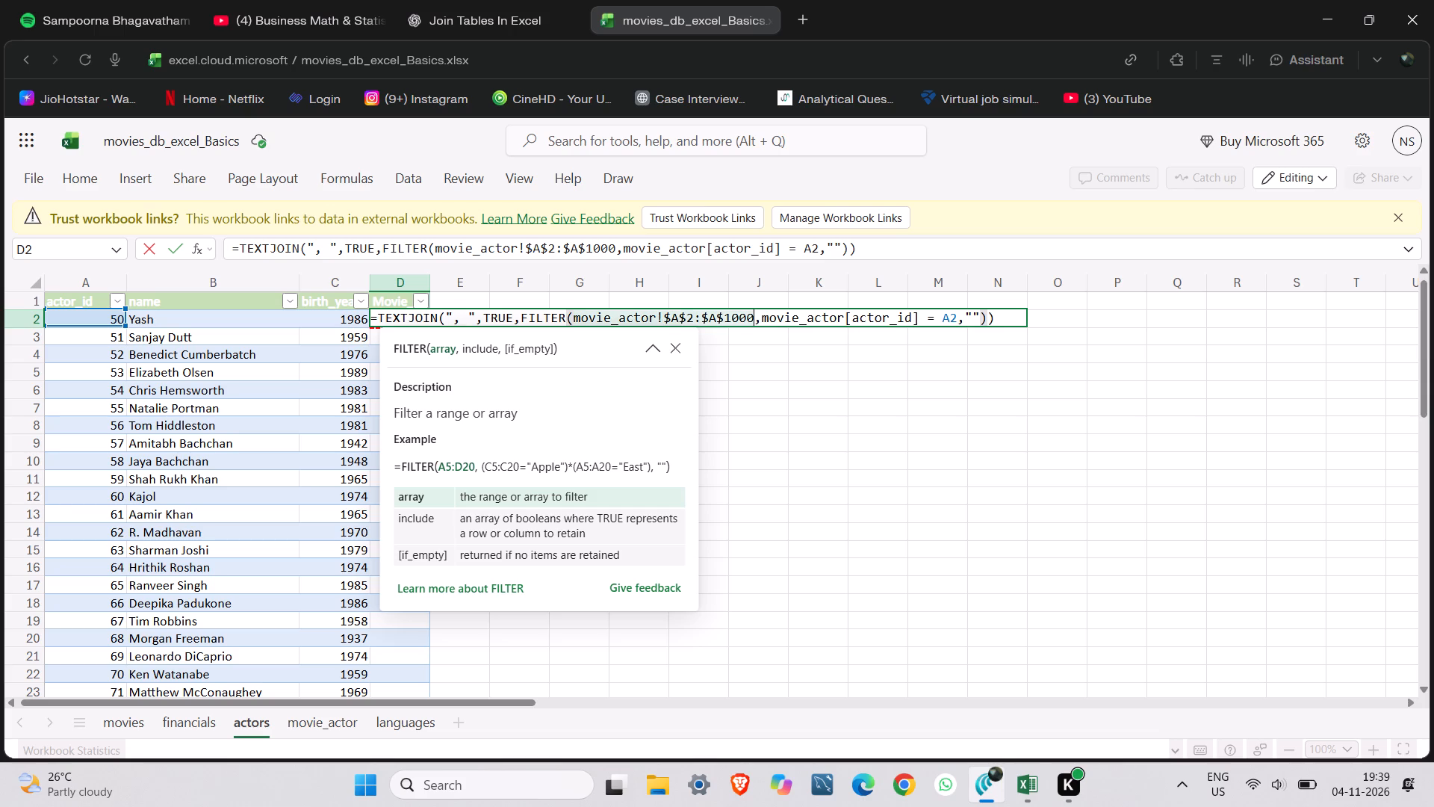
# Replace movie_actor[actor_id] in the FILTER include argument in D2 with the absolute sheet reference movie_actor!$B$2.
pyautogui.moveTo(919, 317); pyautogui.dragTo(870, 316)
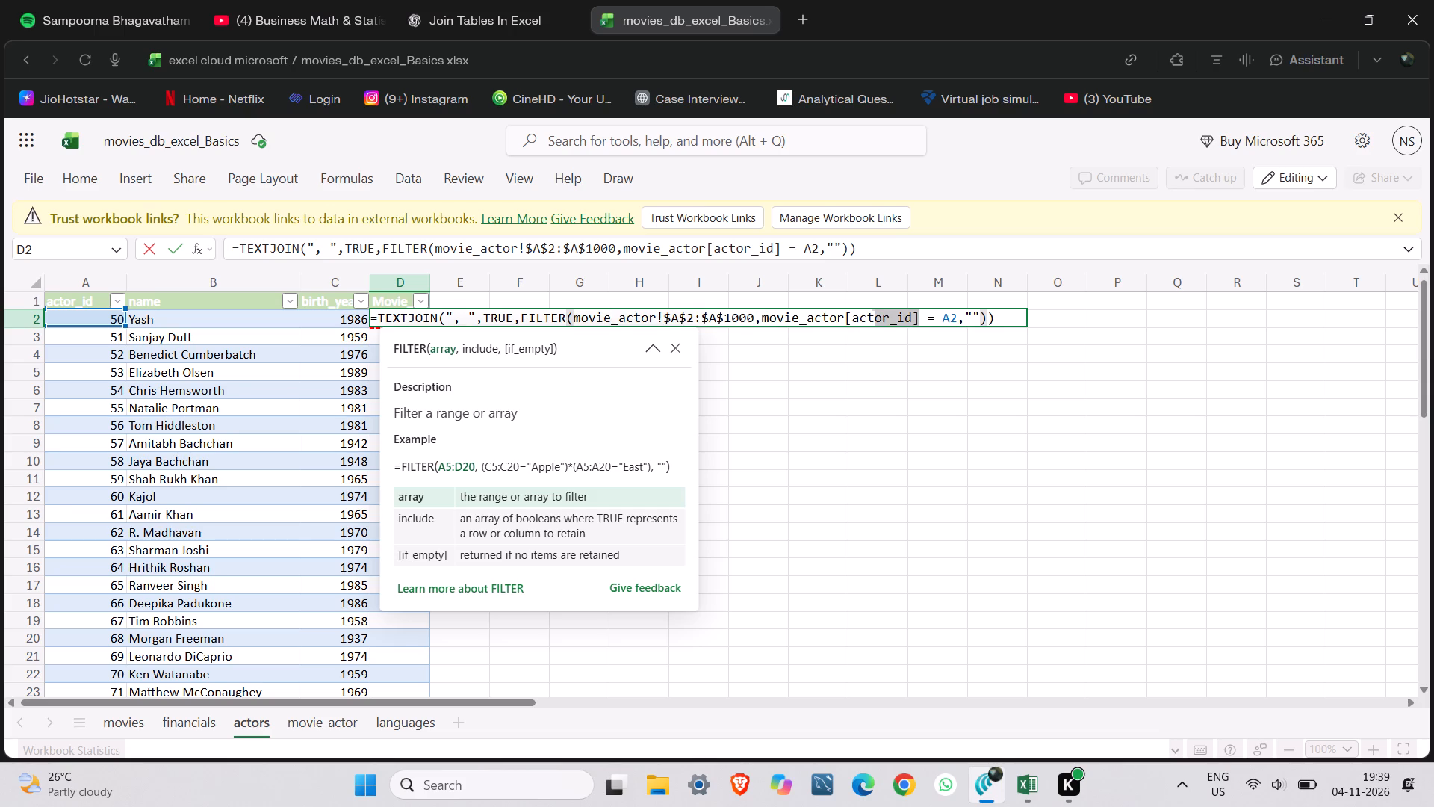
pyautogui.moveTo(870, 316); pyautogui.dragTo(843, 315)
pyautogui.press('BackSpace')
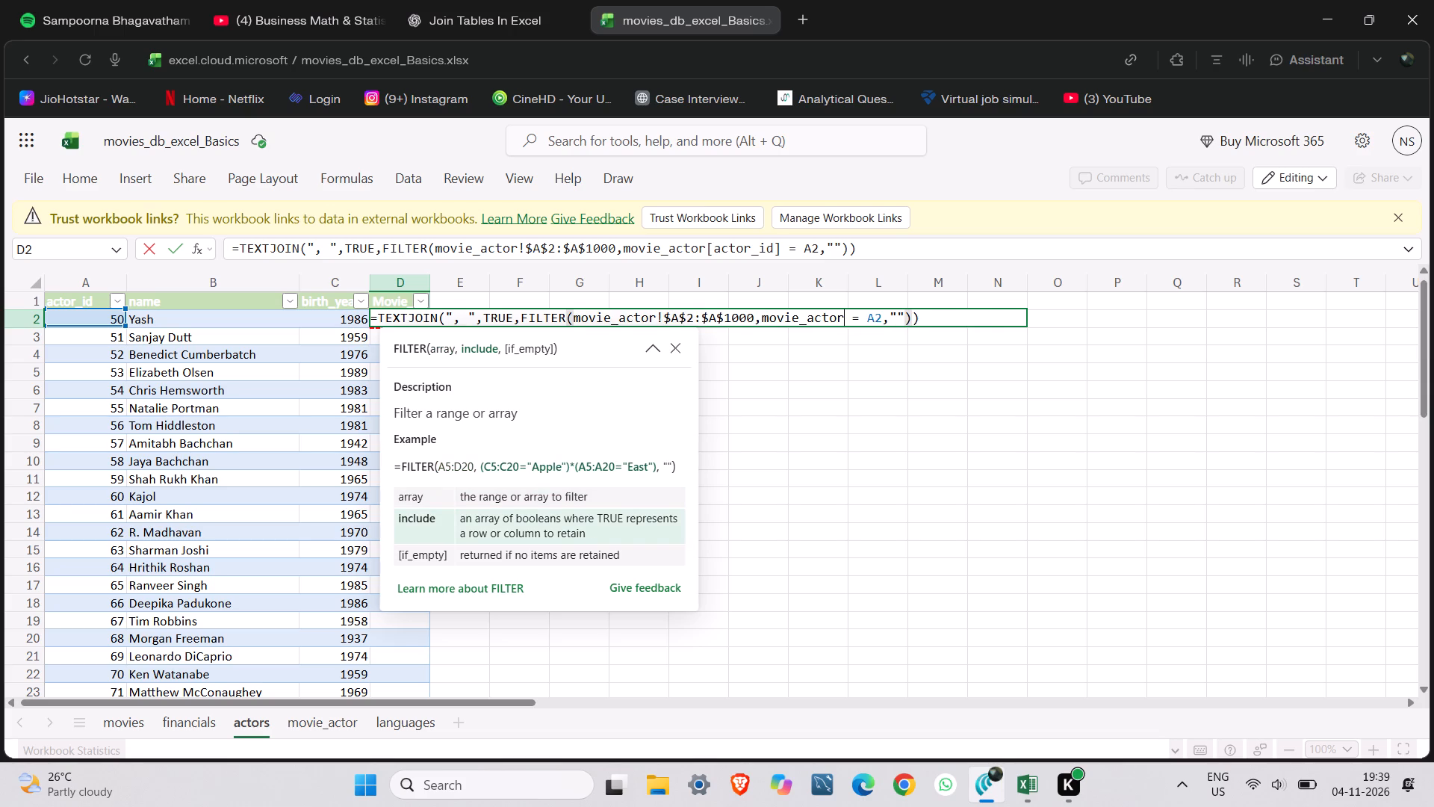
pyautogui.hotkey('shift', '!')
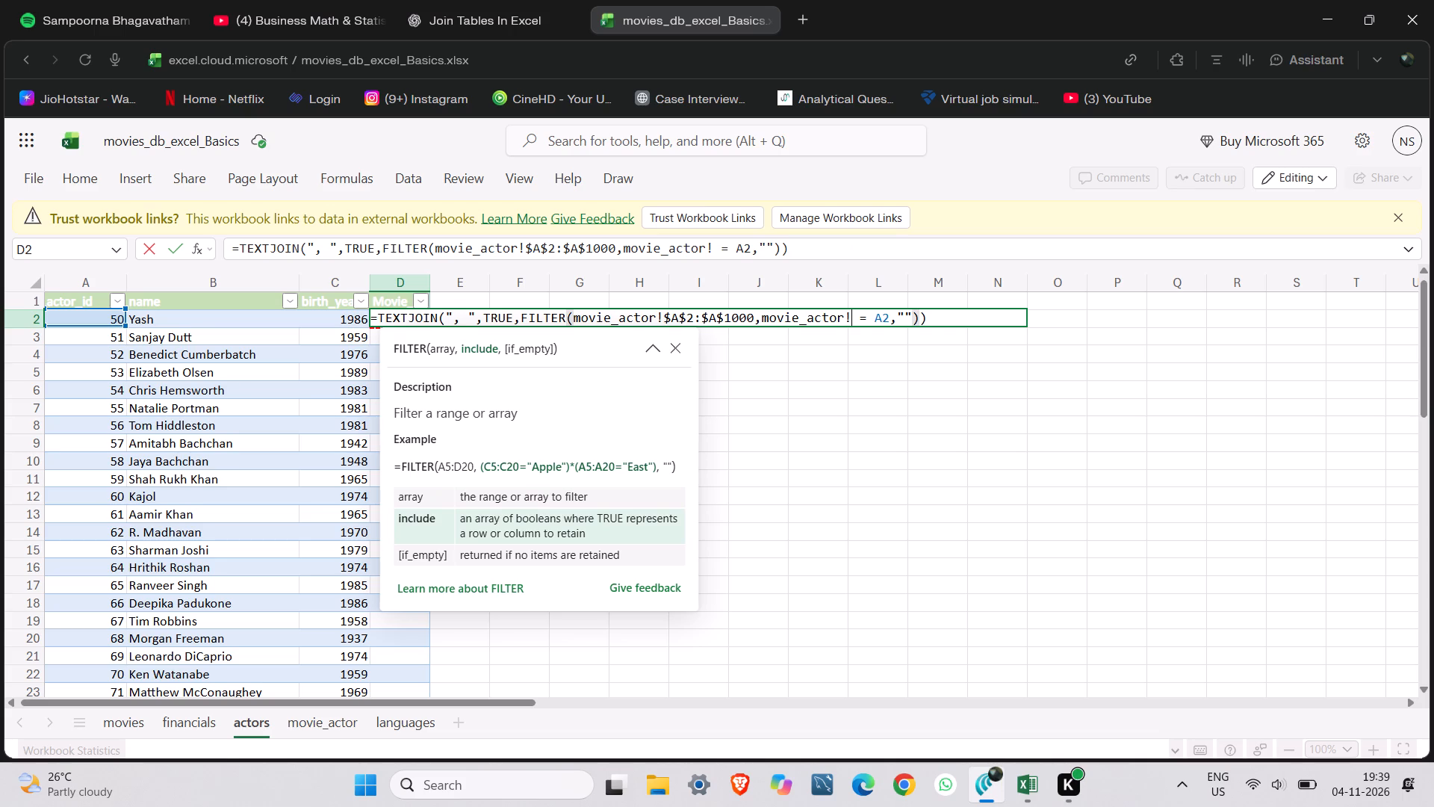
pyautogui.press('b')
pyautogui.press('2')
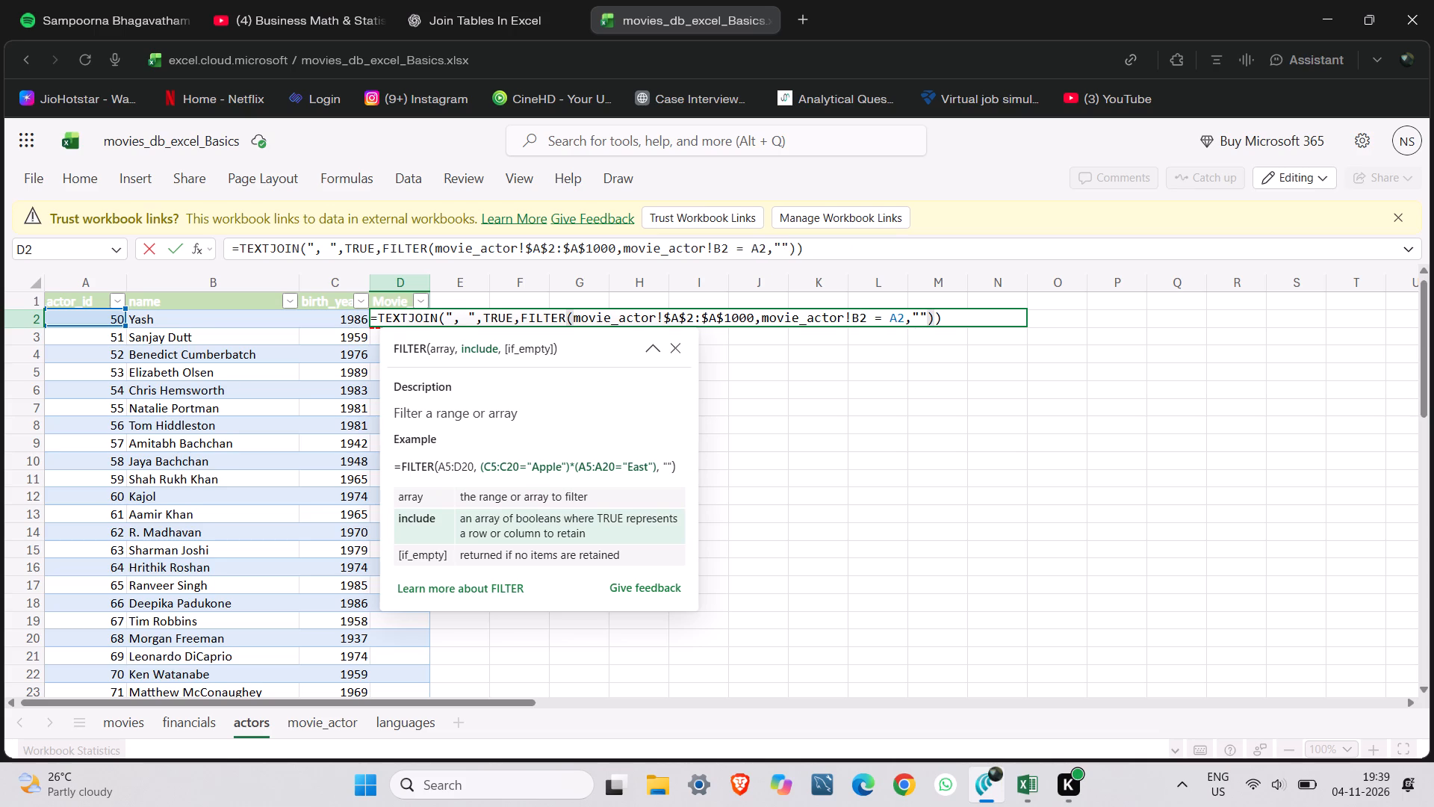
pyautogui.press('Left')
pyautogui.press('Left')
pyautogui.hotkey('shift', '$')
pyautogui.press('Right')
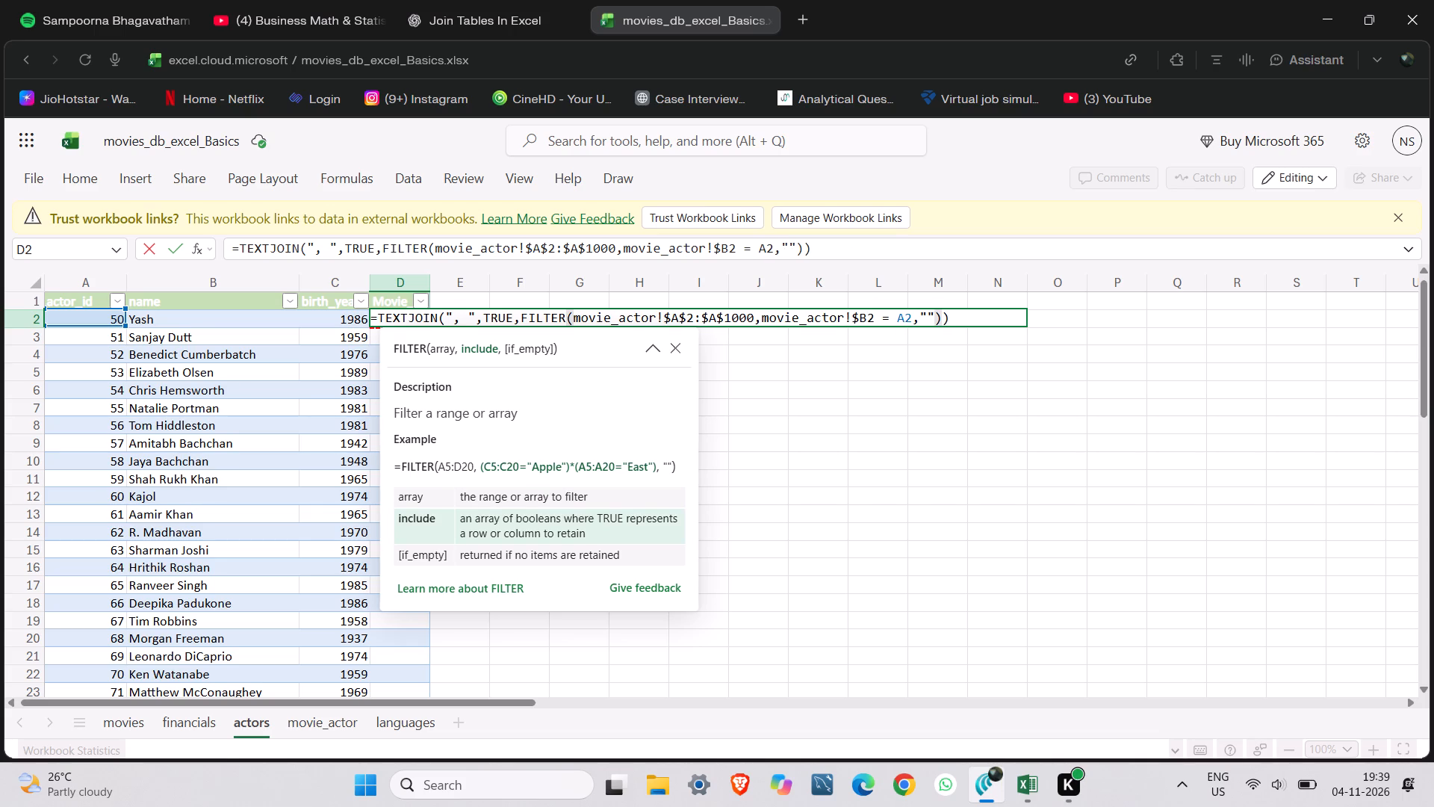
pyautogui.hotkey('shift', '$')
pyautogui.press('Right')
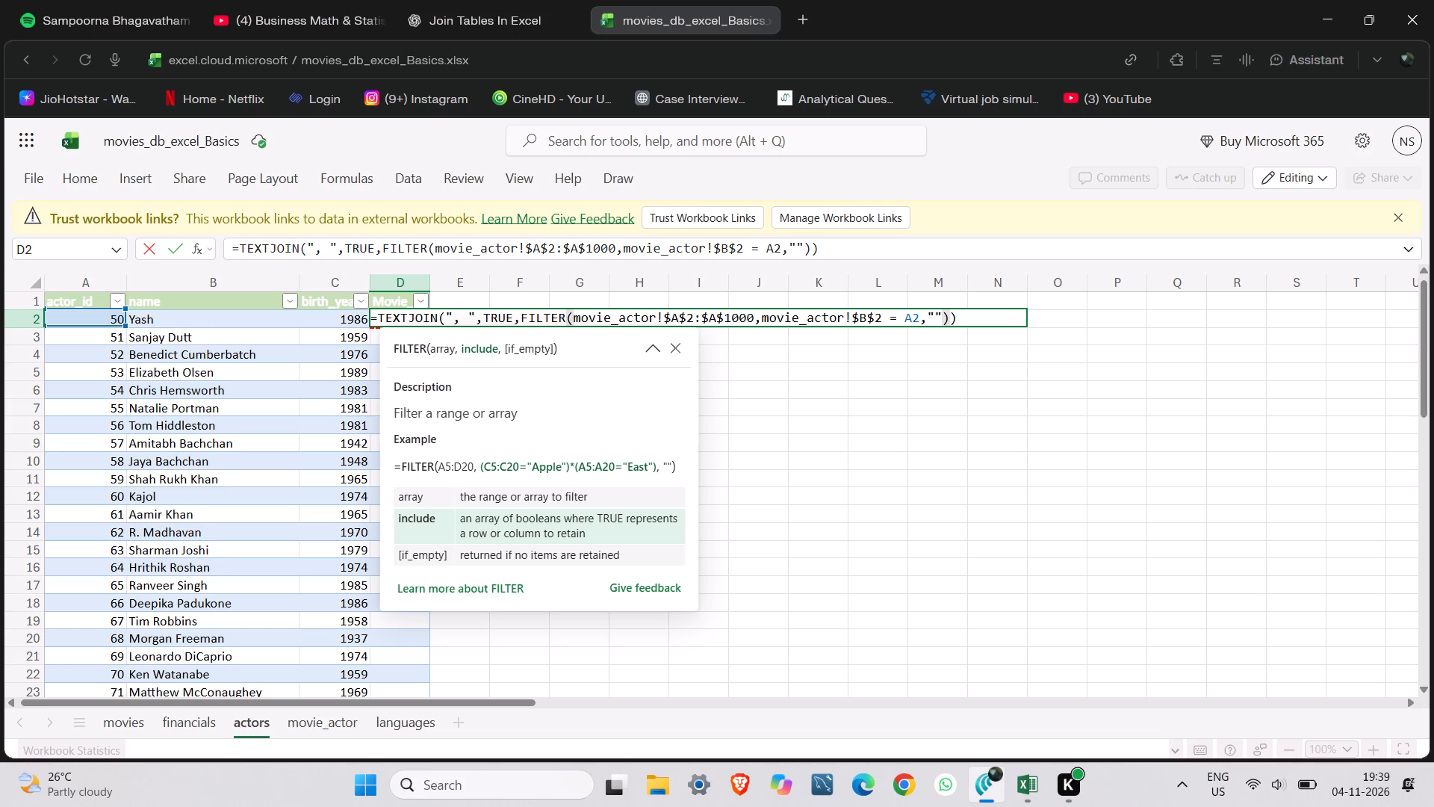
# Extend the include reference to the range movie_actor!$B$2:$B$1000, keeping the comparison with A2, and commit the formula in D2.
pyautogui.hotkey('shift', 'p')
pyautogui.press('Delete')
pyautogui.press('BackSpace')
pyautogui.hotkey('shift', ':')
pyautogui.hotkey('shift', '$')
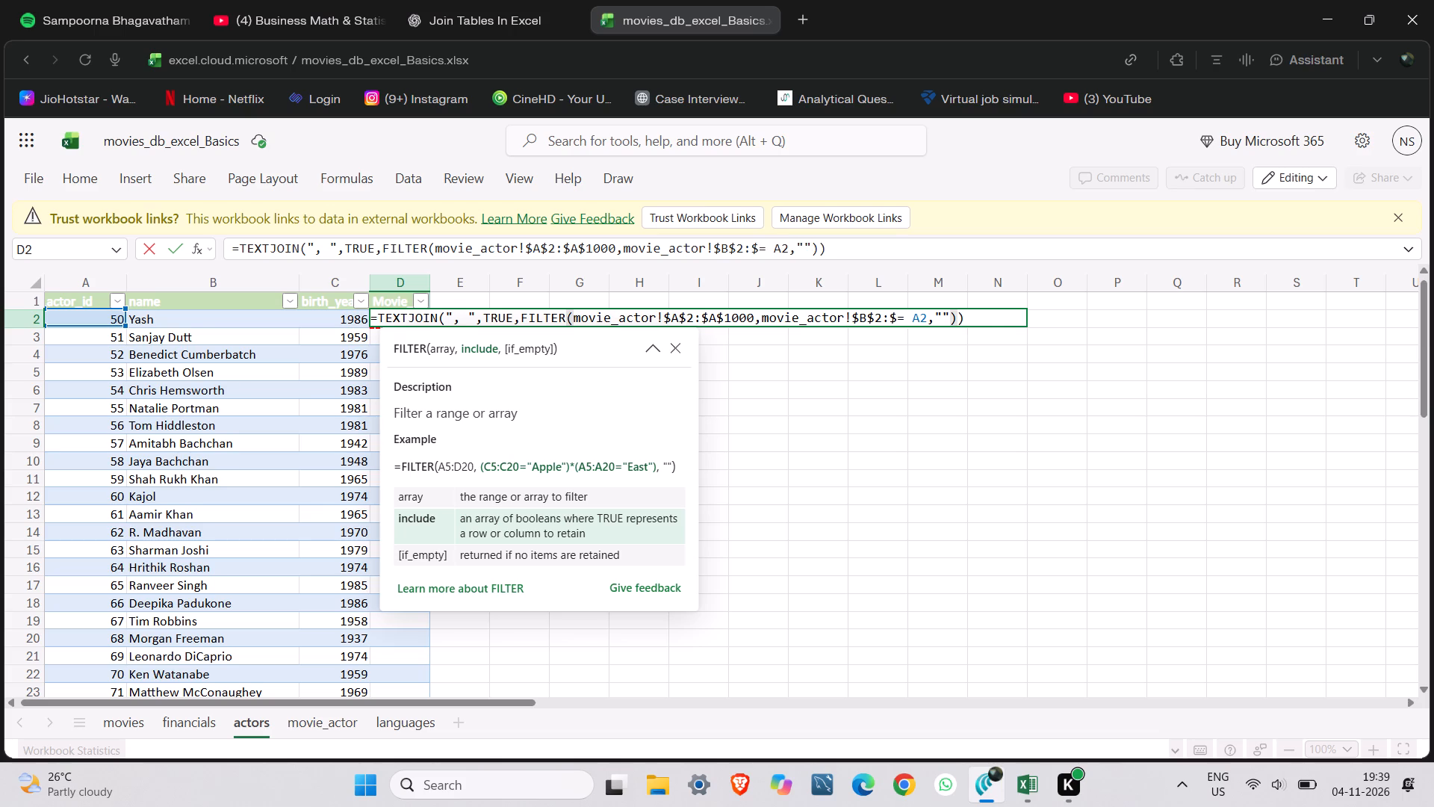
pyautogui.press('b')
pyautogui.write('$1000')
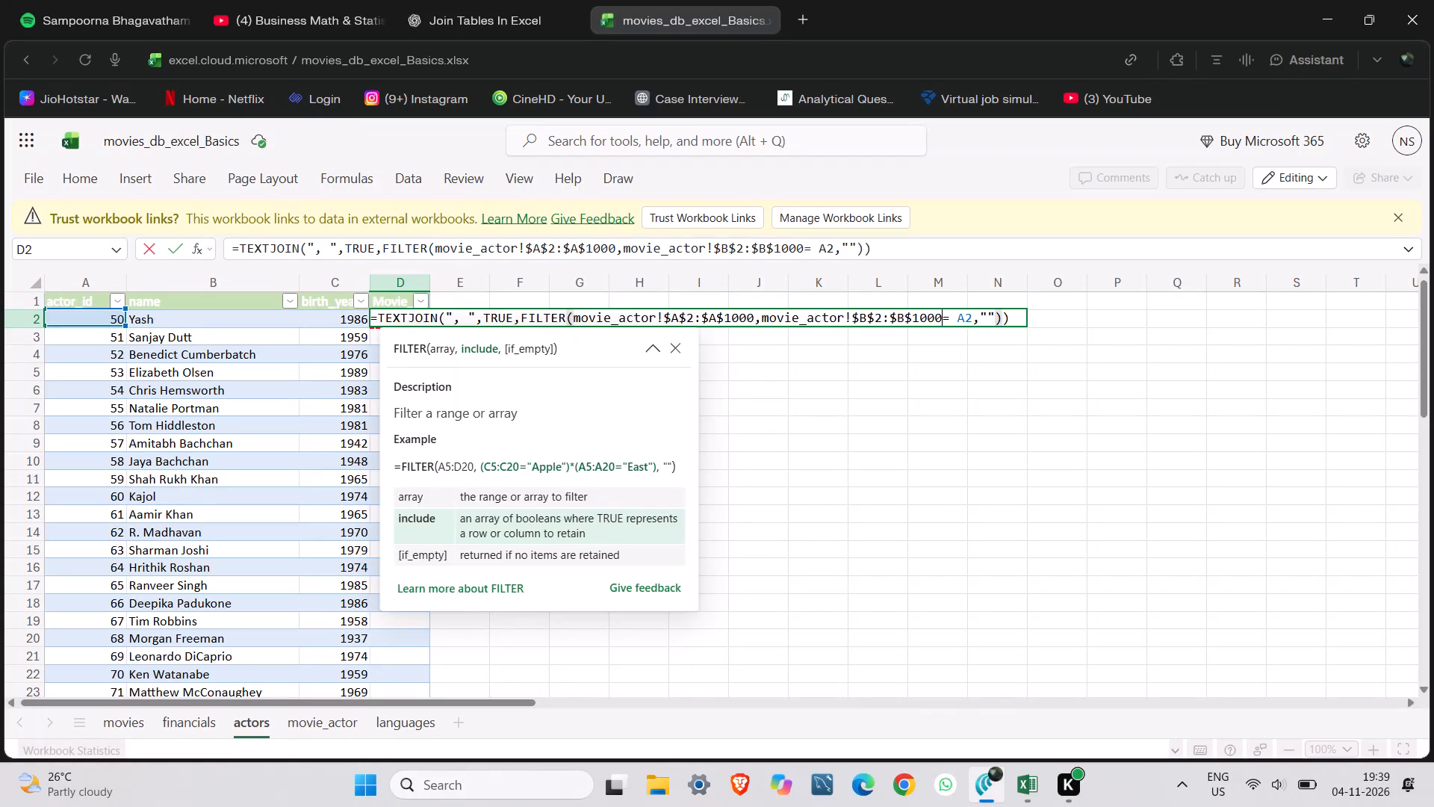
pyautogui.hotkey('ctrl', 'Return')
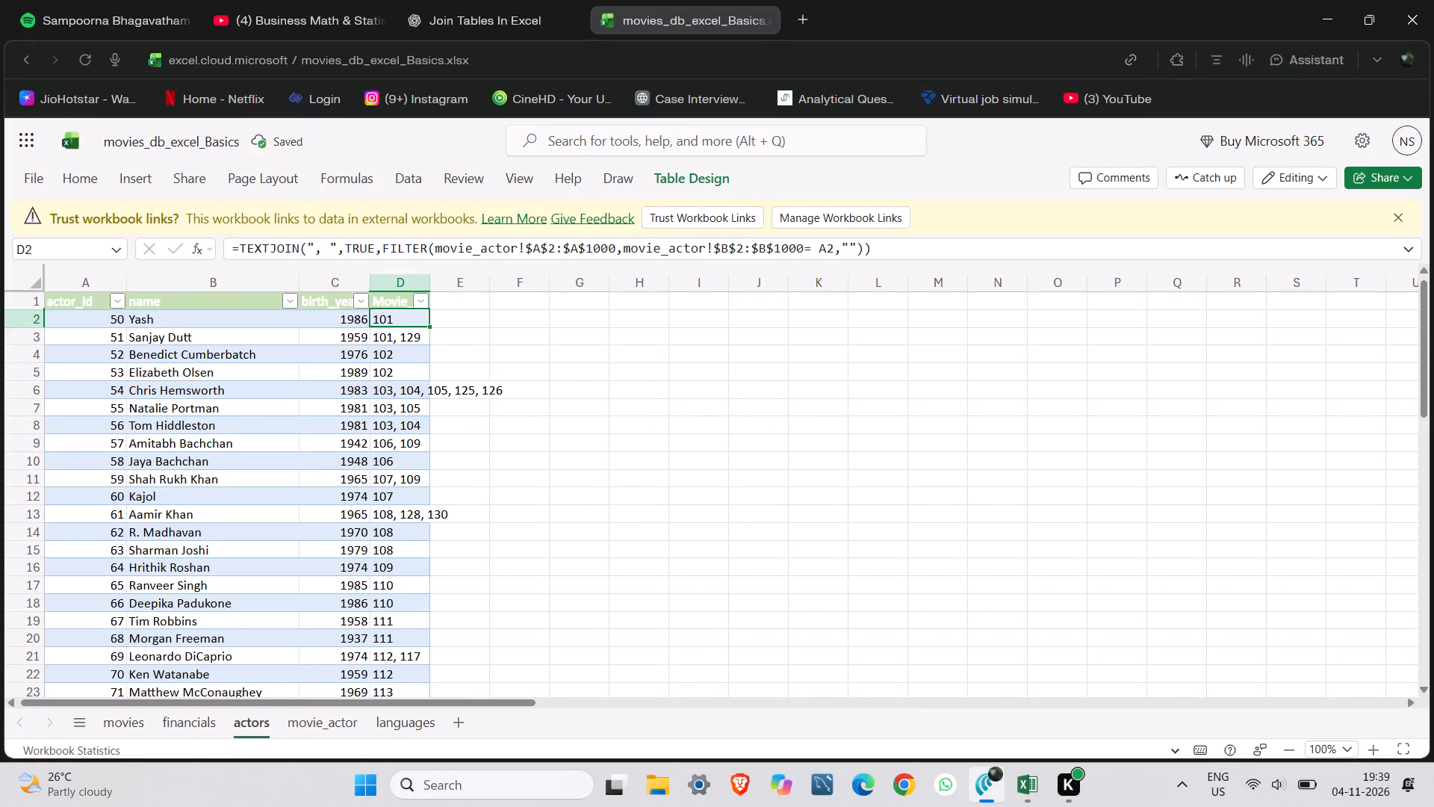
# Review the movie IDs in column D of the actors table from the first actor to the last.
pyautogui.scroll(-4, 398, 433)
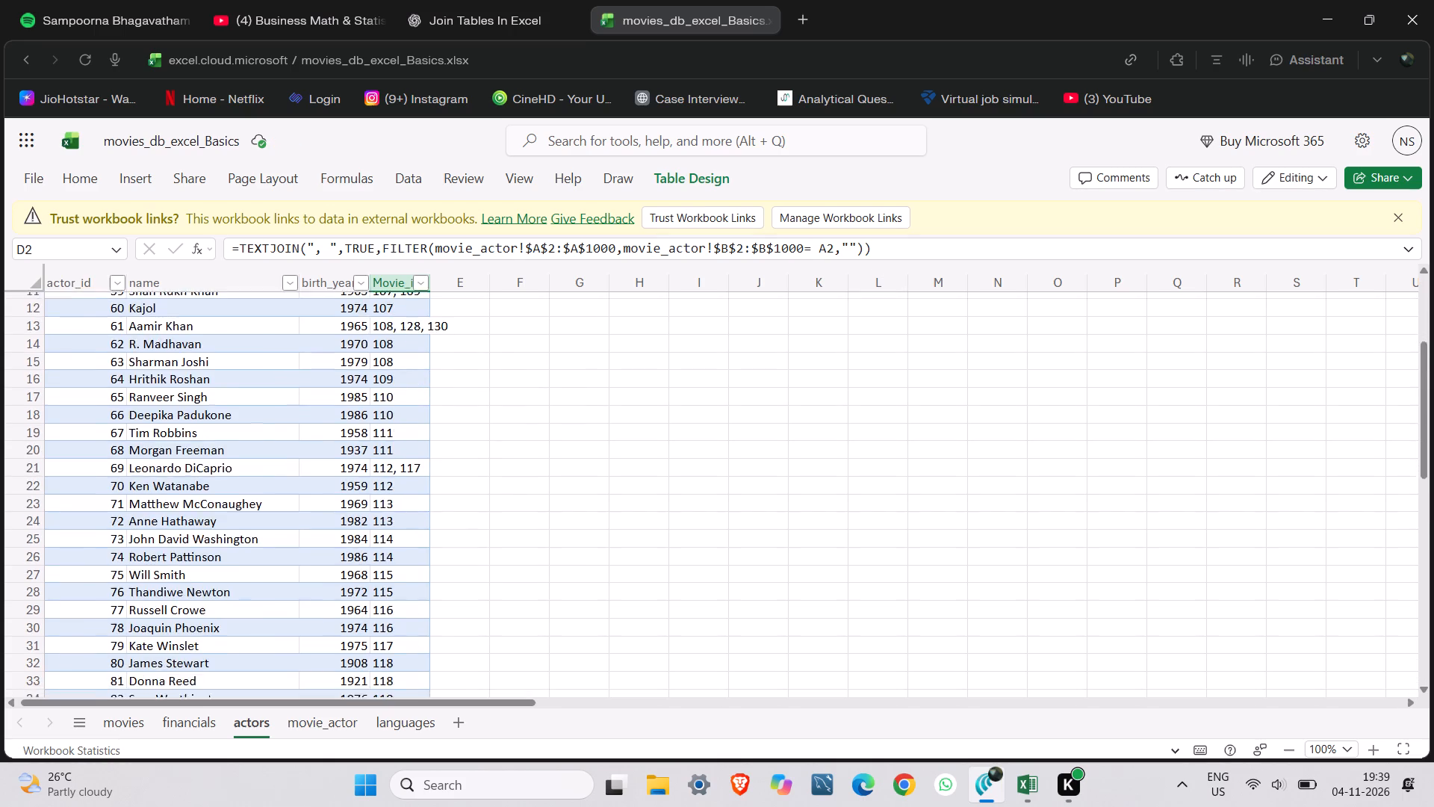
pyautogui.scroll(-6, 393, 439)
pyautogui.scroll(1, 386, 447)
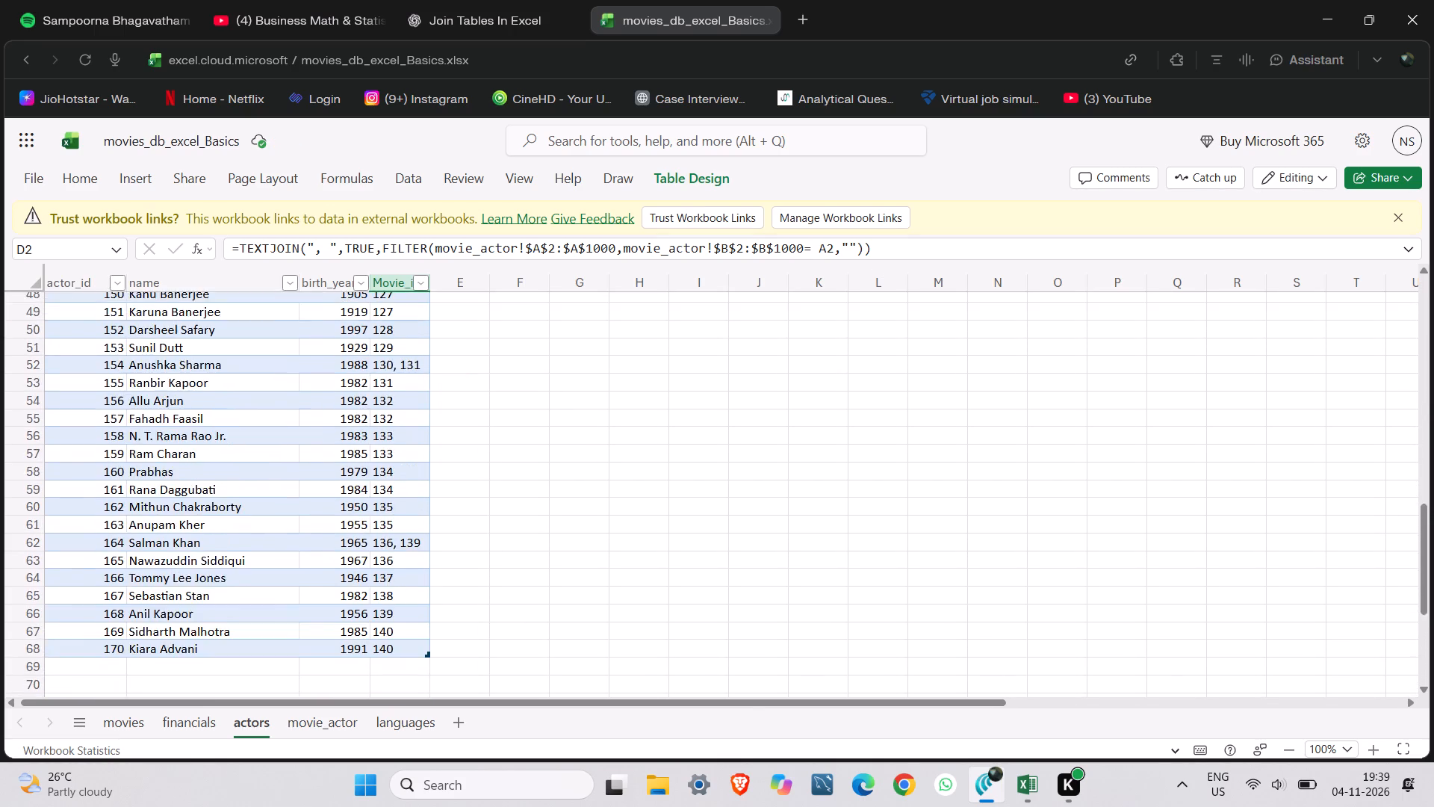
pyautogui.scroll(6, 386, 447)
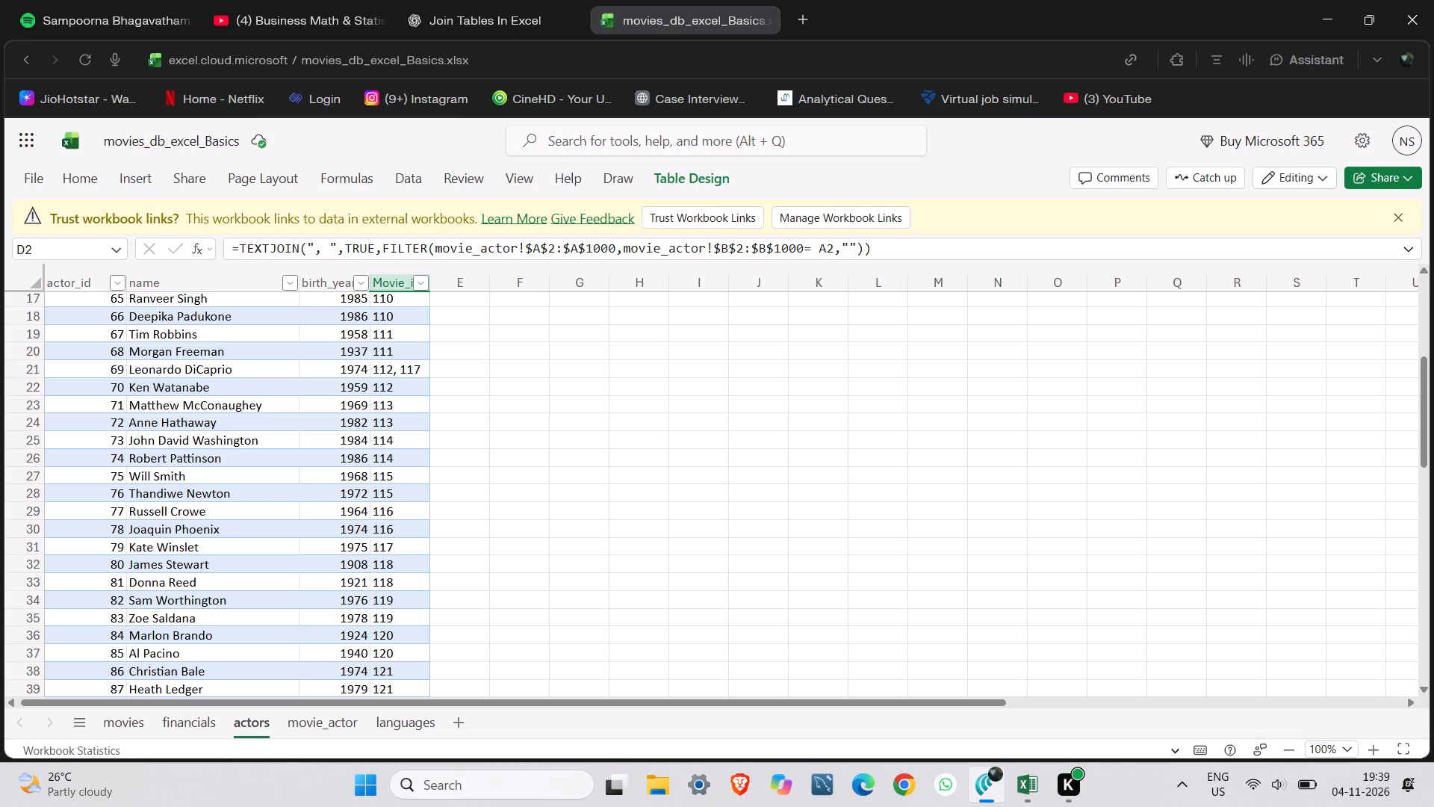
pyautogui.scroll(-1, 381, 448)
pyautogui.scroll(4, 381, 448)
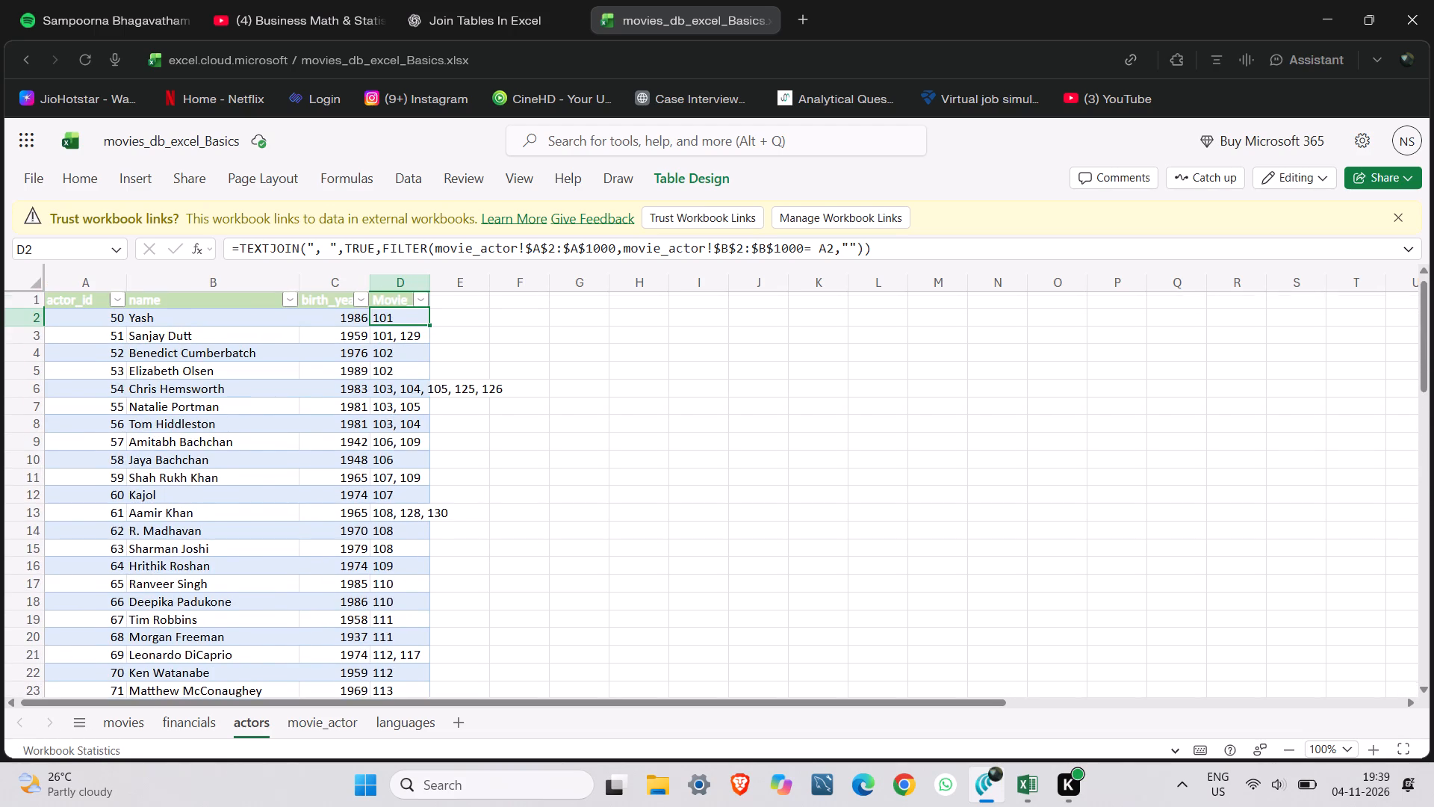
pyautogui.scroll(-3, 381, 448)
pyautogui.scroll(2, 381, 448)
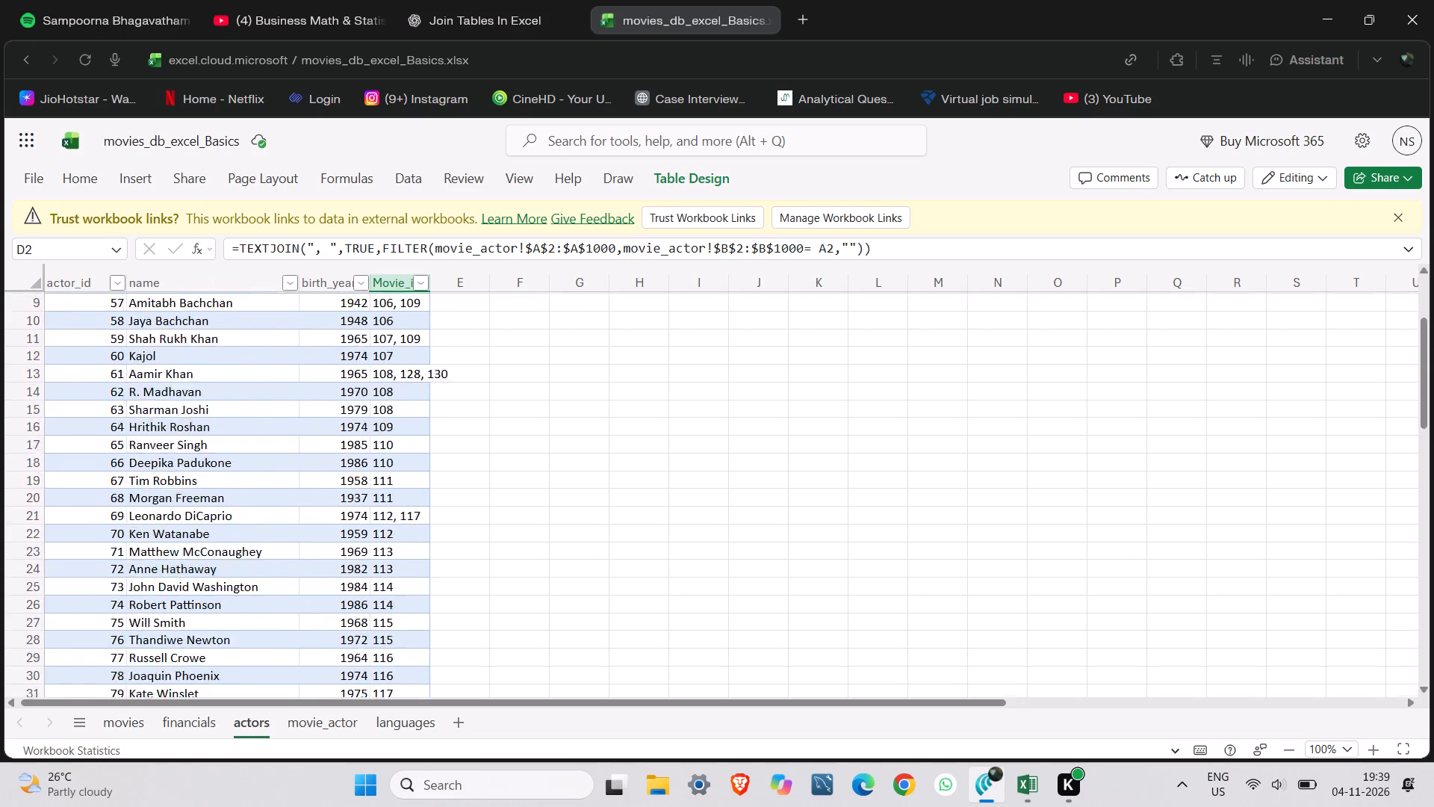
pyautogui.scroll(5, 381, 448)
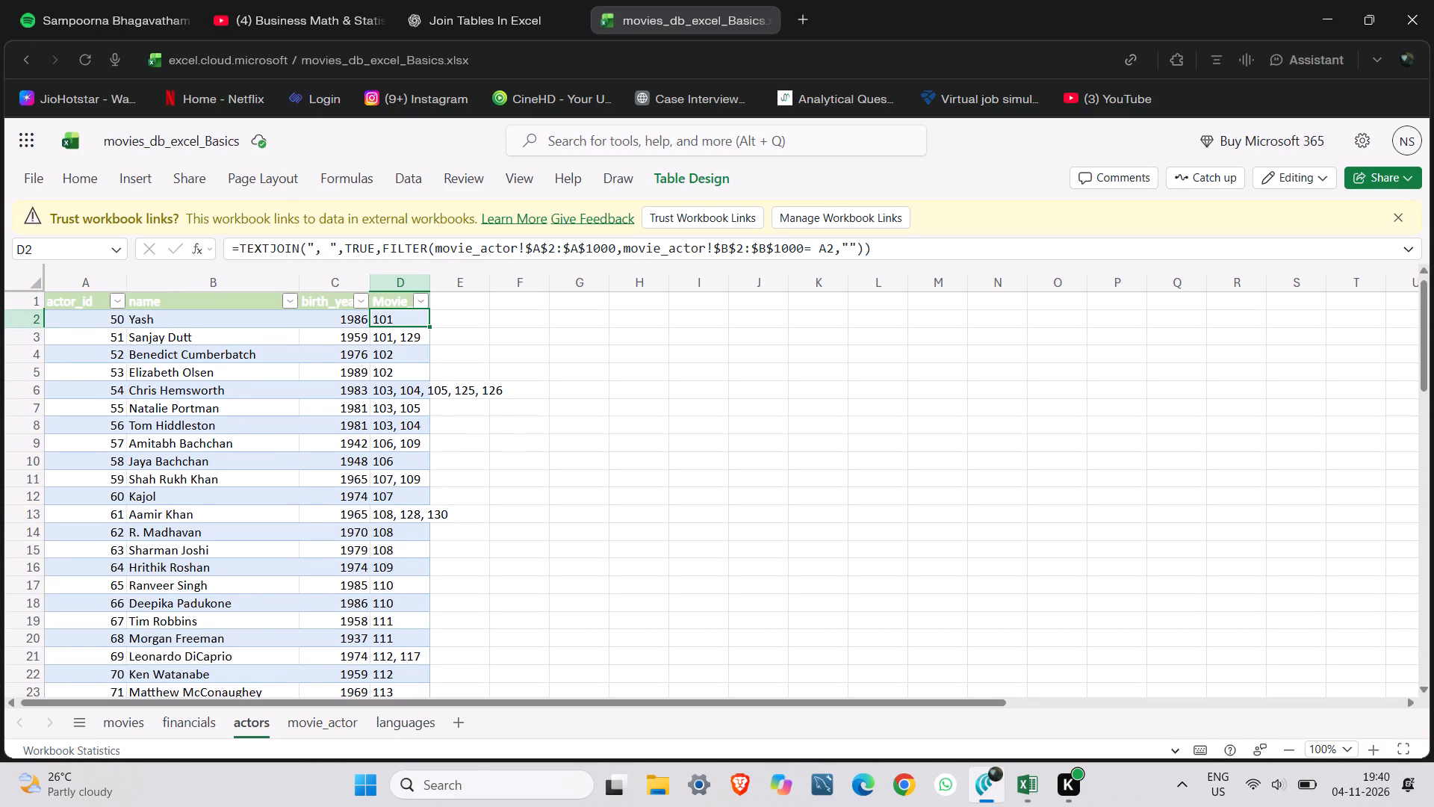
# Inspect the formulas in several column D cells between rows 11 and 15, checking which actor_id cell each one references.
pyautogui.scroll(-1, 381, 448)
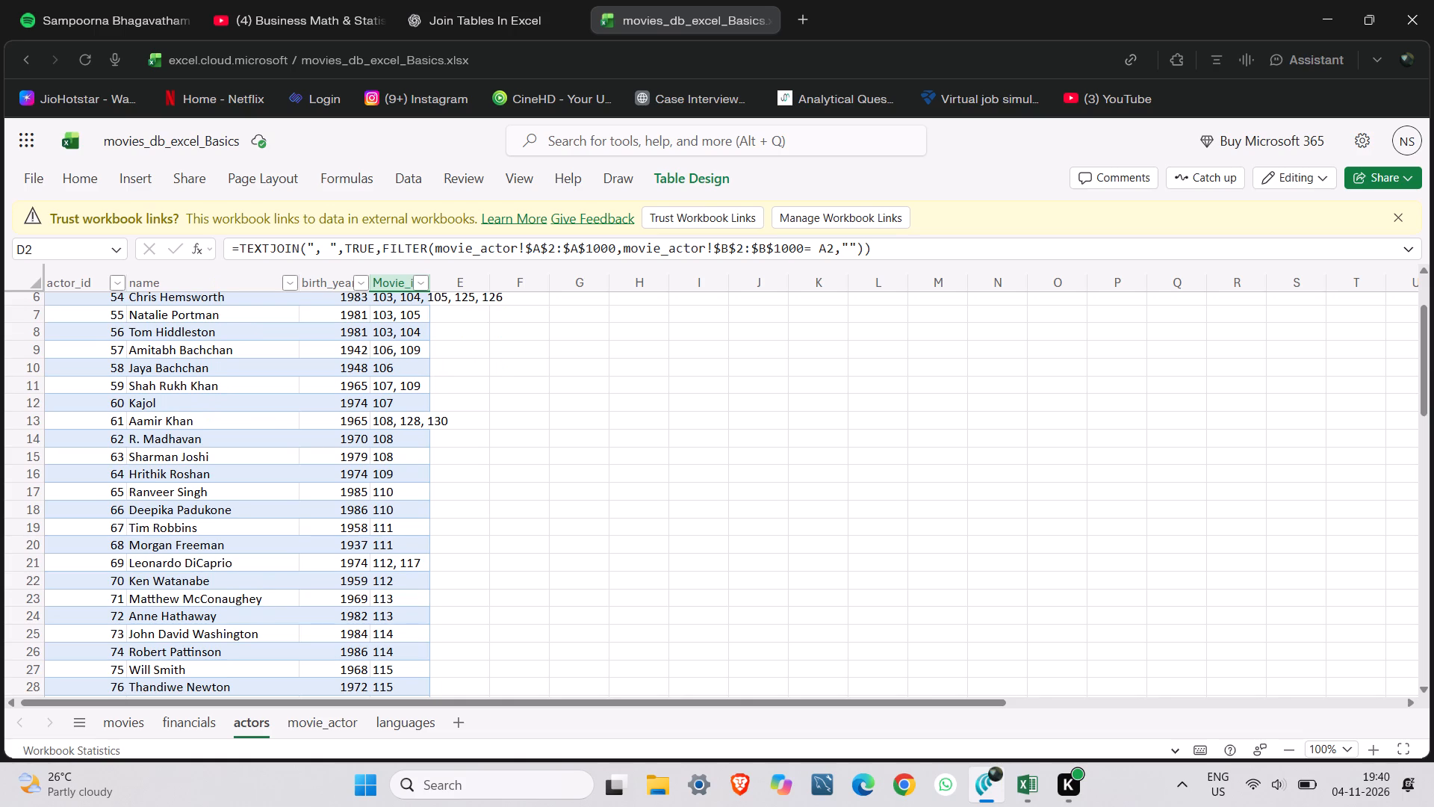
pyautogui.click(413, 453)
pyautogui.click(408, 425)
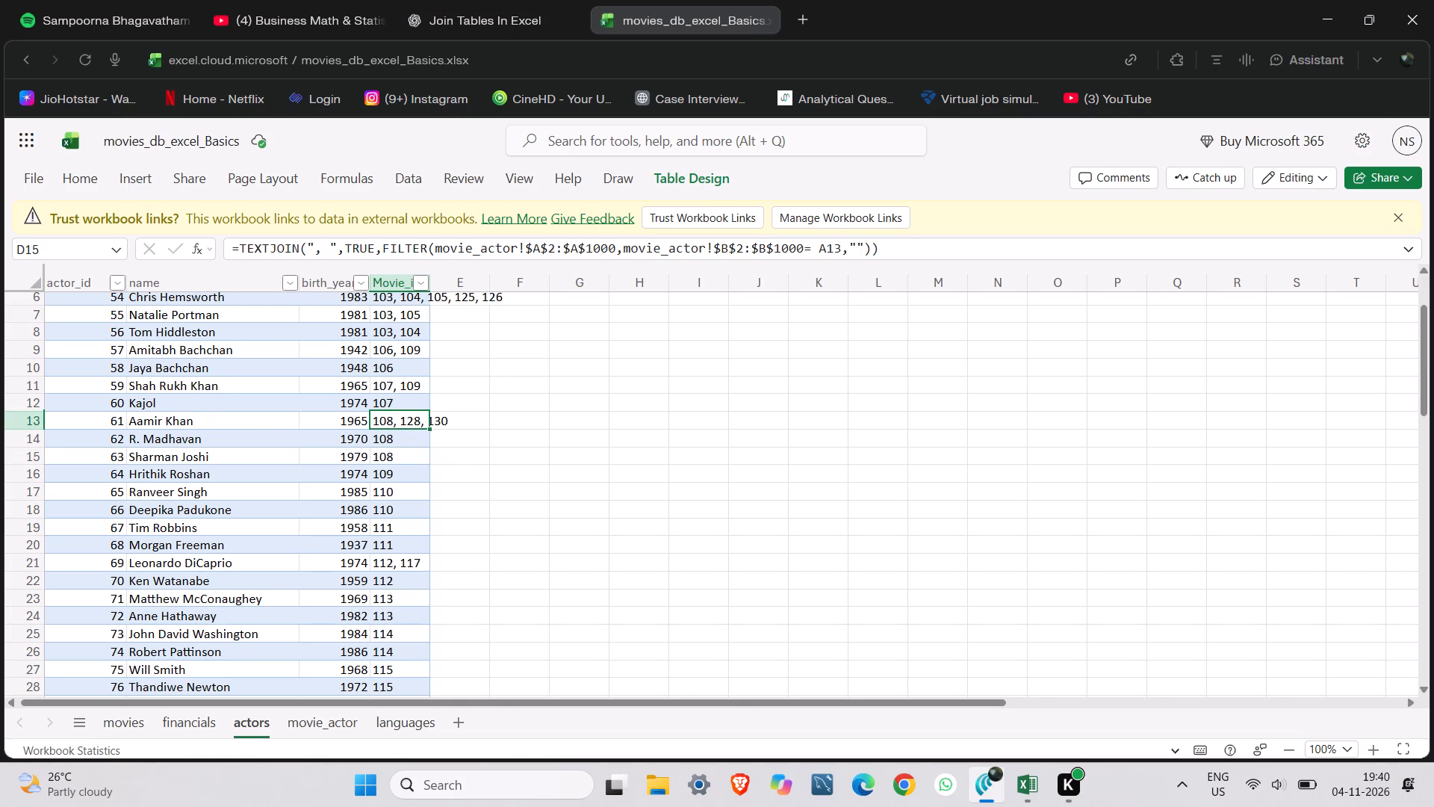
pyautogui.click(414, 406)
pyautogui.click(415, 398)
pyautogui.click(420, 401)
pyautogui.click(417, 390)
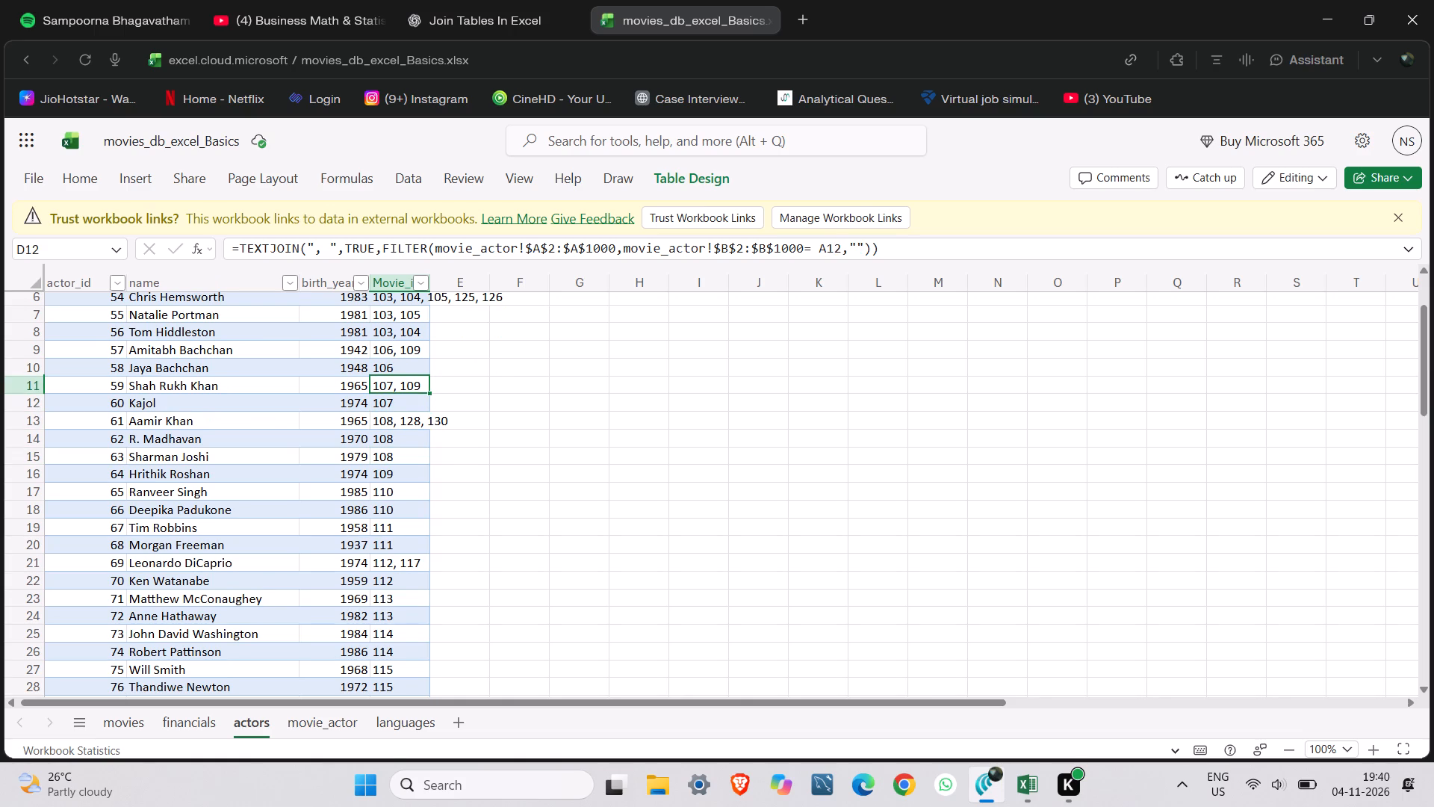
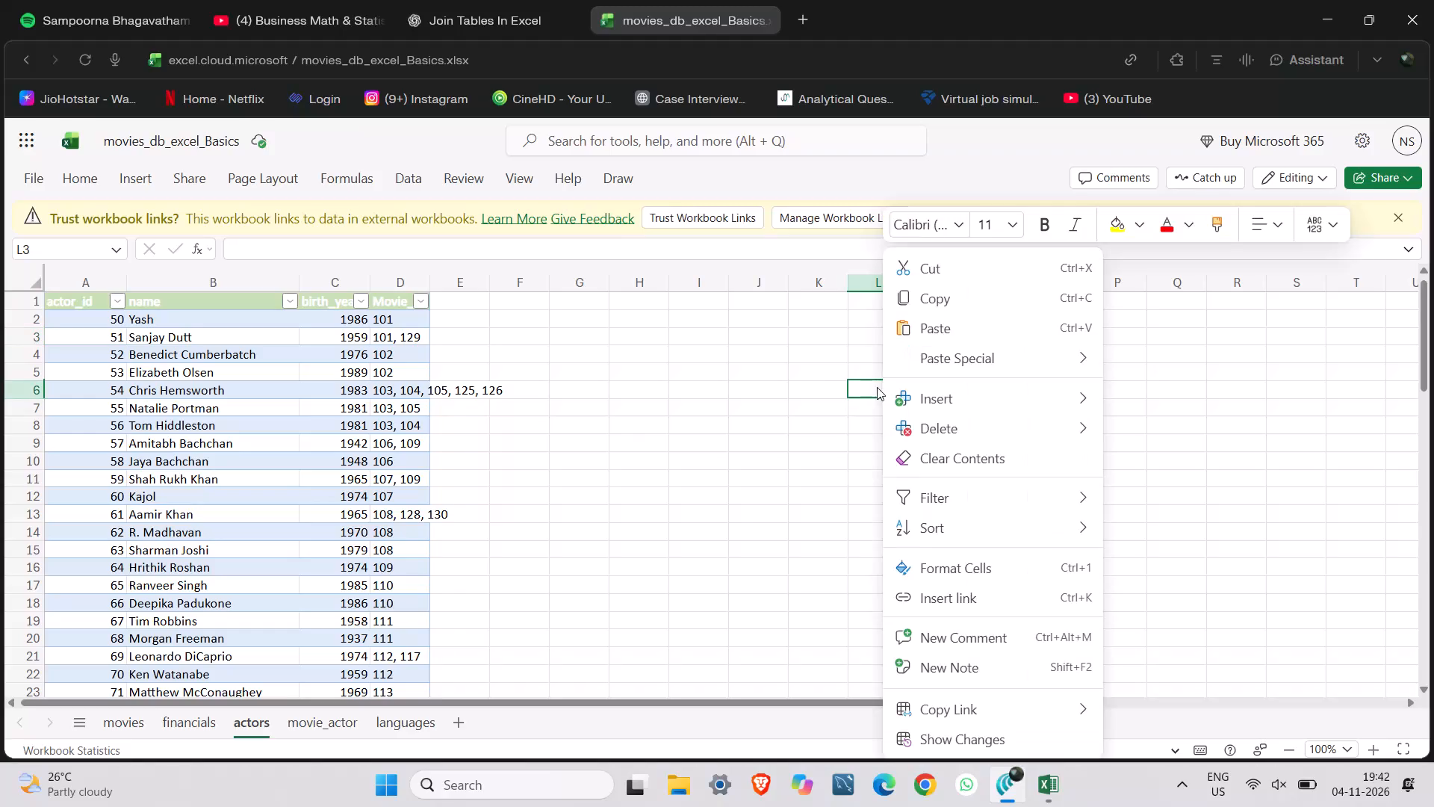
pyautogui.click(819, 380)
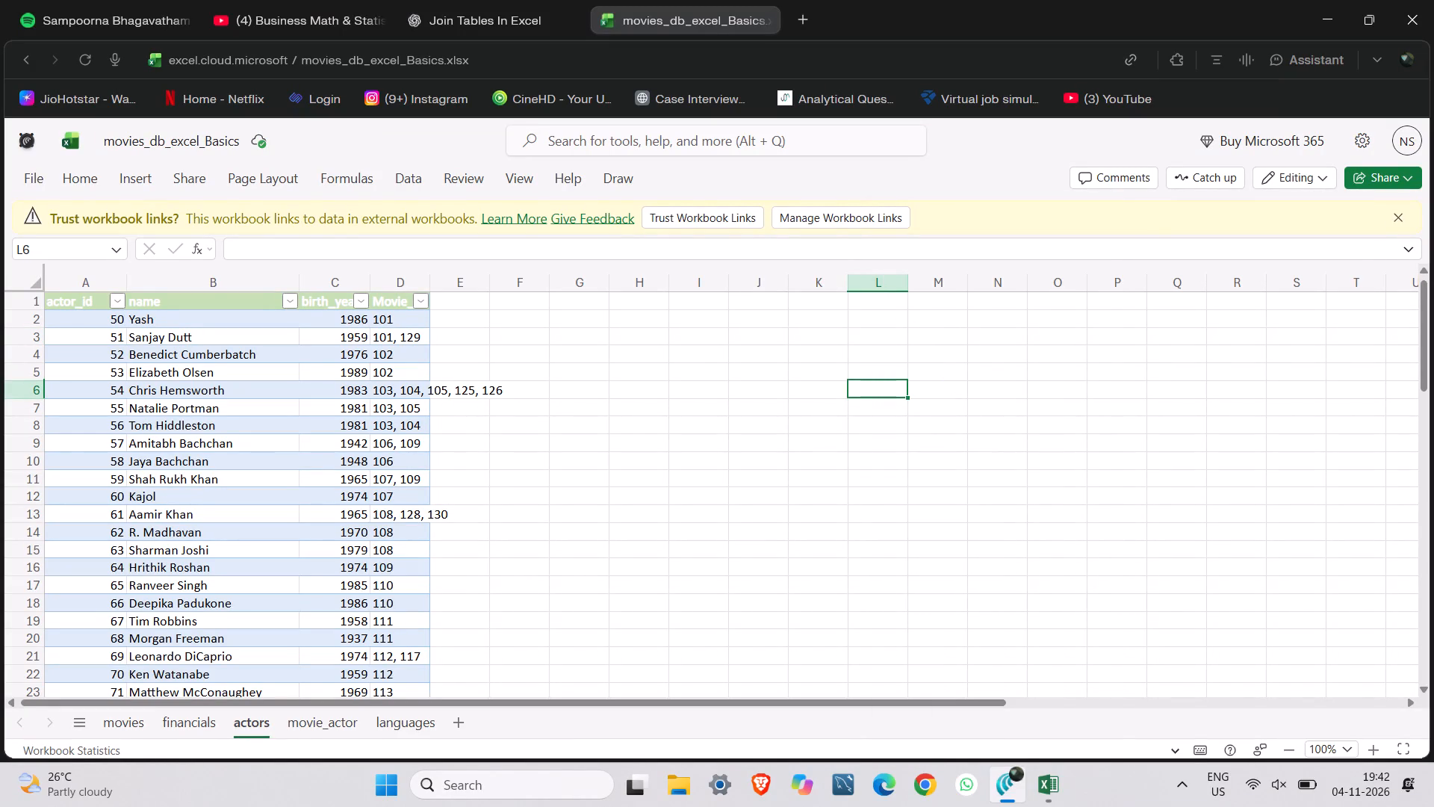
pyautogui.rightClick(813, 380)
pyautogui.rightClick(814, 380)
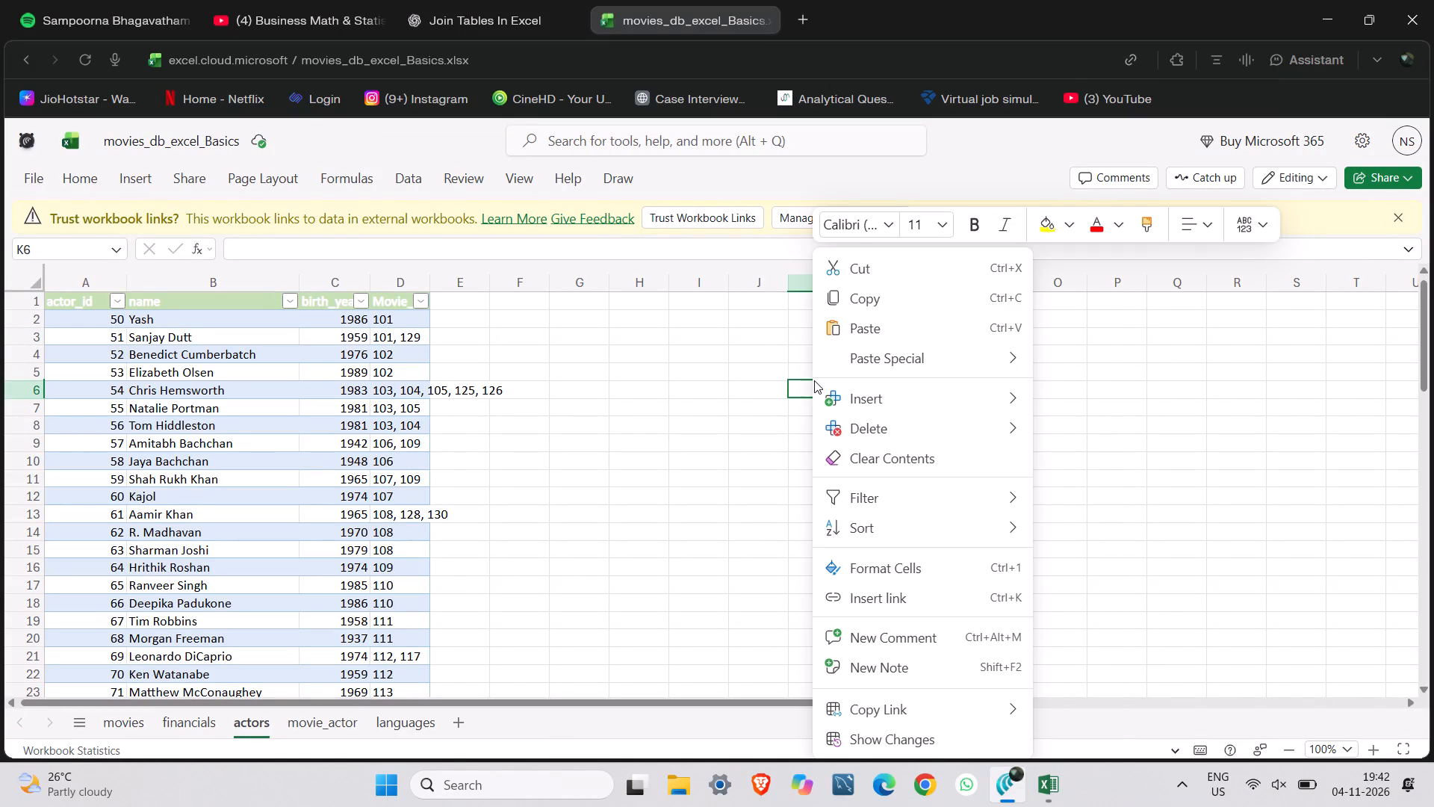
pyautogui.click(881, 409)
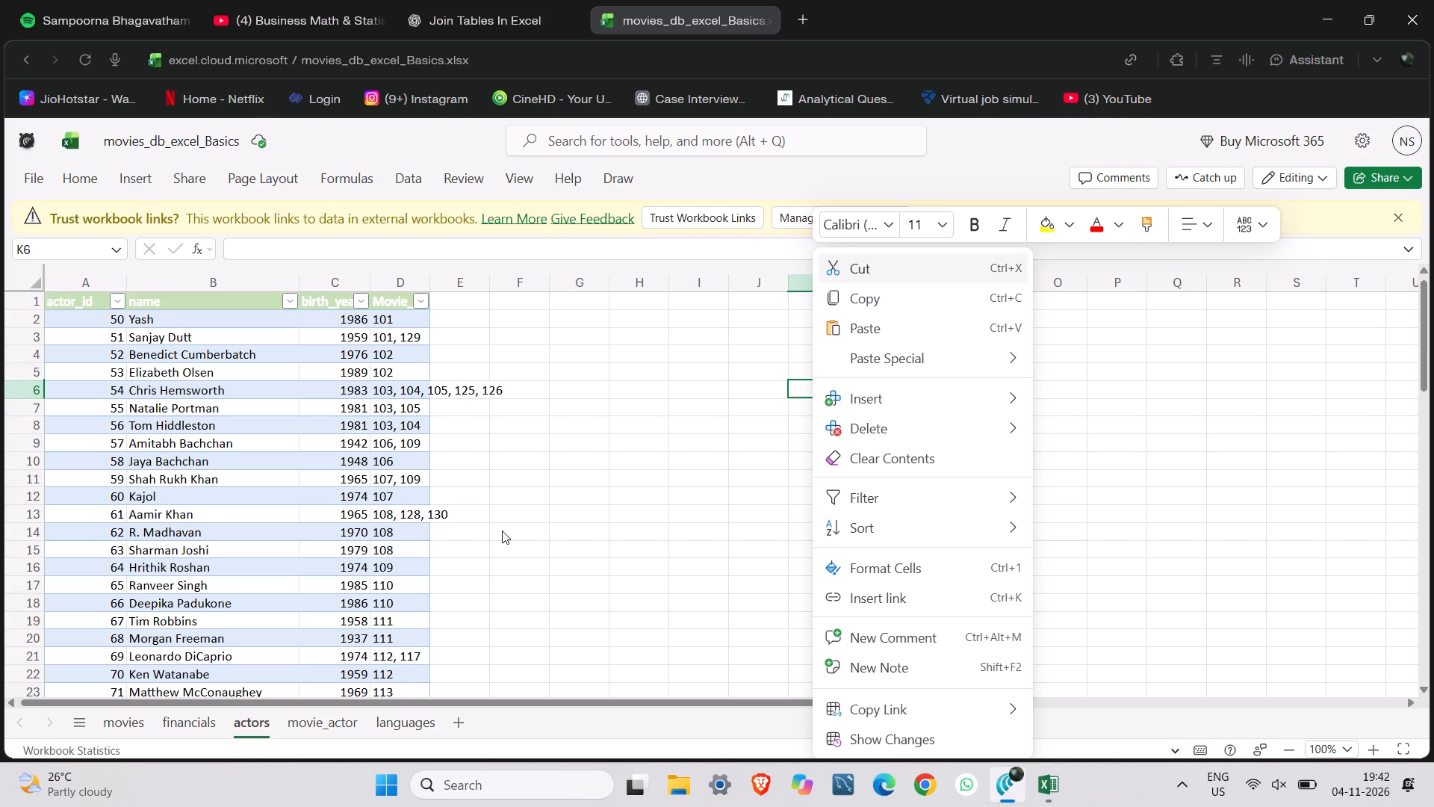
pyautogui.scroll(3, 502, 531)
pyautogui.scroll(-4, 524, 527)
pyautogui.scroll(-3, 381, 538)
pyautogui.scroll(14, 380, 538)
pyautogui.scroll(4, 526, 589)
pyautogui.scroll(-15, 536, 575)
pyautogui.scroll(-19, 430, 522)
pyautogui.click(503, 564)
# Look through the movie IDs in column D of the actors table down past its last row.
pyautogui.scroll(-2, 493, 575)
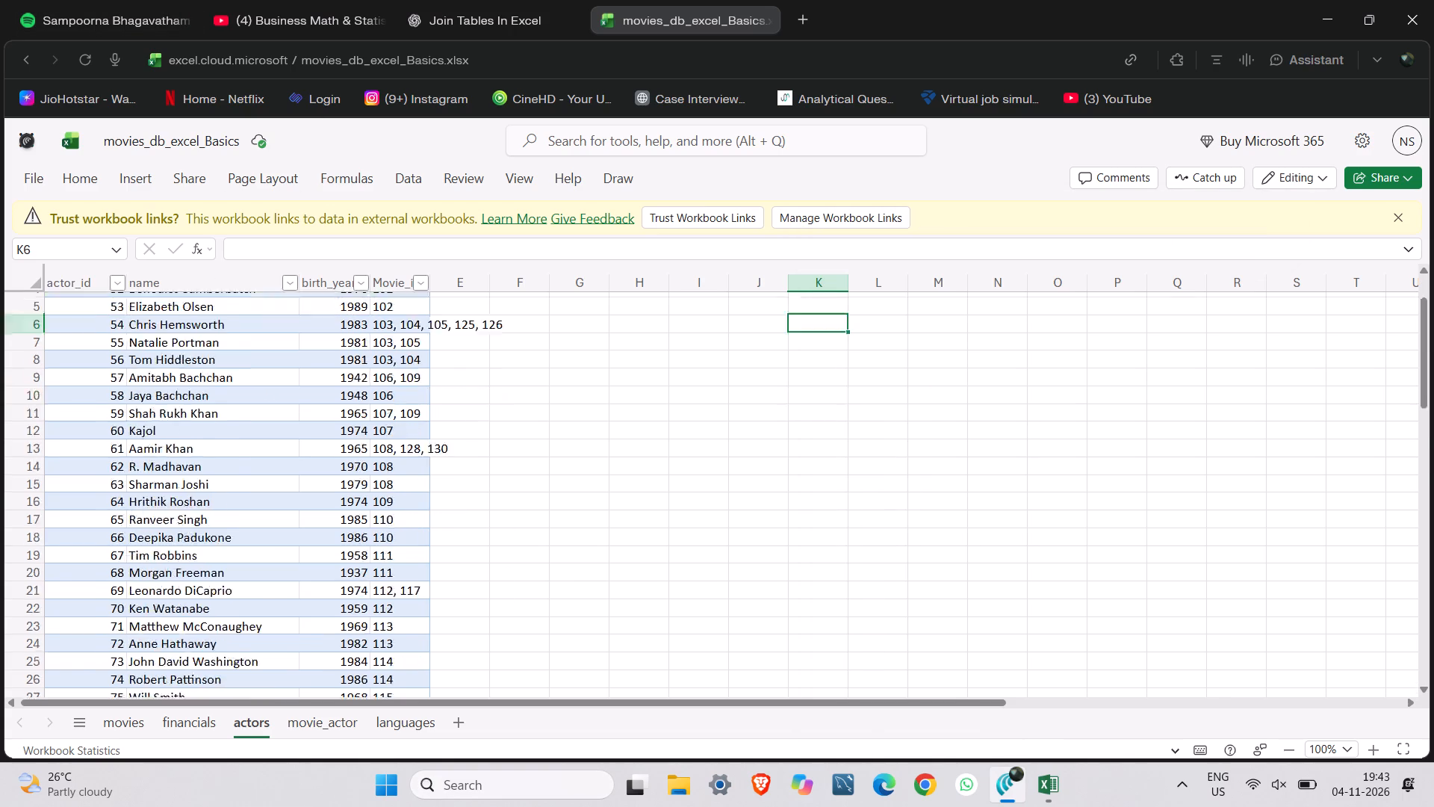
pyautogui.scroll(-3, 488, 580)
pyautogui.scroll(8, 482, 580)
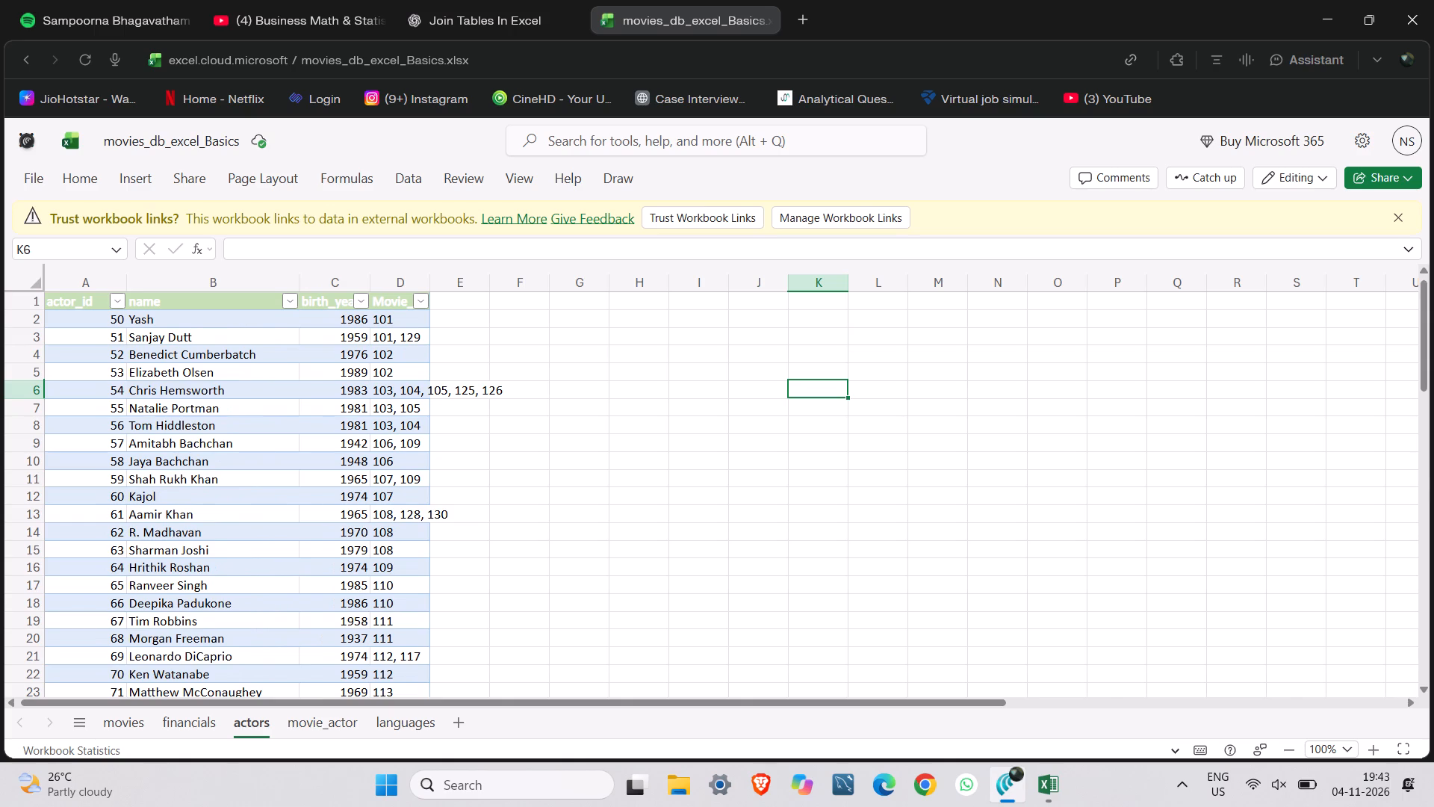
pyautogui.scroll(-7, 468, 625)
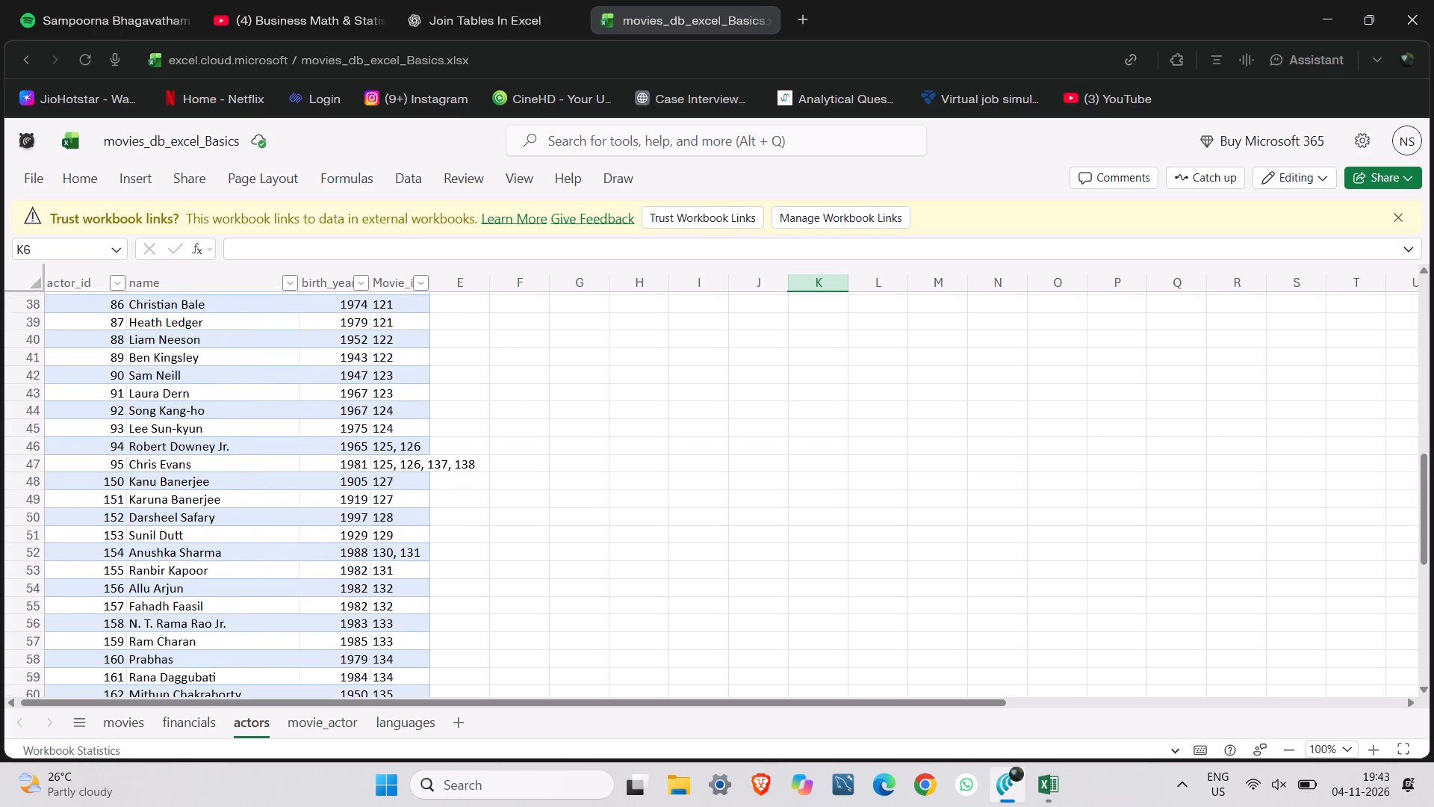
pyautogui.scroll(-14, 528, 624)
pyautogui.scroll(-7, 537, 624)
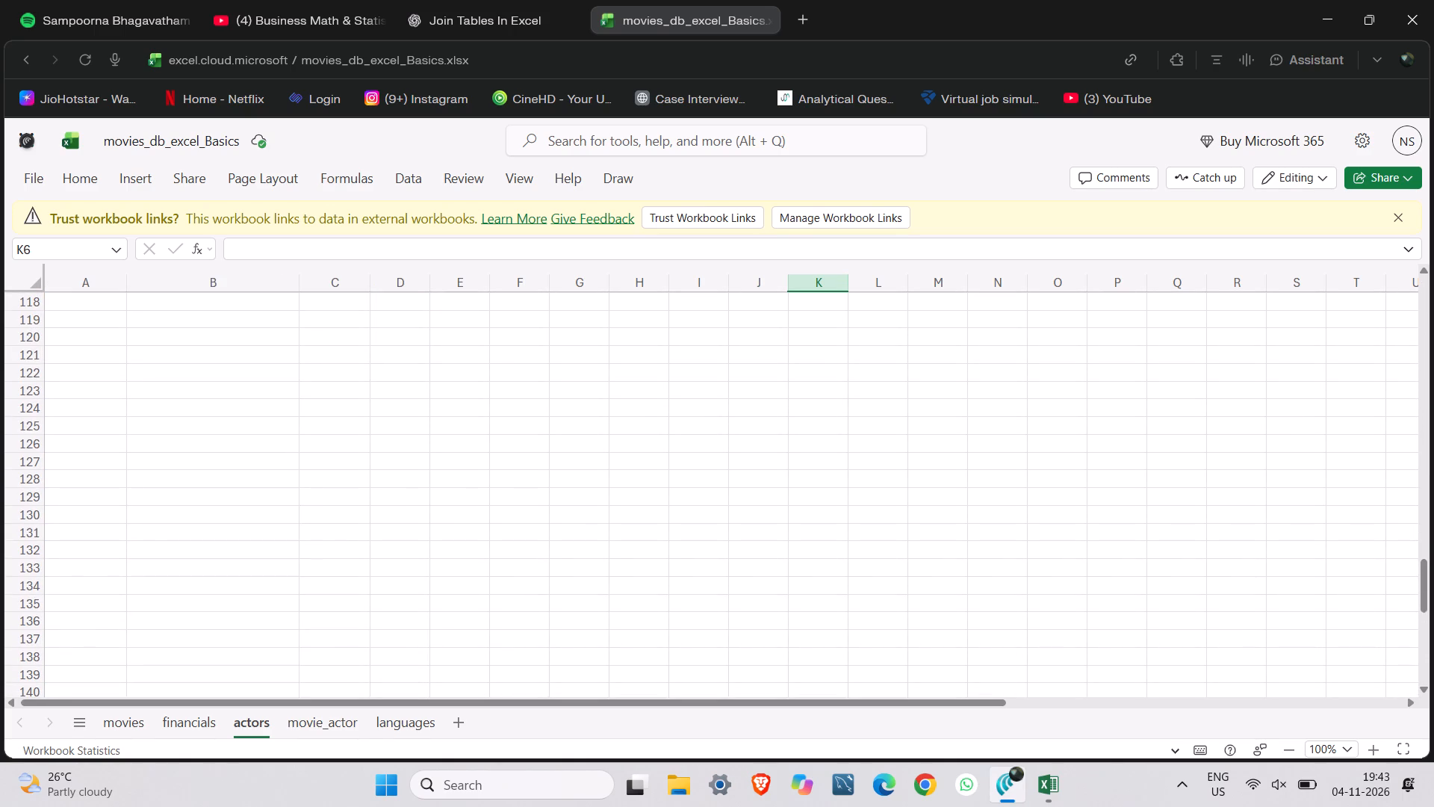
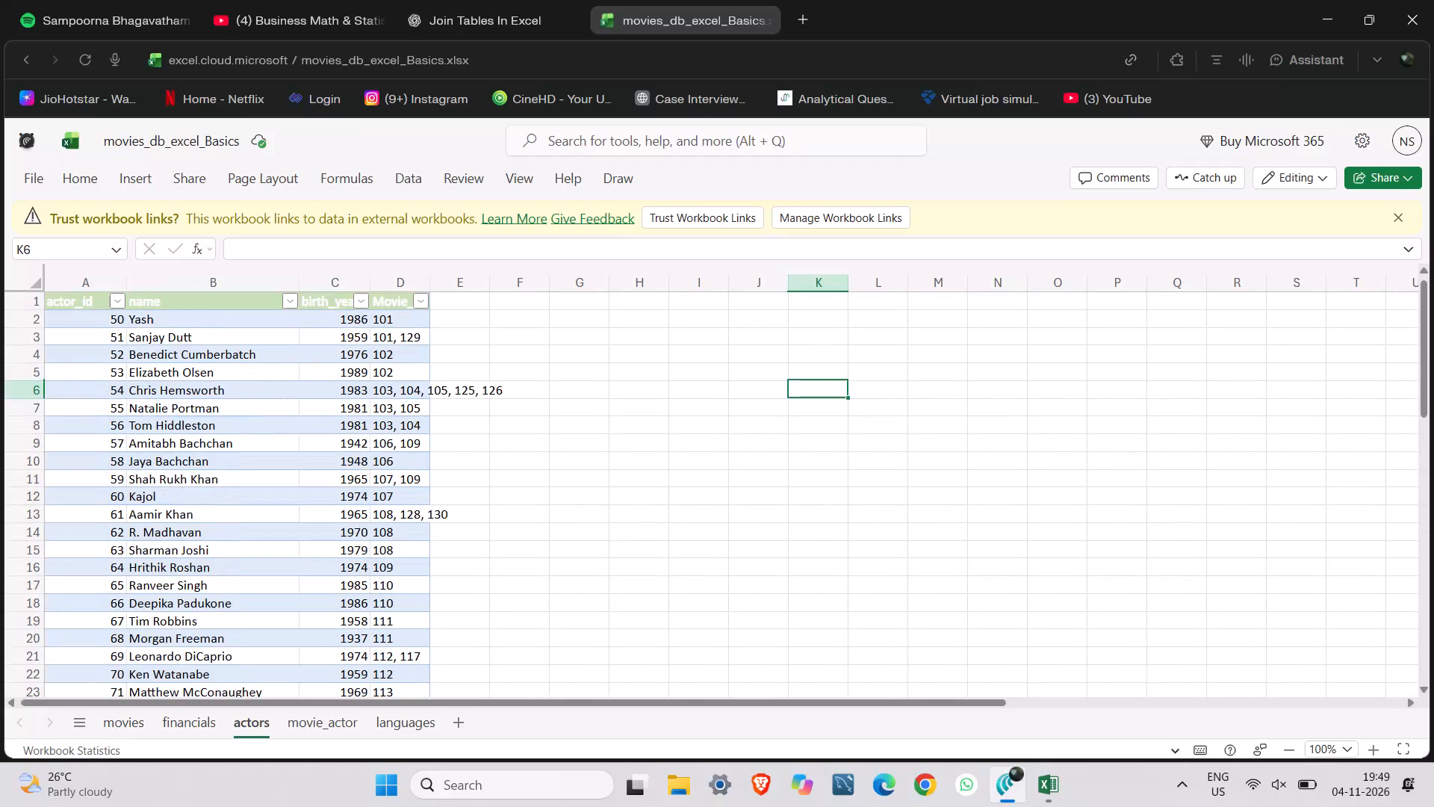
# Look down the name column of the actors table from its header to the last rows.
pyautogui.scroll(7, 537, 624)
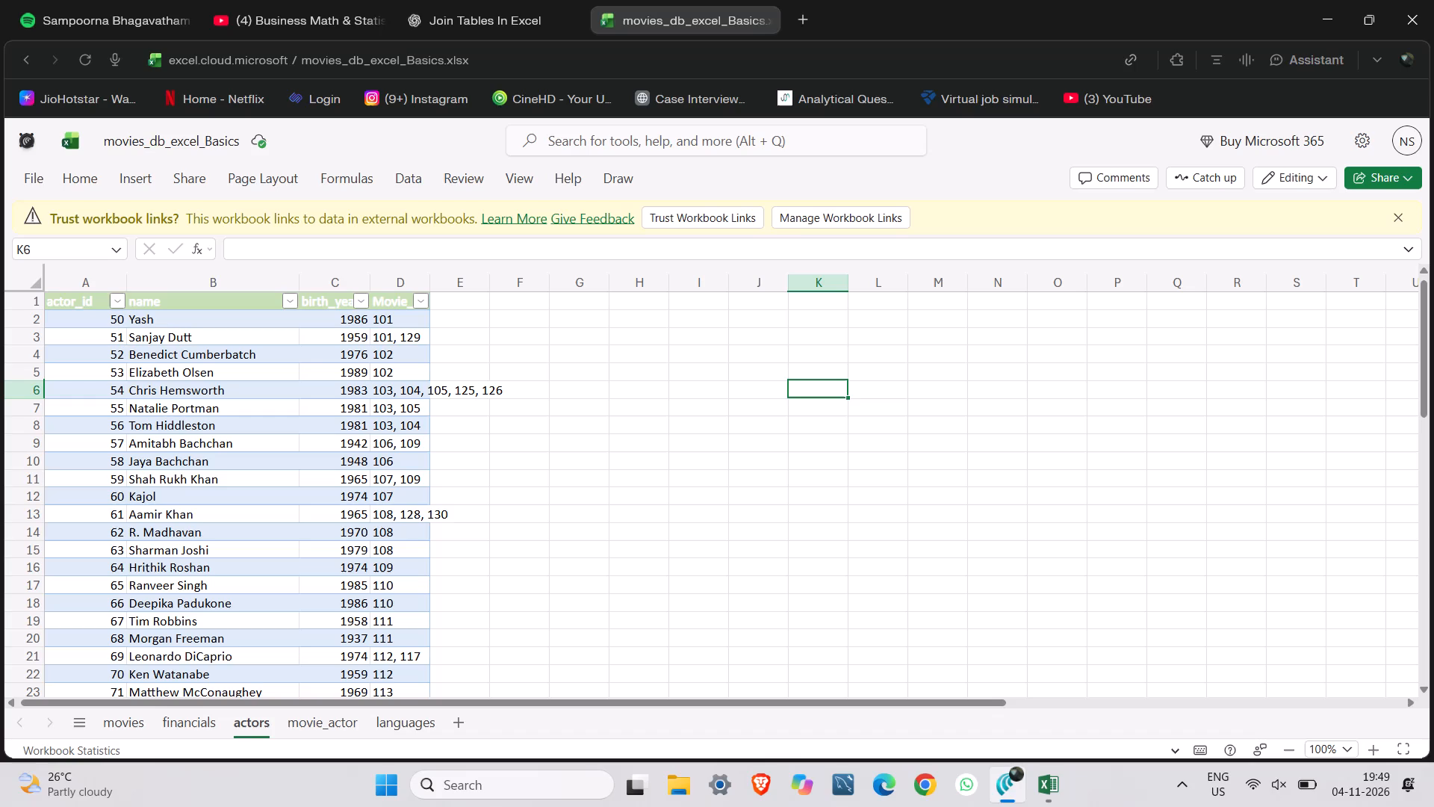
pyautogui.click(331, 301)
pyautogui.click(247, 299)
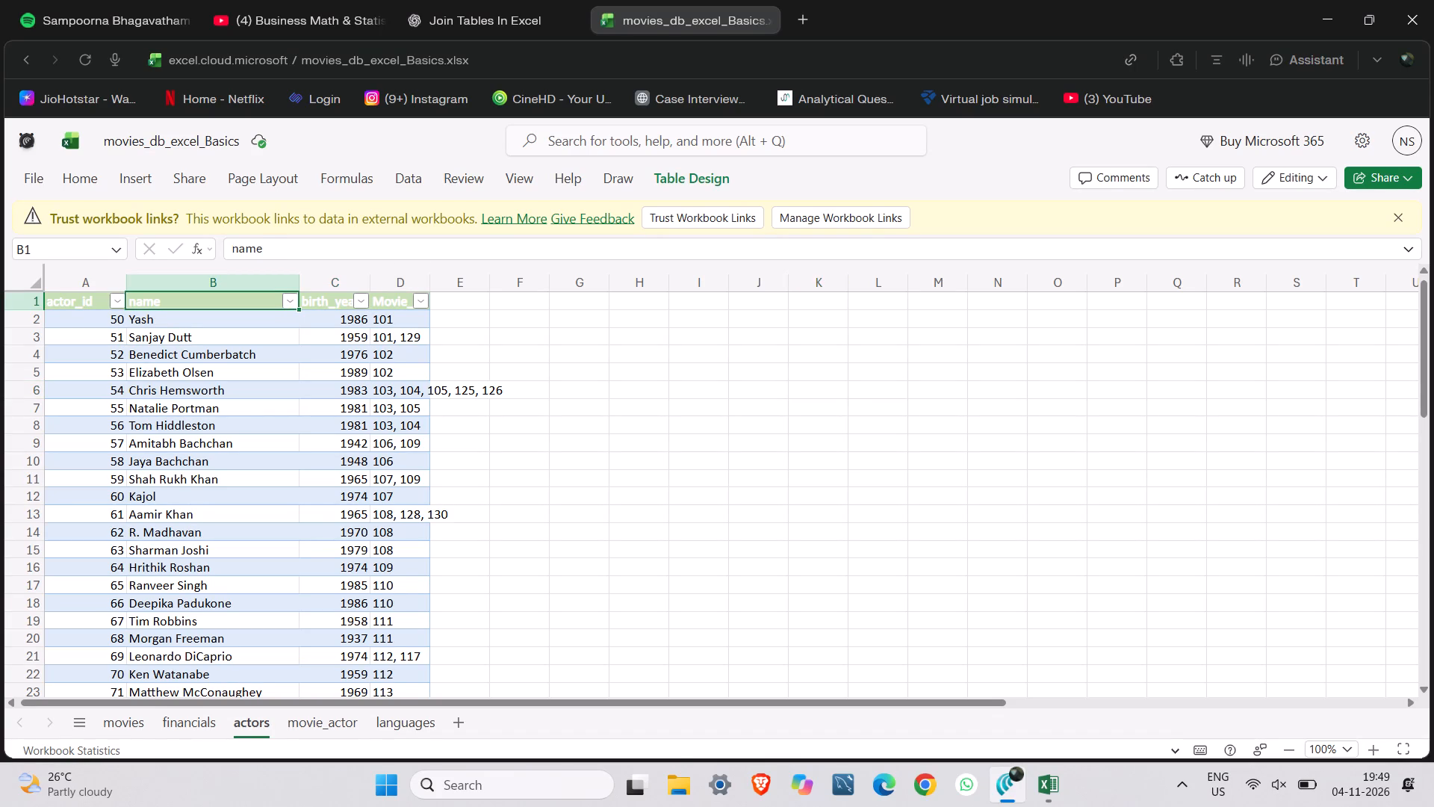
pyautogui.moveTo(247, 299); pyautogui.dragTo(276, 628)
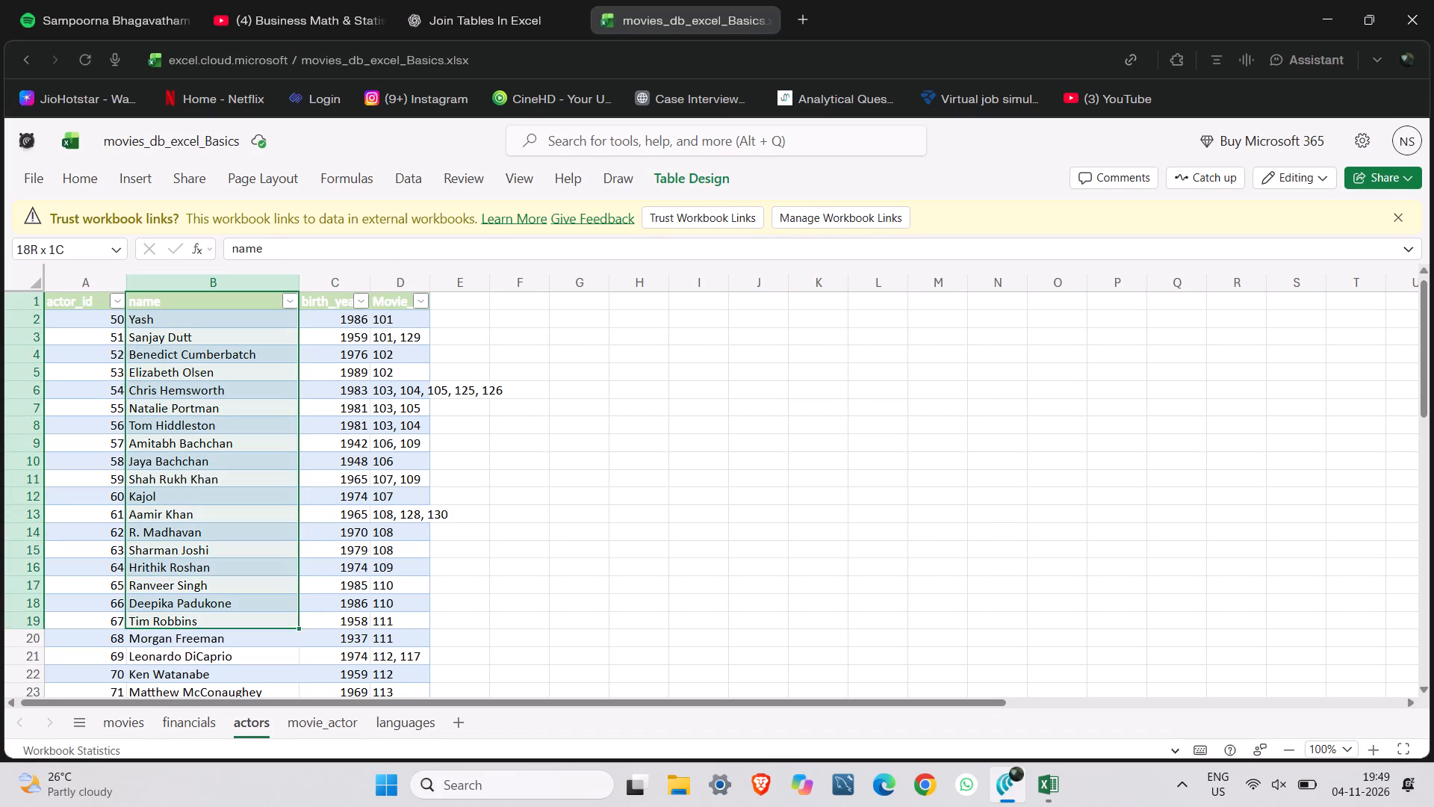
pyautogui.moveTo(276, 628); pyautogui.dragTo(269, 686)
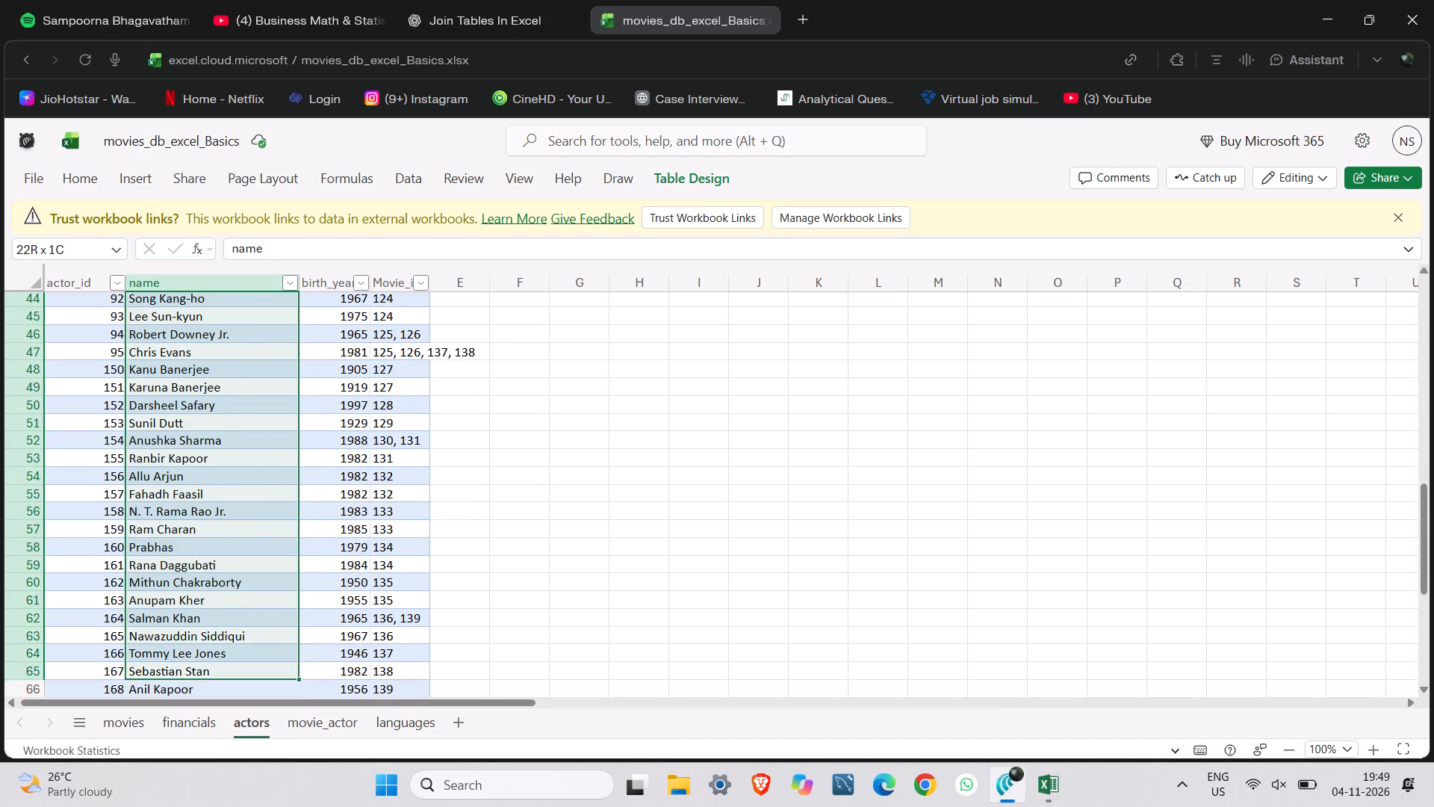
pyautogui.moveTo(269, 686); pyautogui.dragTo(37, 397)
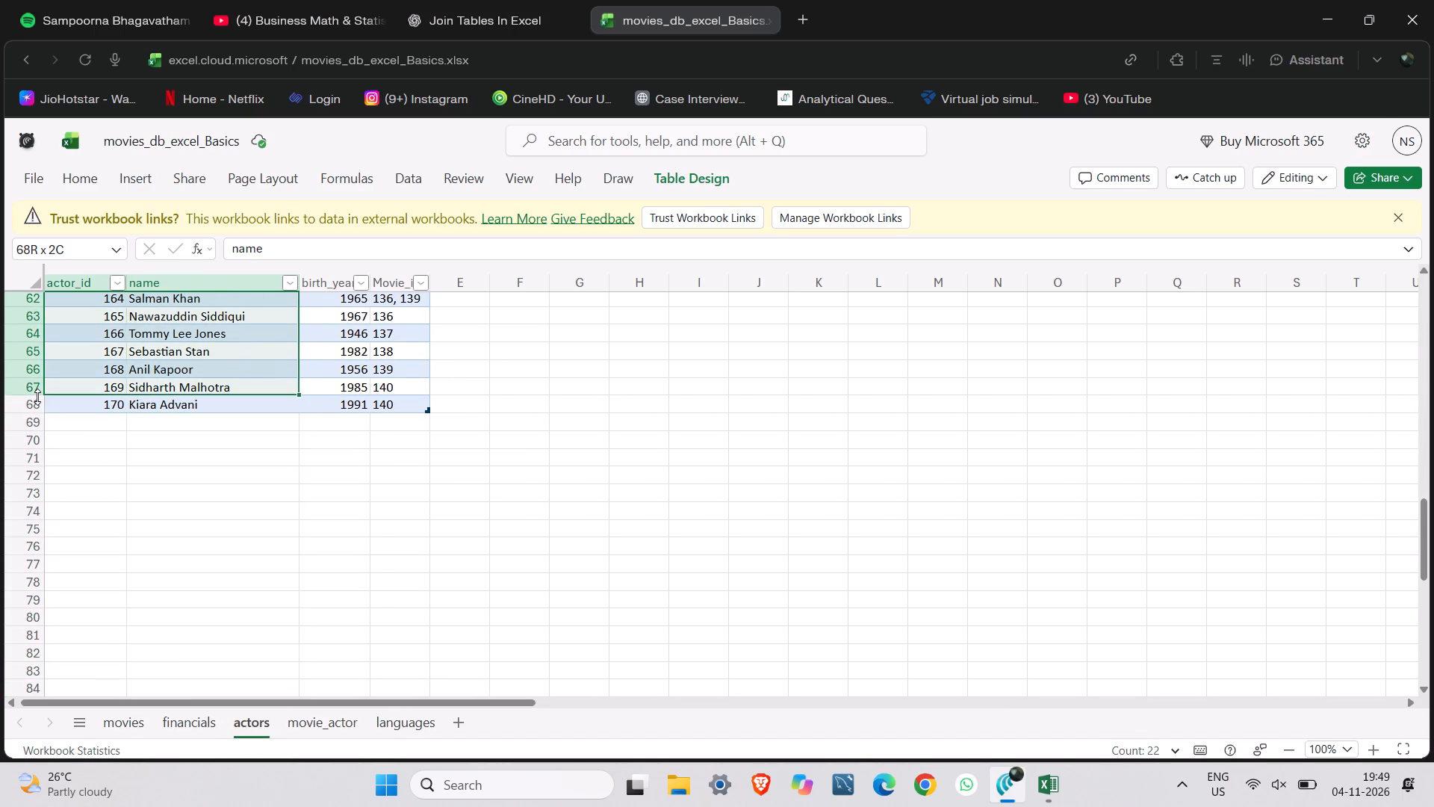
pyautogui.click(150, 389)
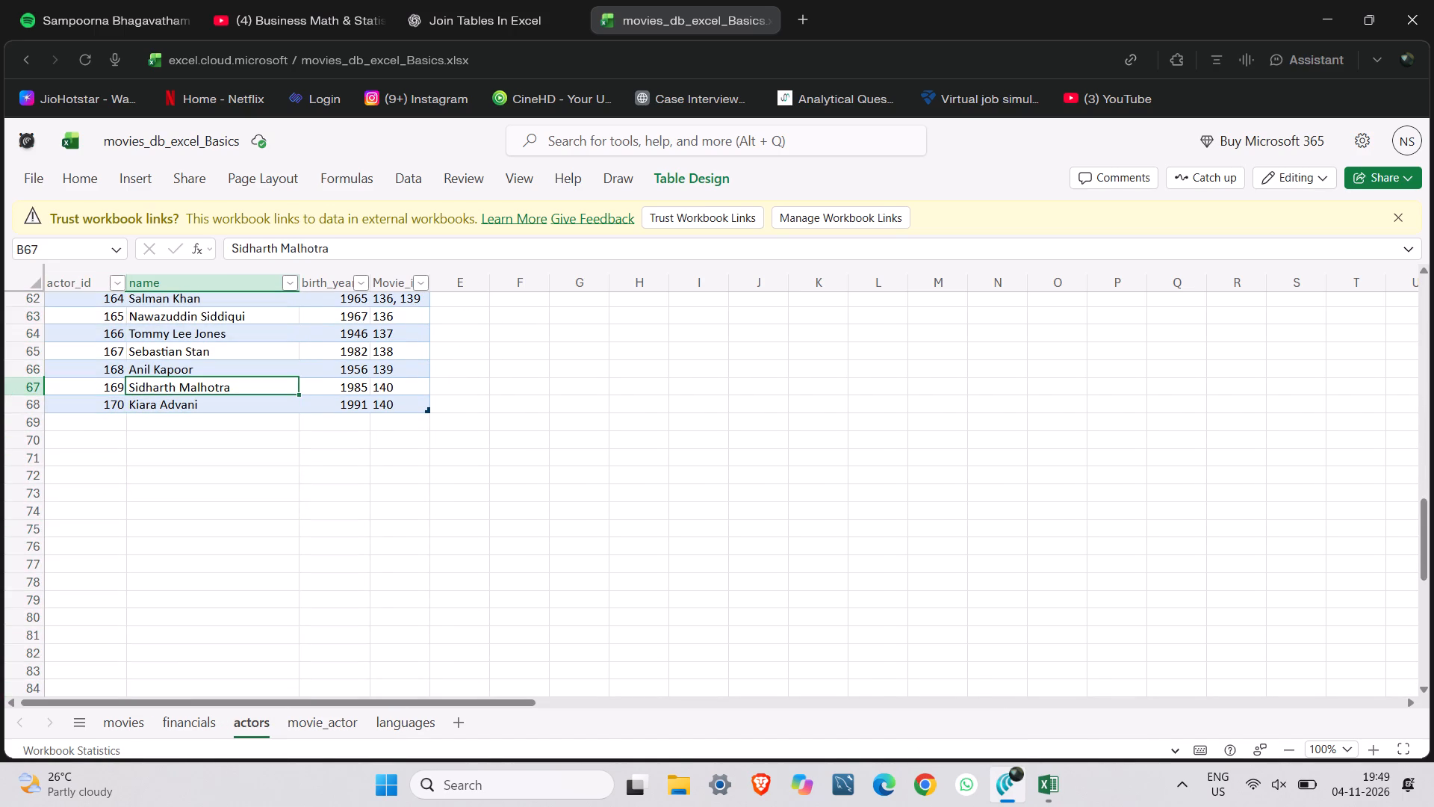
pyautogui.scroll(9, 159, 400)
pyautogui.scroll(4, 130, 306)
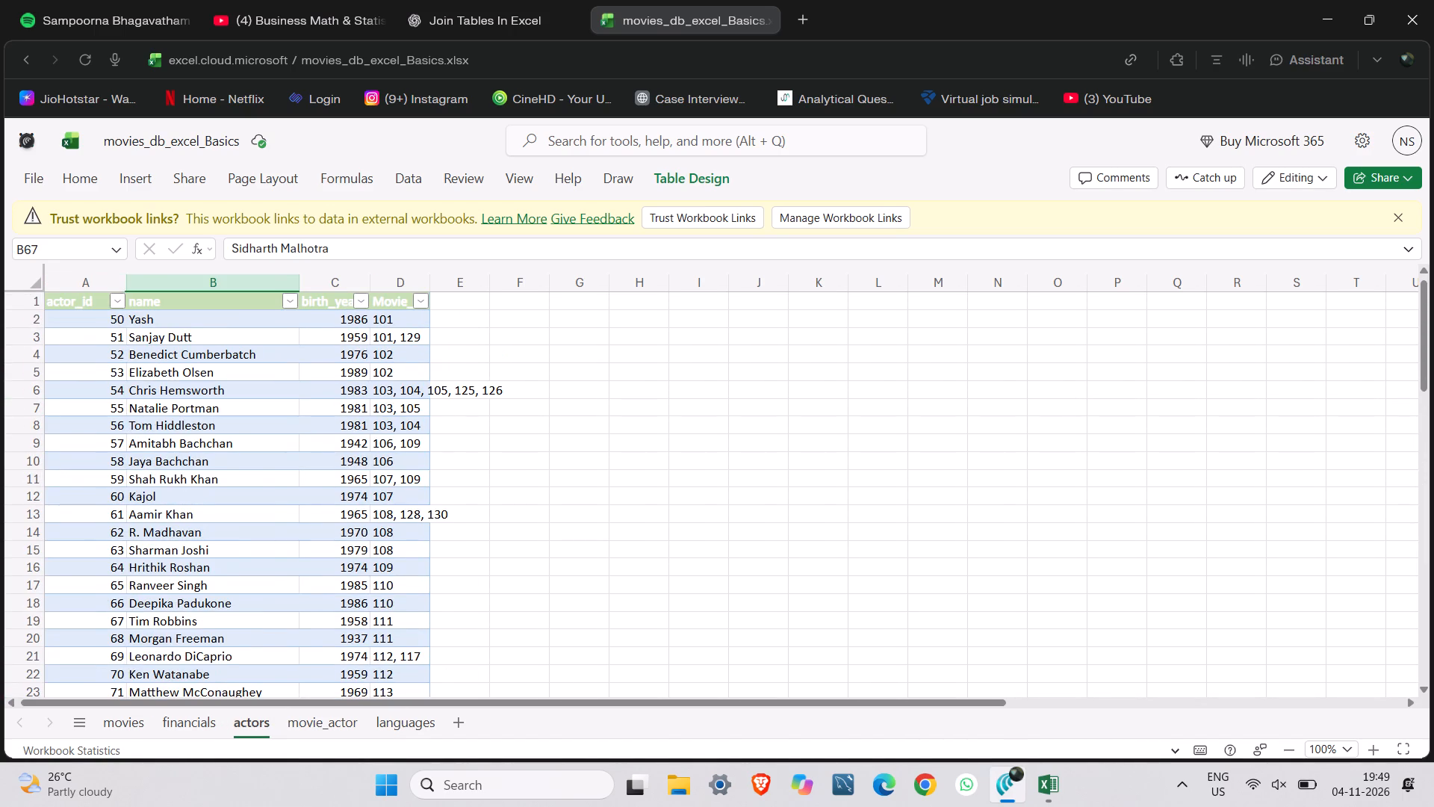
# Select the whole actors table, A1 through D68, to review its full extent.
pyautogui.click(69, 305)
pyautogui.moveTo(69, 305); pyautogui.dragTo(231, 521)
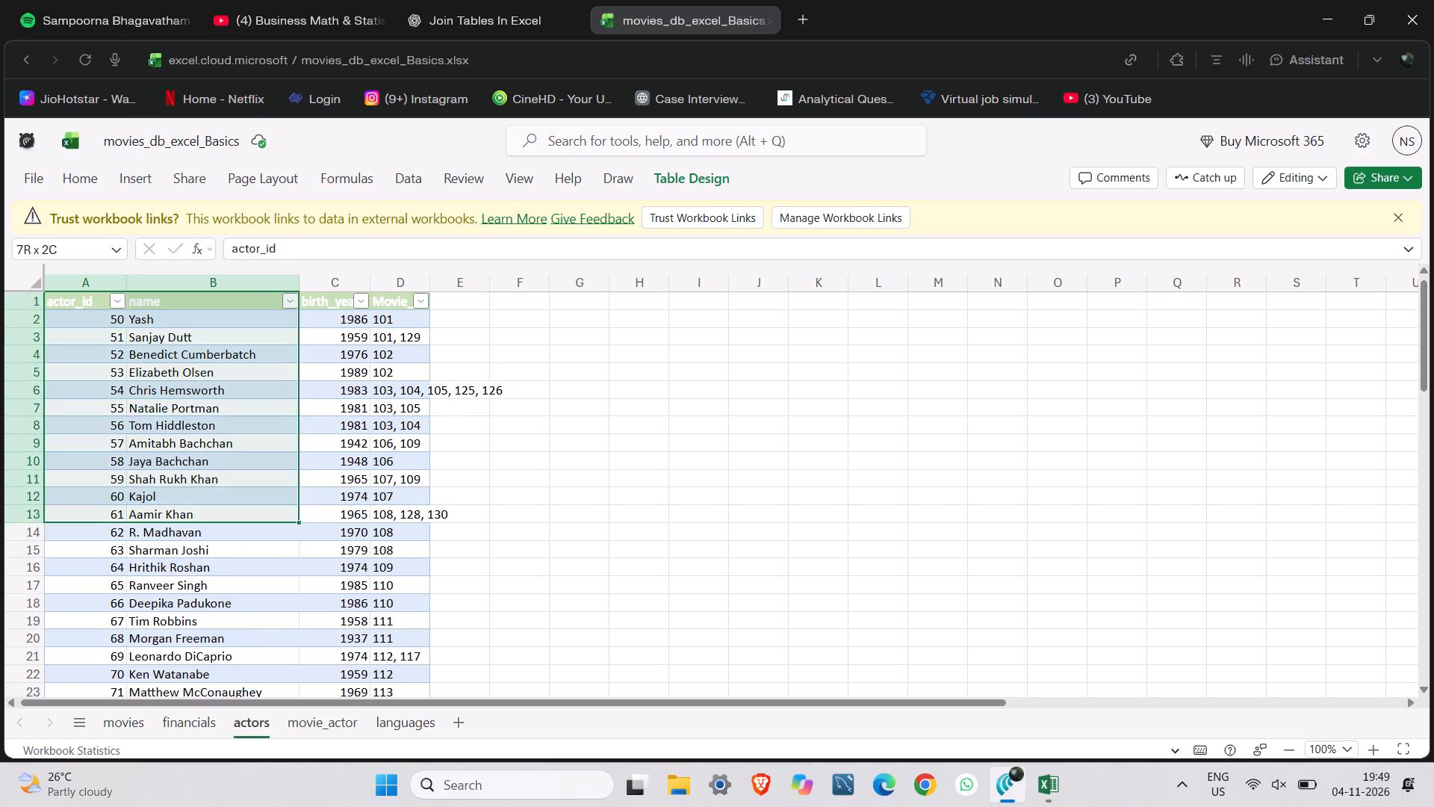
pyautogui.moveTo(231, 521); pyautogui.dragTo(441, 643)
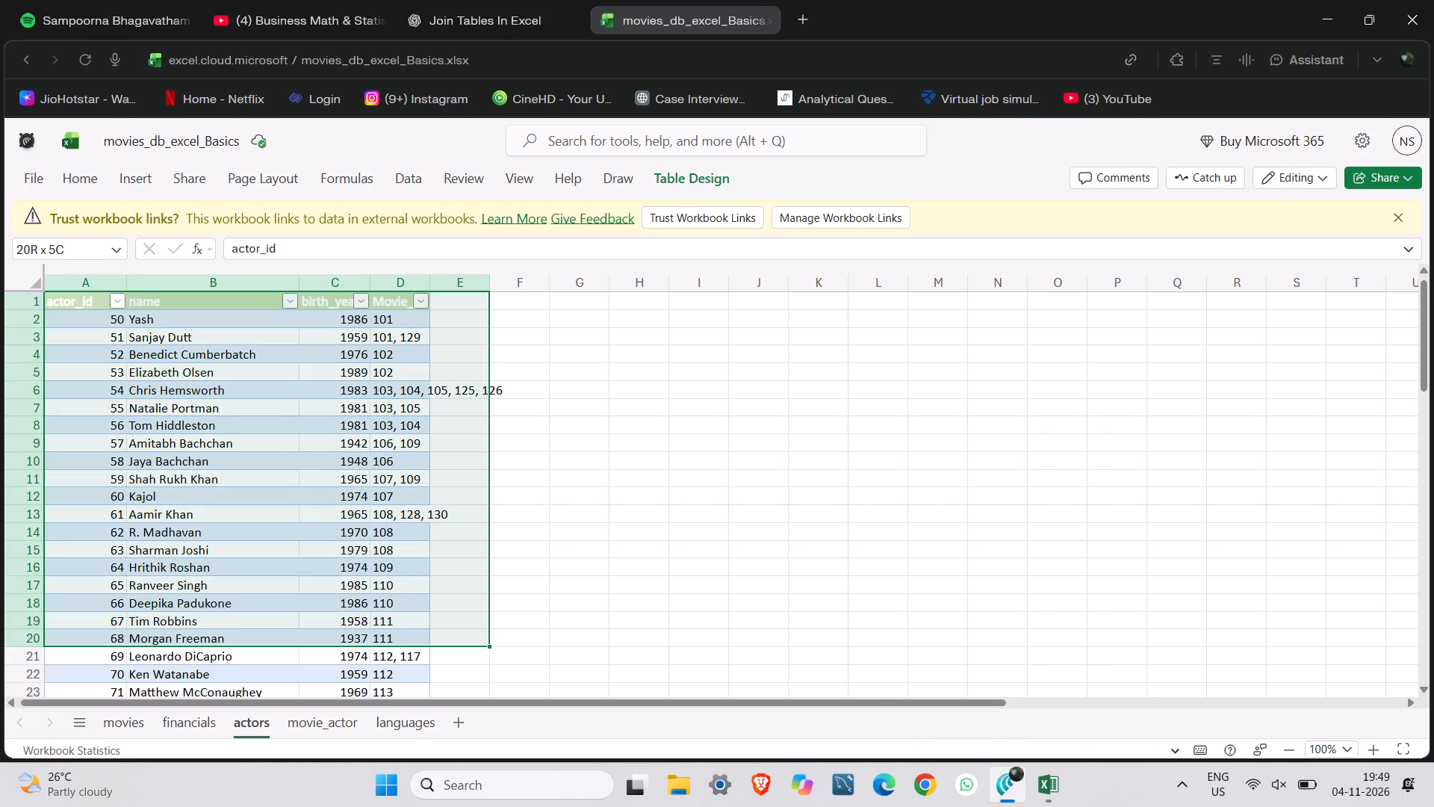
pyautogui.moveTo(441, 643); pyautogui.dragTo(366, 687)
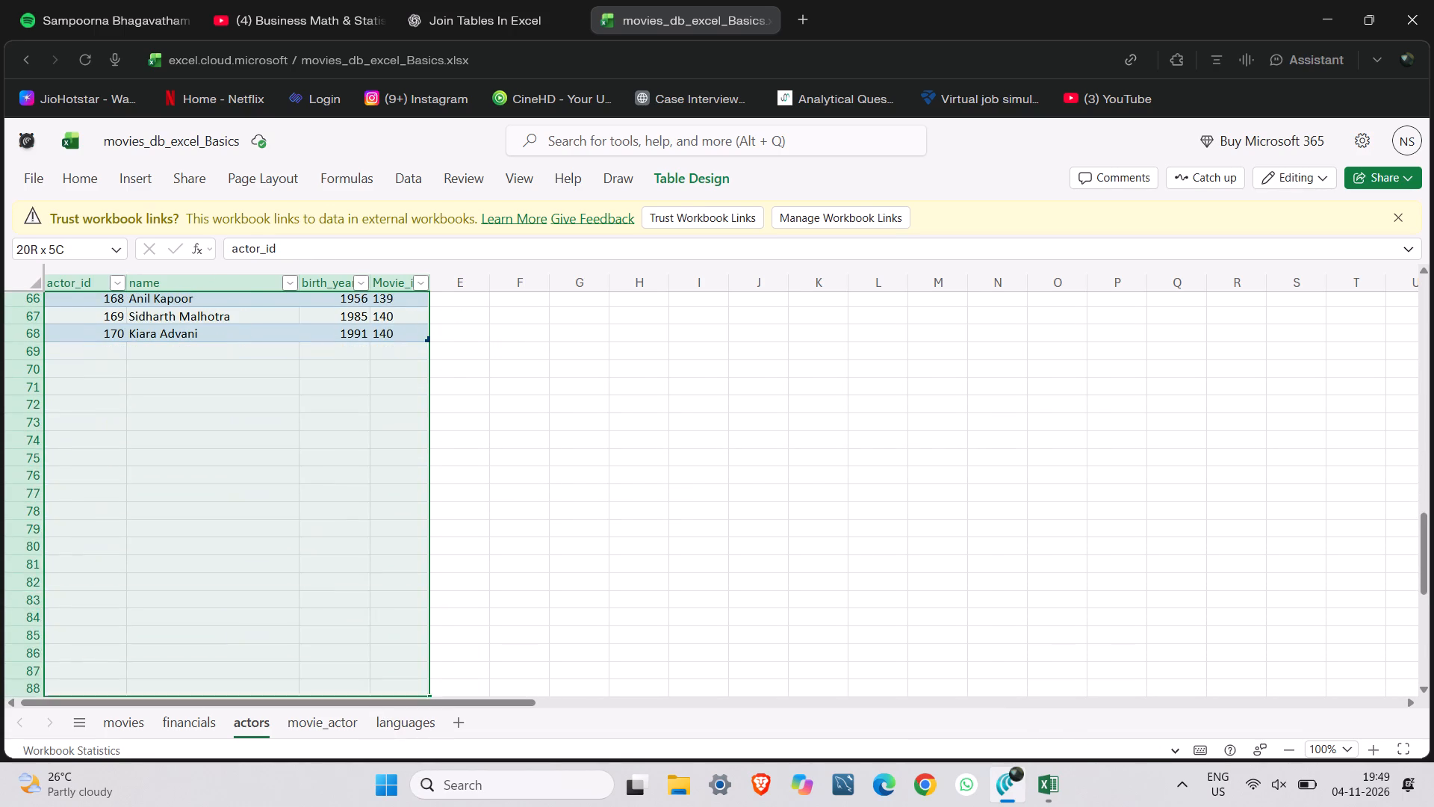
pyautogui.moveTo(366, 687); pyautogui.dragTo(423, 338)
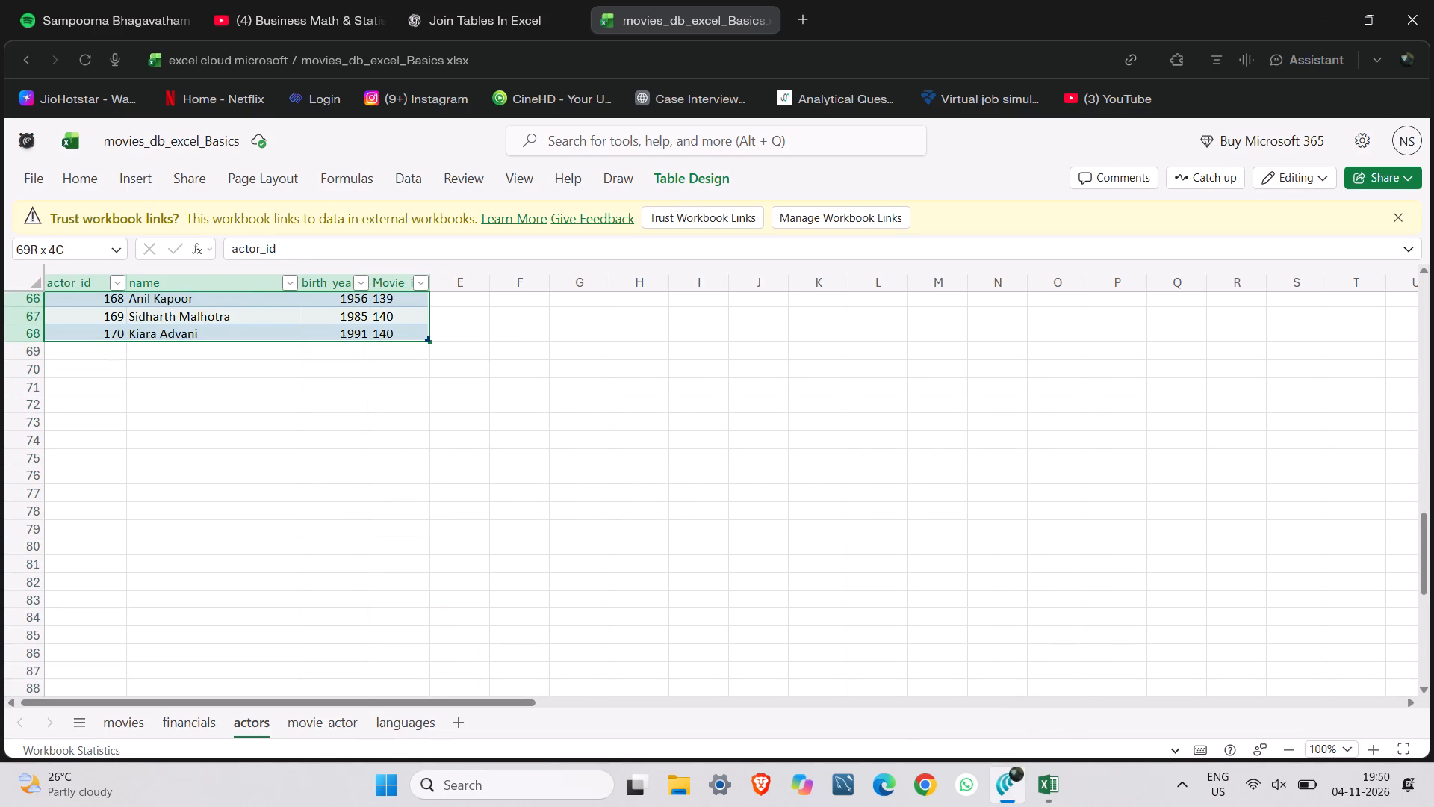
pyautogui.moveTo(423, 338); pyautogui.dragTo(426, 333)
pyautogui.scroll(12, 426, 333)
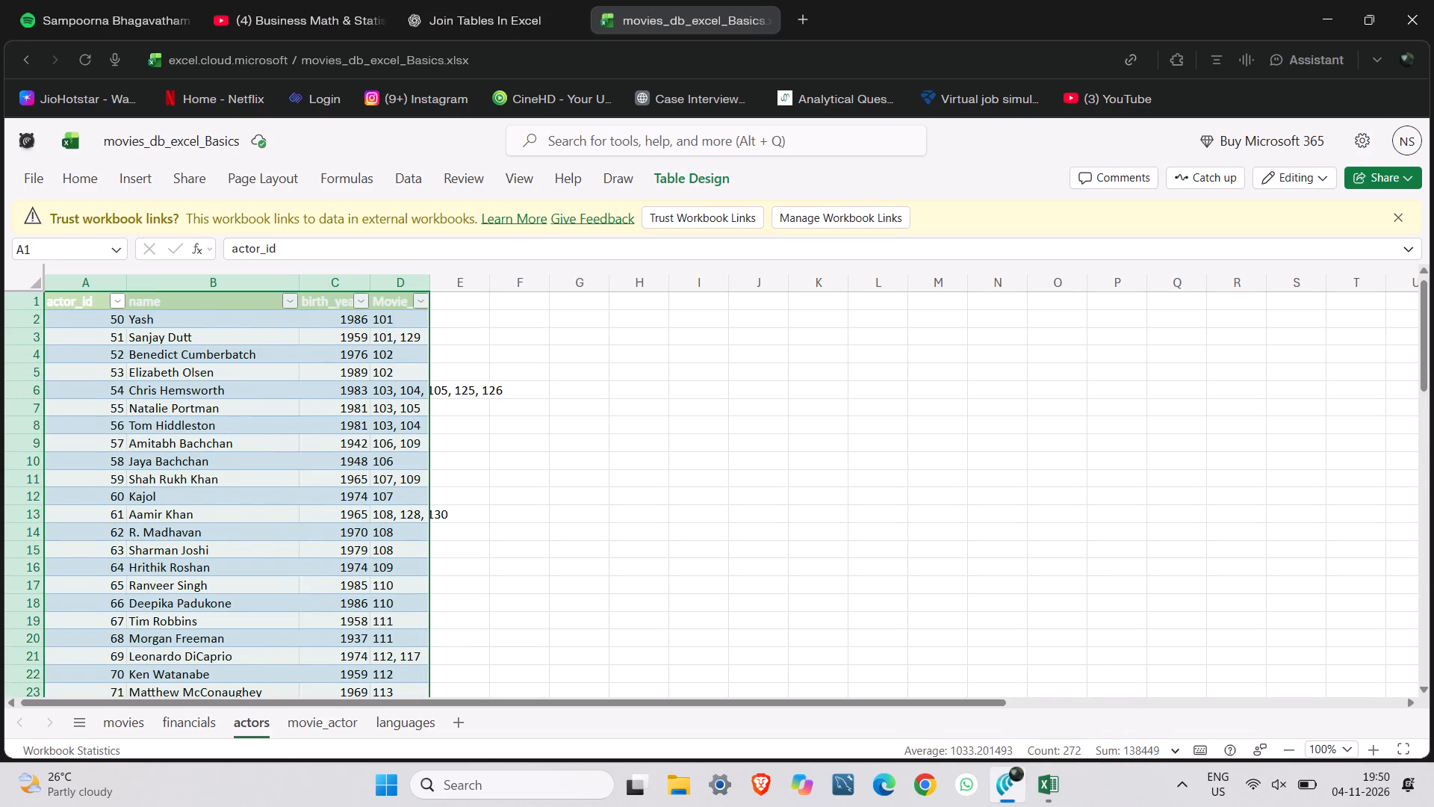
pyautogui.click(350, 369)
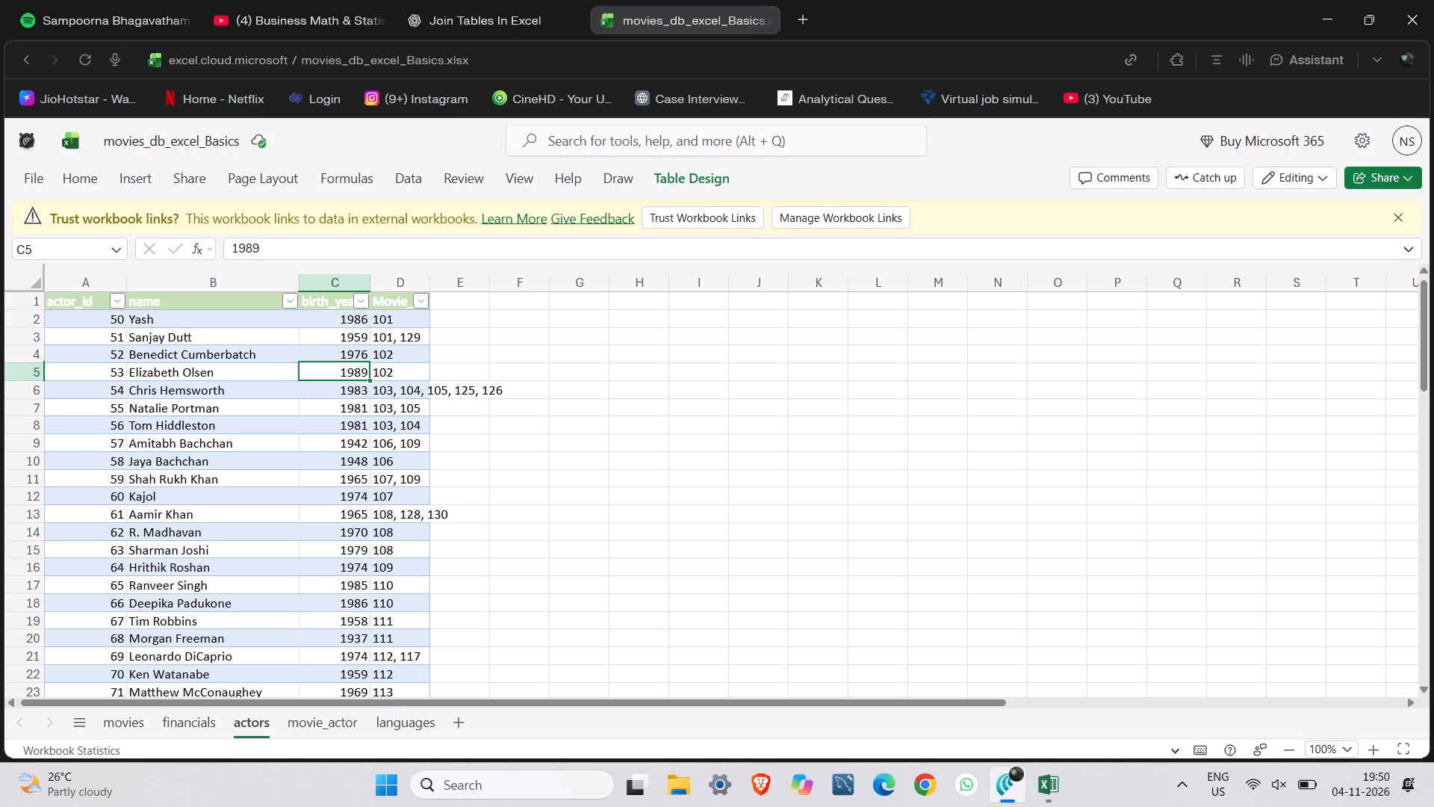
# Select the actors table again from the actor_id header through its last row and look over all four columns.
pyautogui.moveTo(77, 297); pyautogui.dragTo(87, 306)
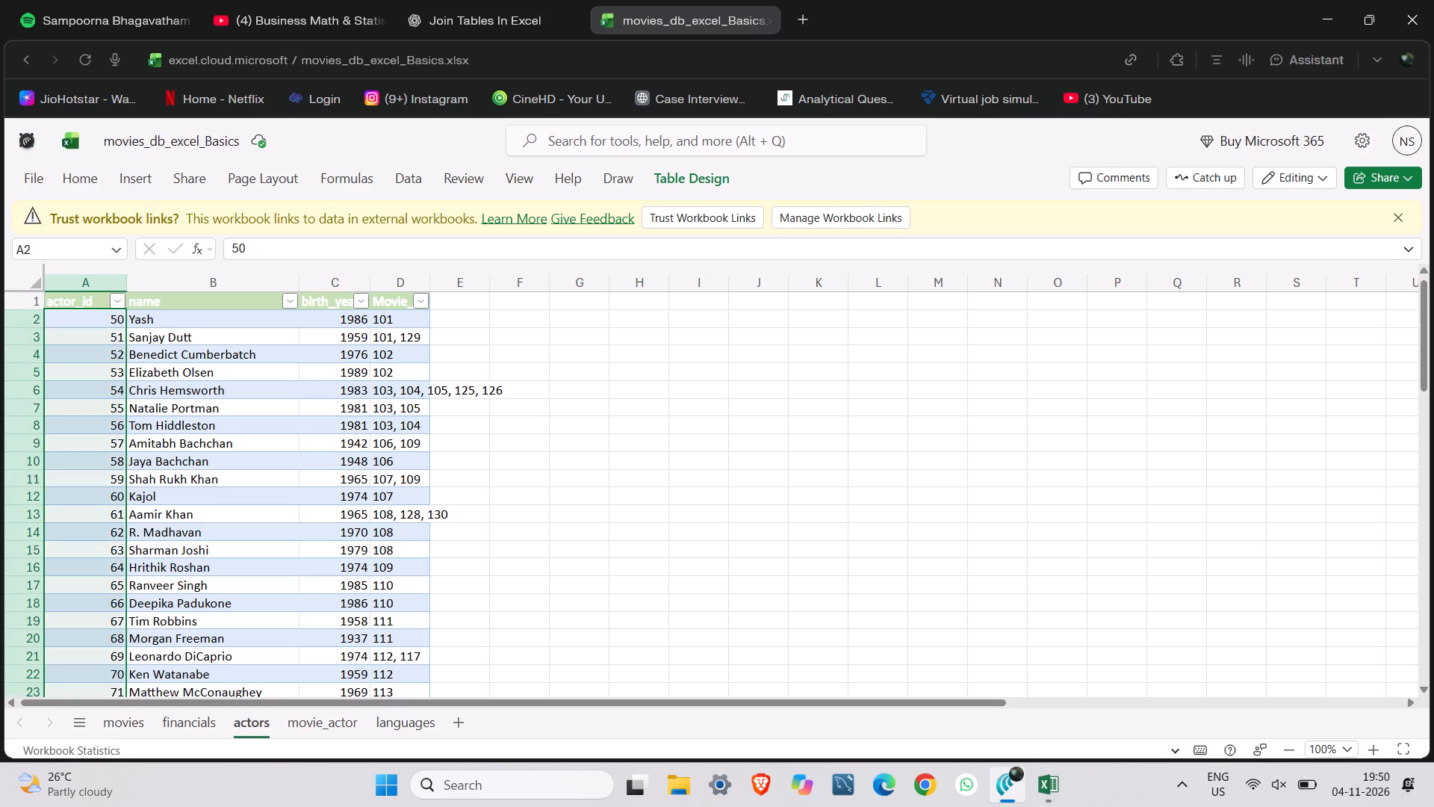
pyautogui.moveTo(87, 306); pyautogui.dragTo(218, 331)
pyautogui.click(218, 331)
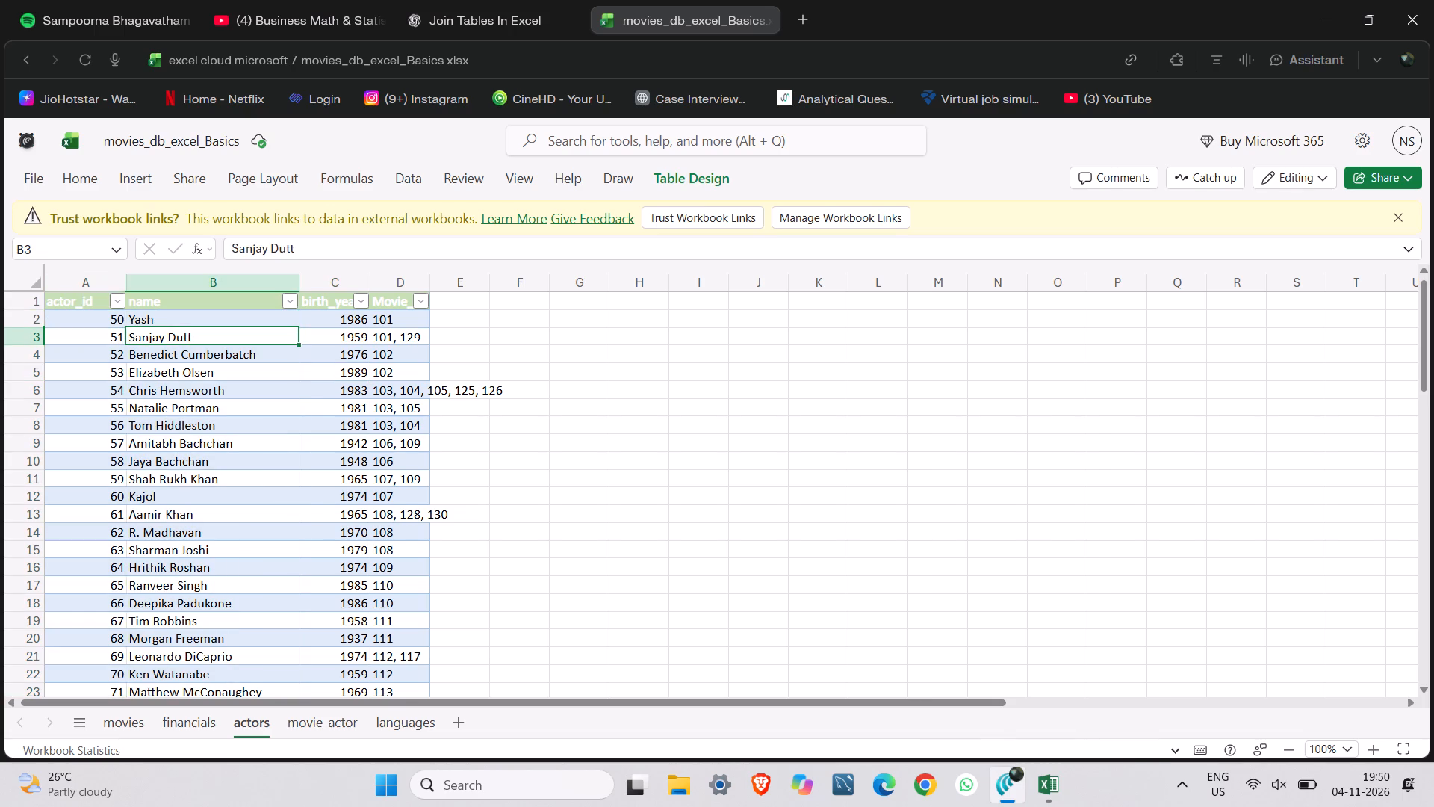
pyautogui.moveTo(93, 303); pyautogui.dragTo(400, 491)
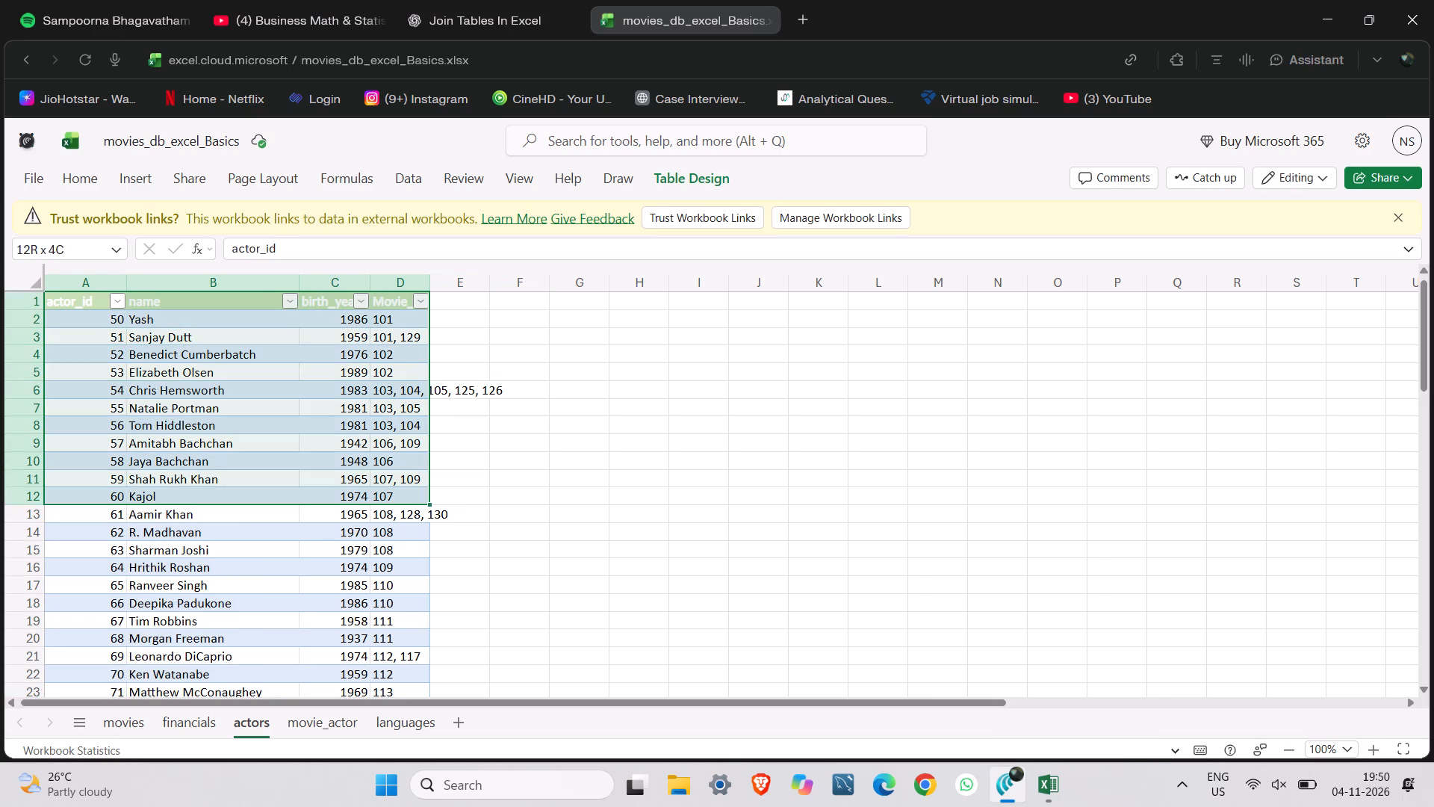
pyautogui.moveTo(400, 491); pyautogui.dragTo(389, 670)
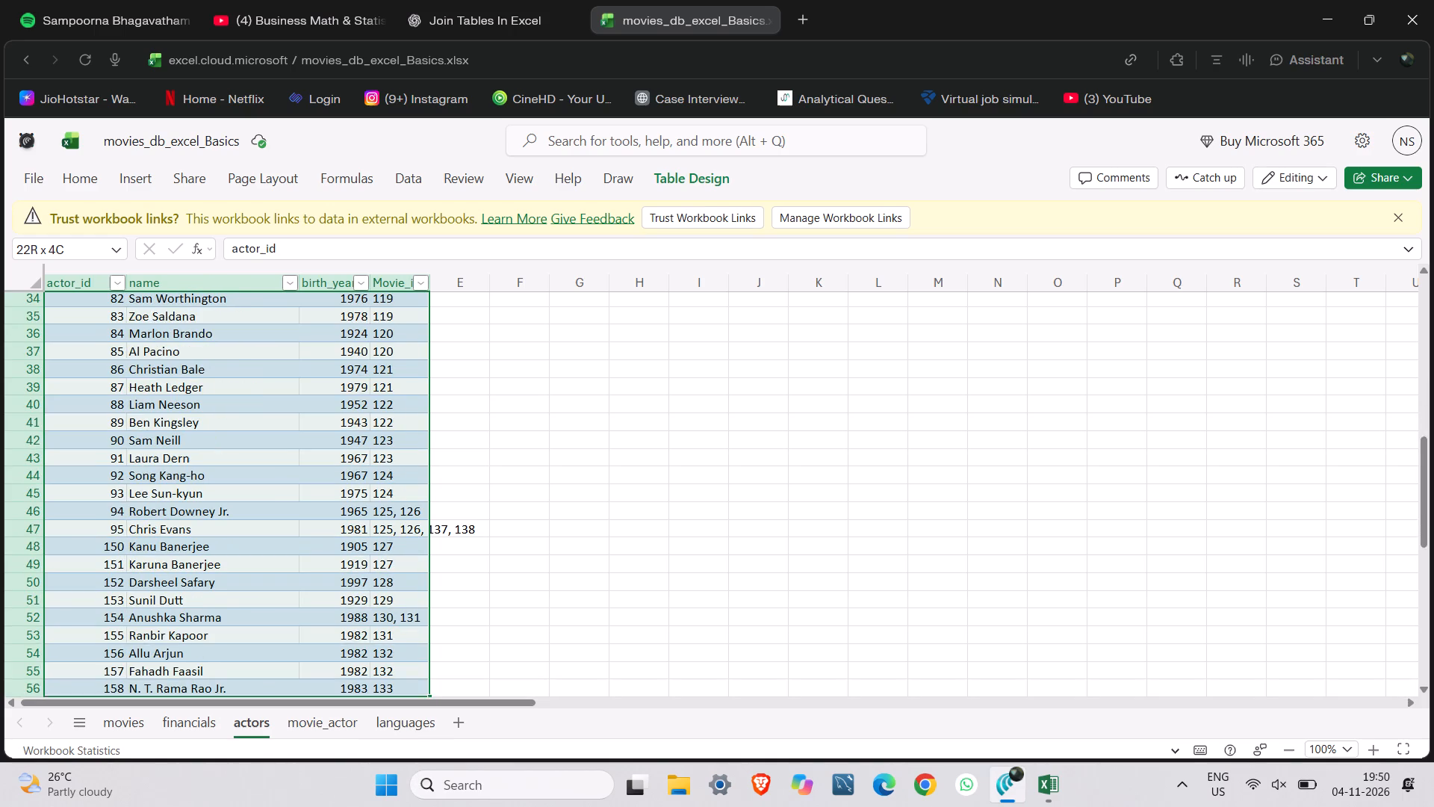
pyautogui.moveTo(389, 670); pyautogui.dragTo(373, 540)
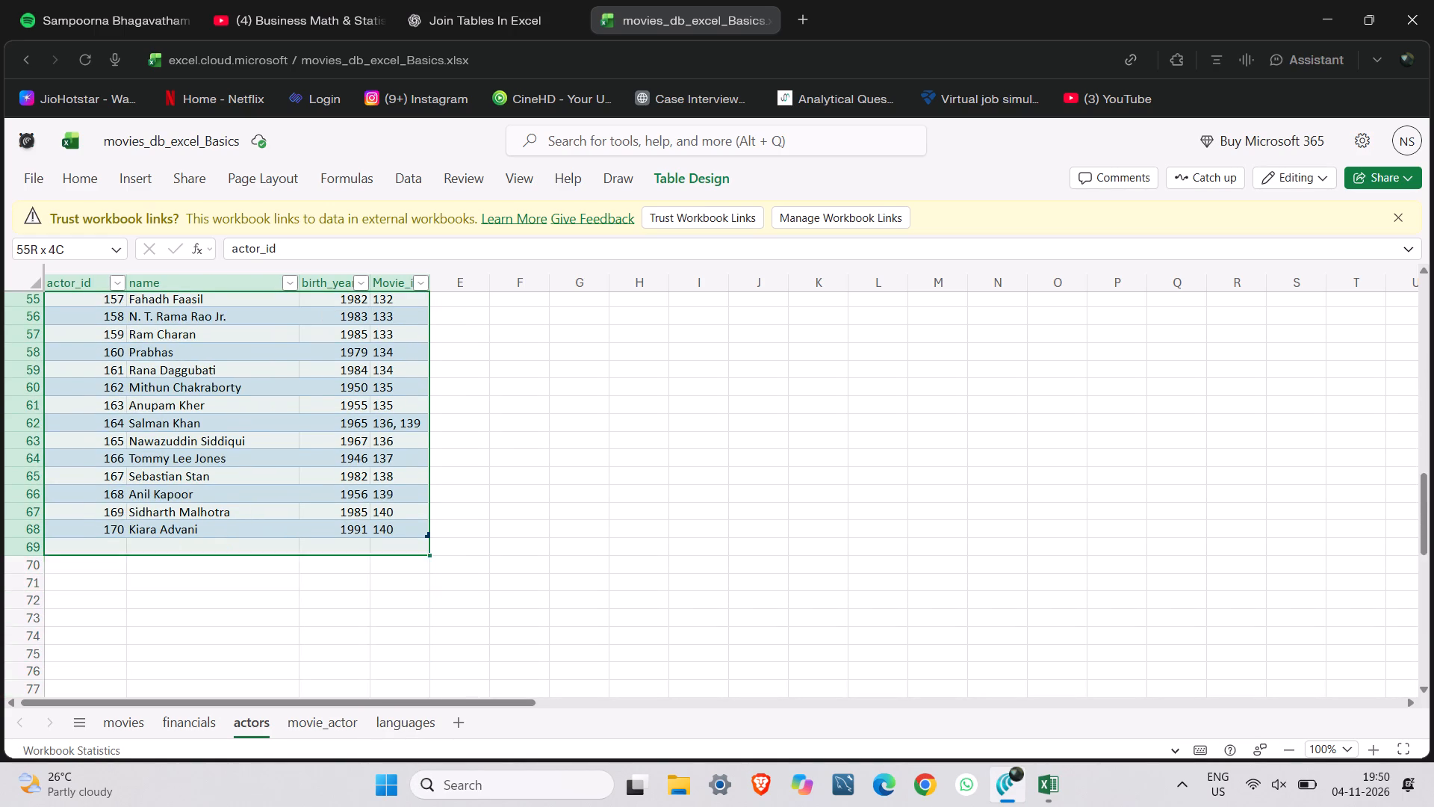
pyautogui.moveTo(373, 540); pyautogui.dragTo(379, 529)
pyautogui.click(338, 487)
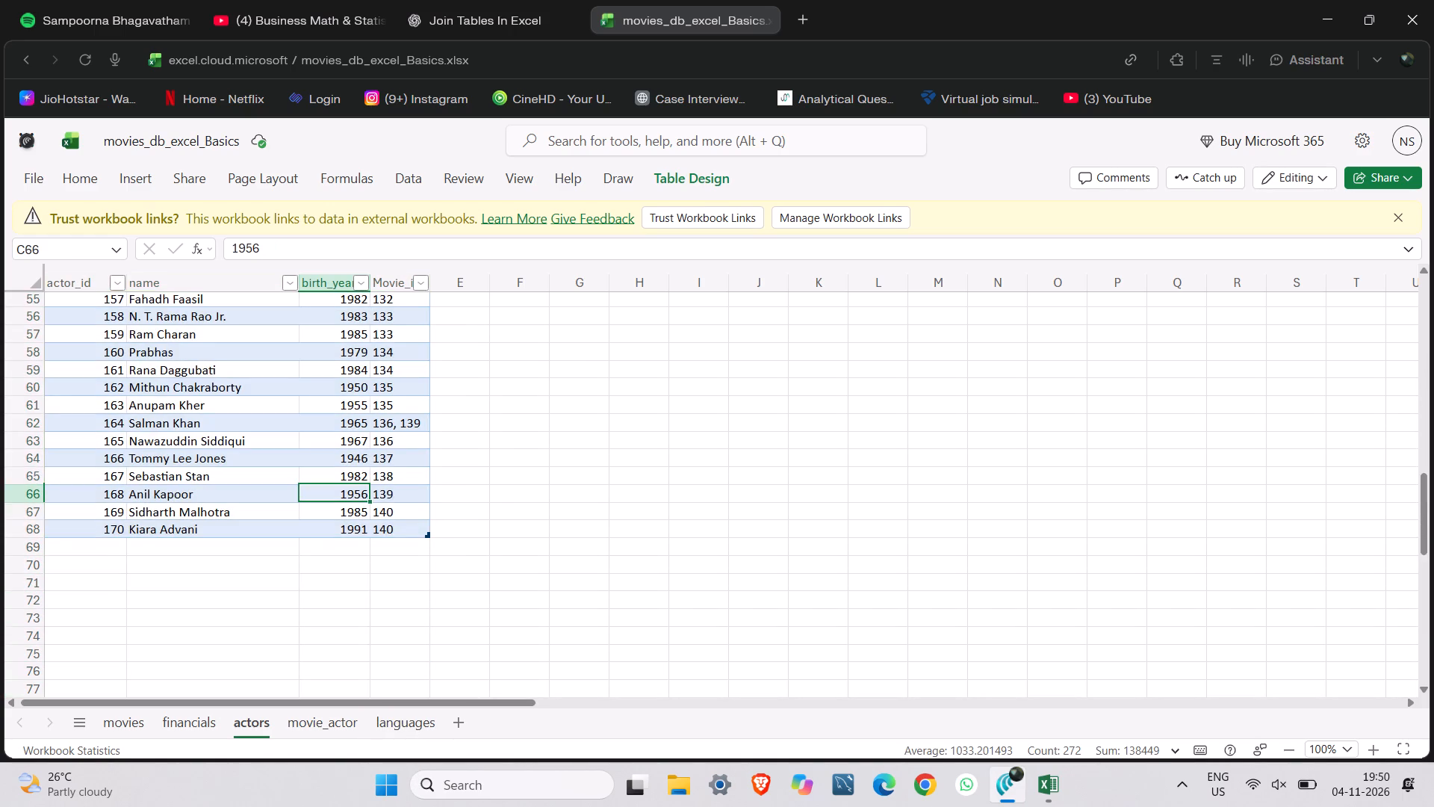
pyautogui.scroll(12, 338, 487)
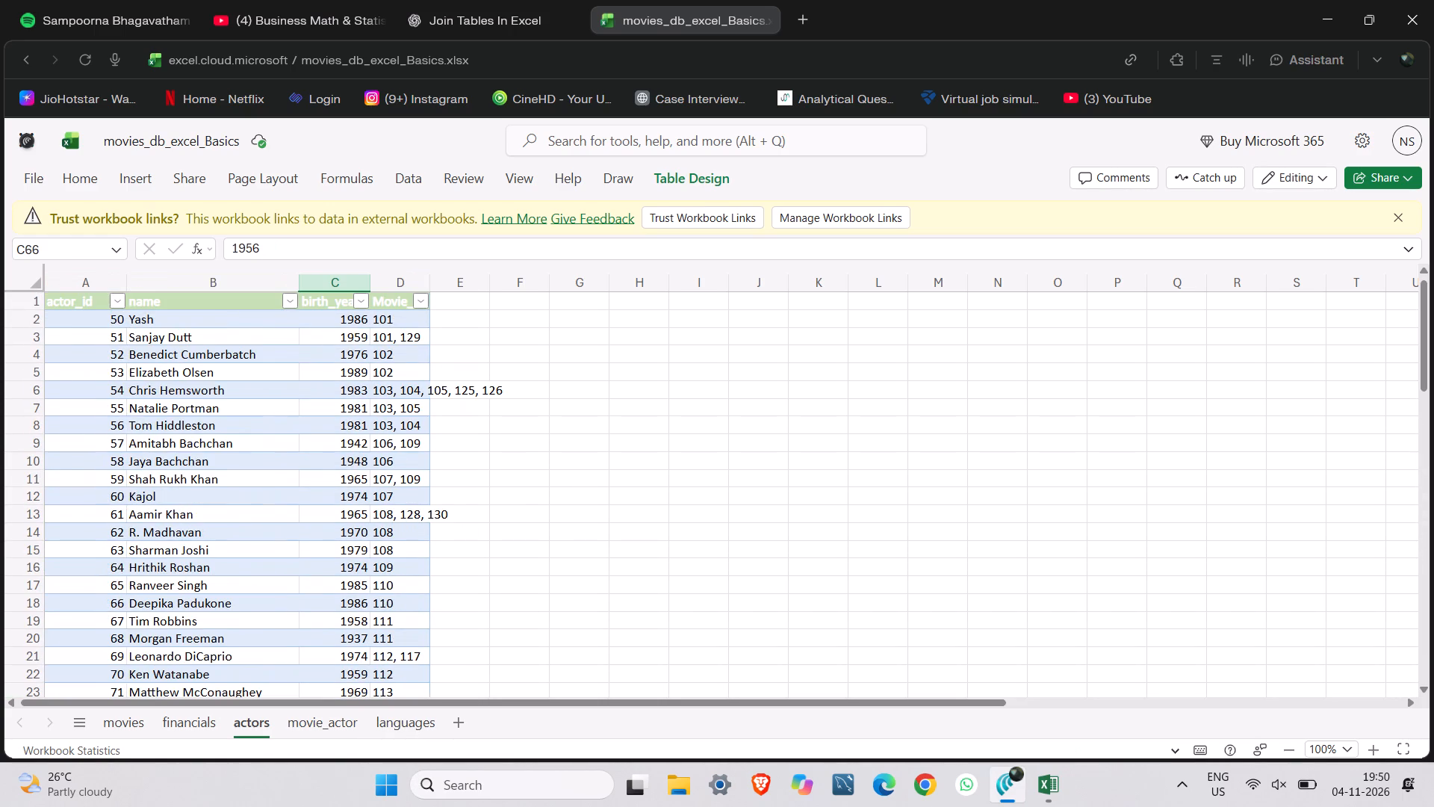
pyautogui.click(216, 392)
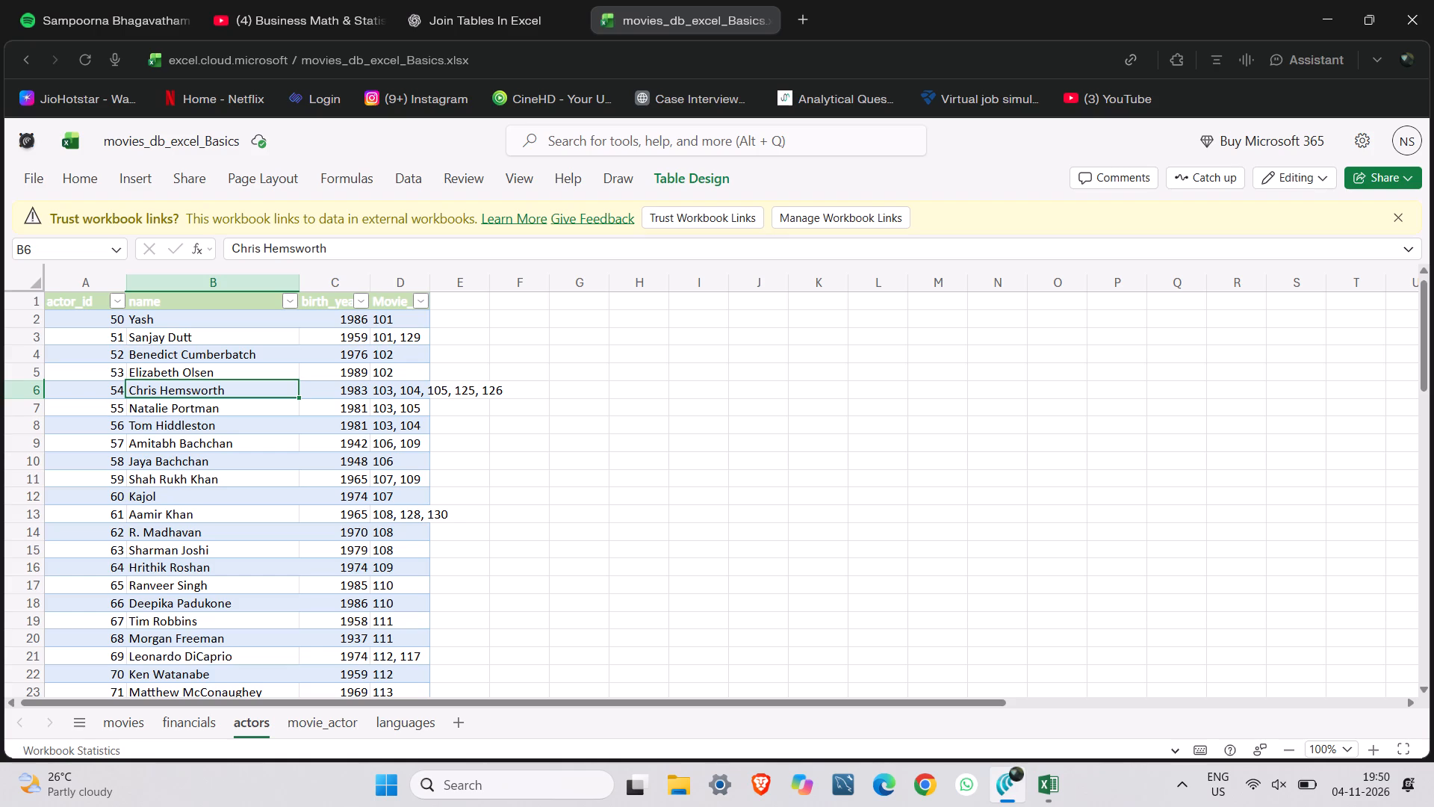
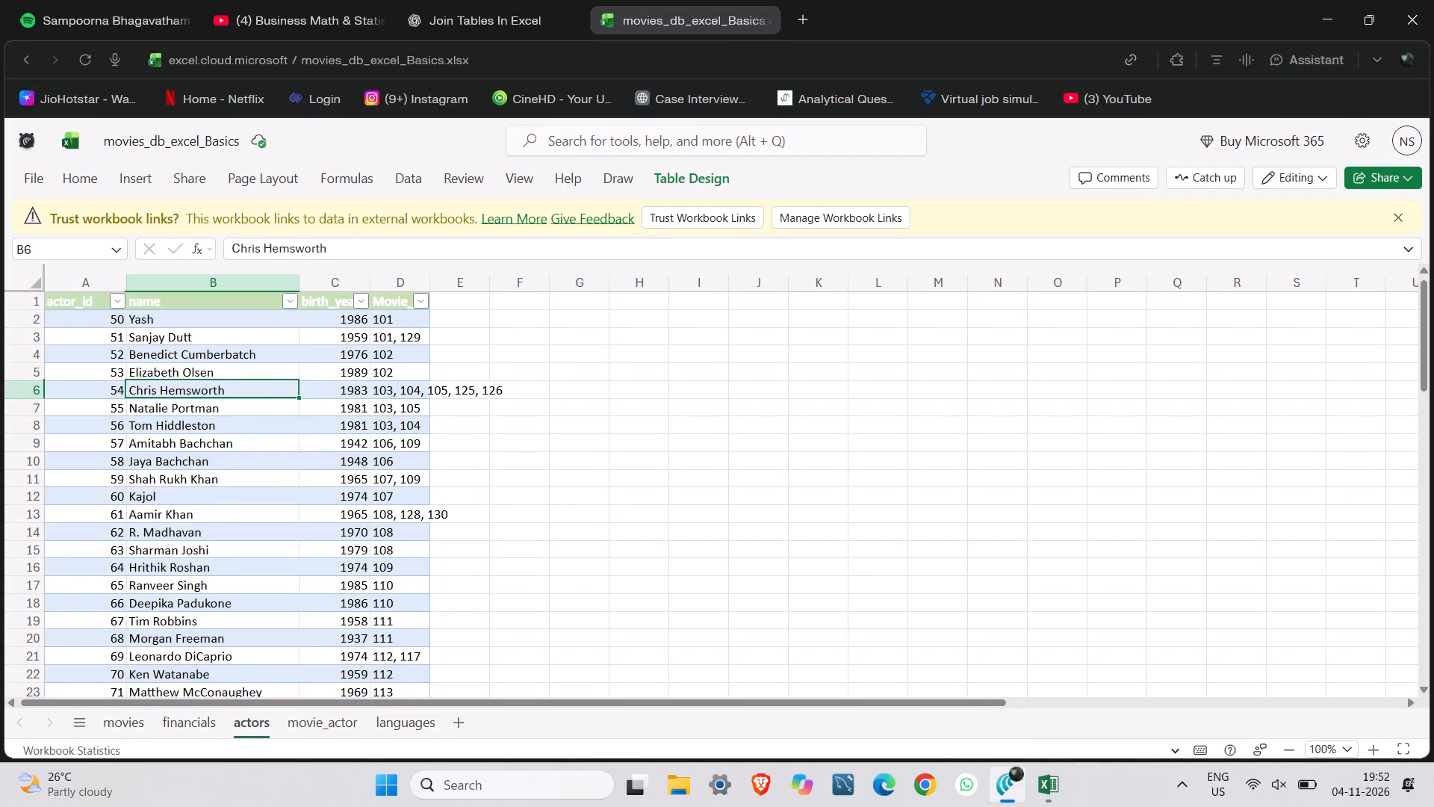
# Look through the languages, movie_actor, actors, financials and movies sheets to compare their tables.
pyautogui.click(370, 720)
pyautogui.scroll(1, 188, 533)
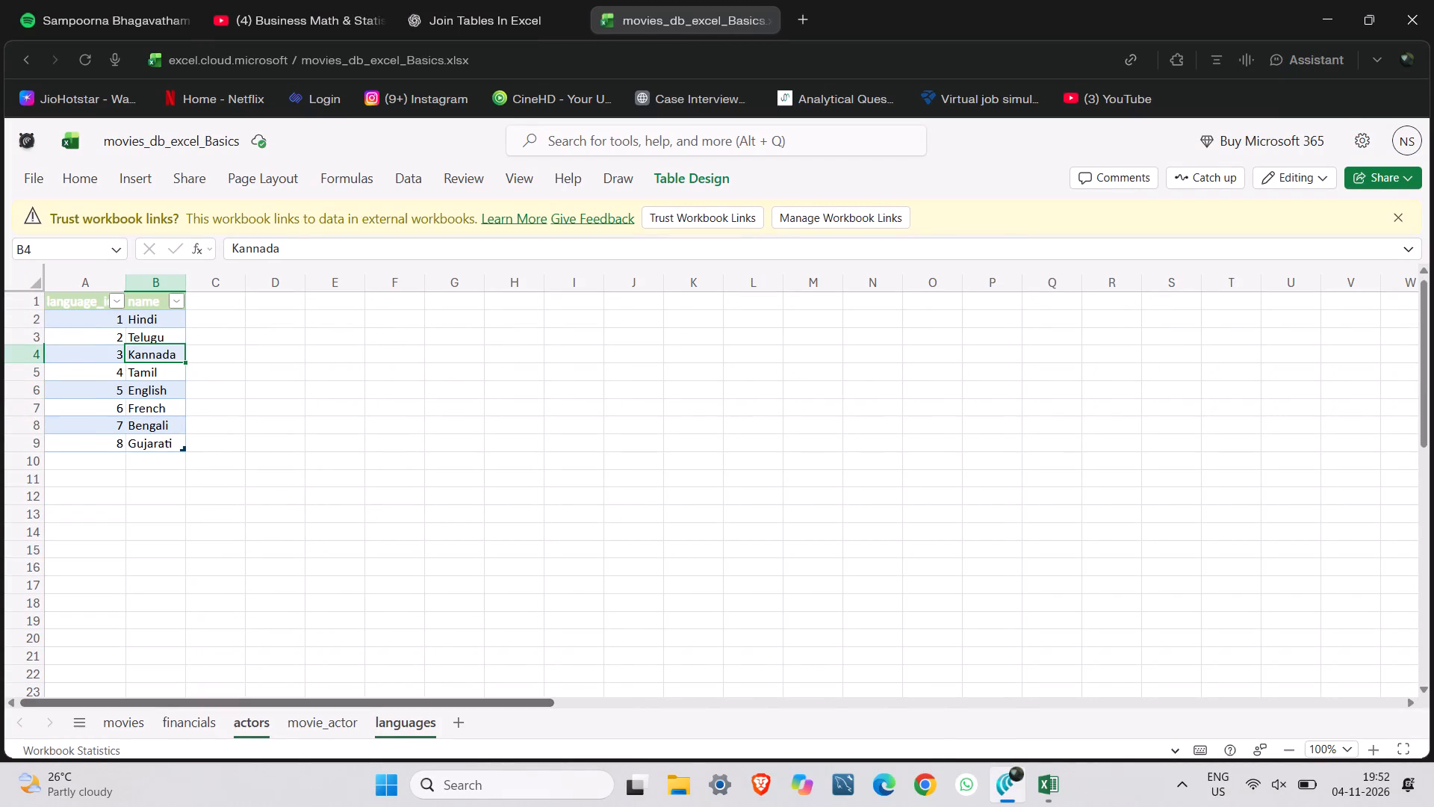
pyautogui.click(334, 723)
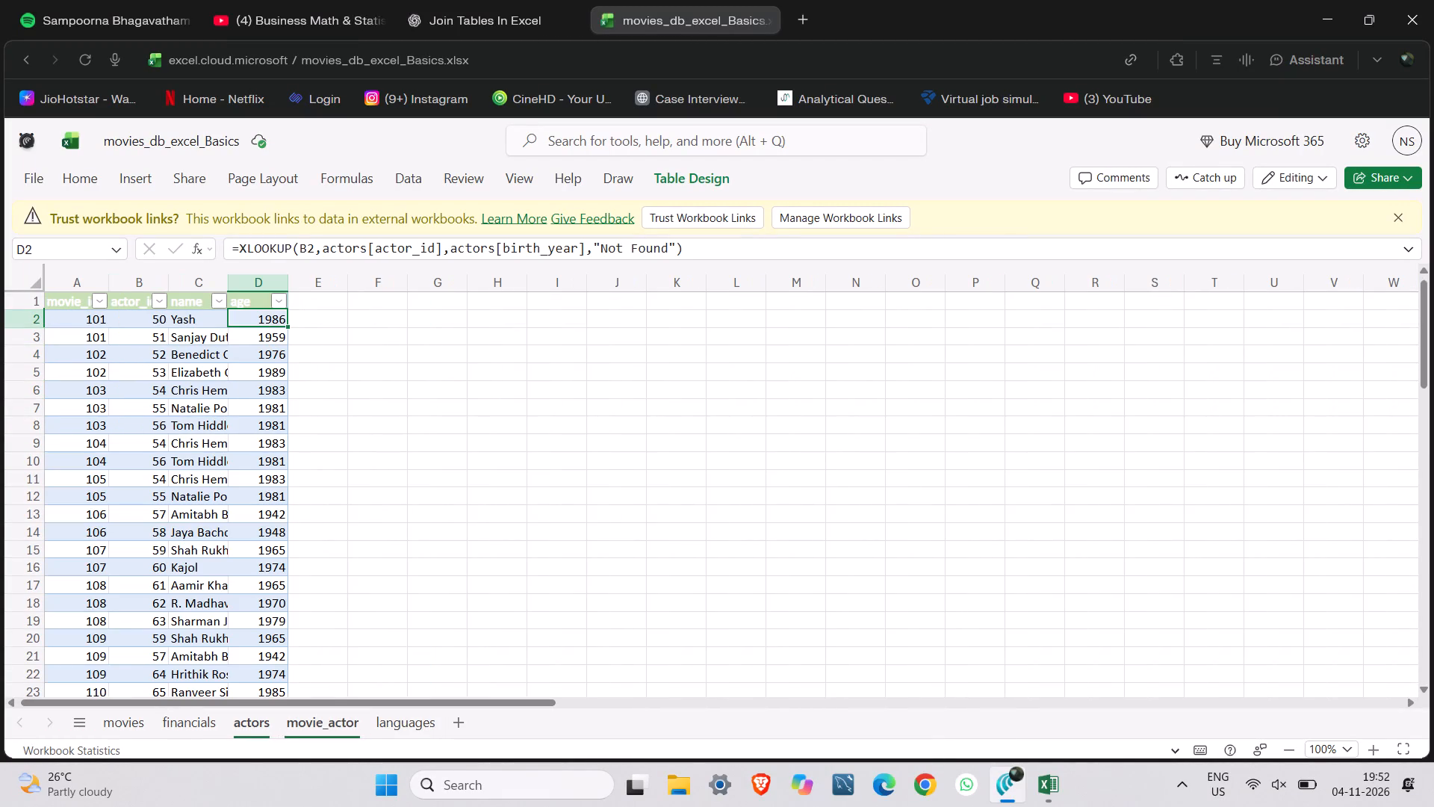
pyautogui.scroll(1, 270, 592)
pyautogui.click(263, 719)
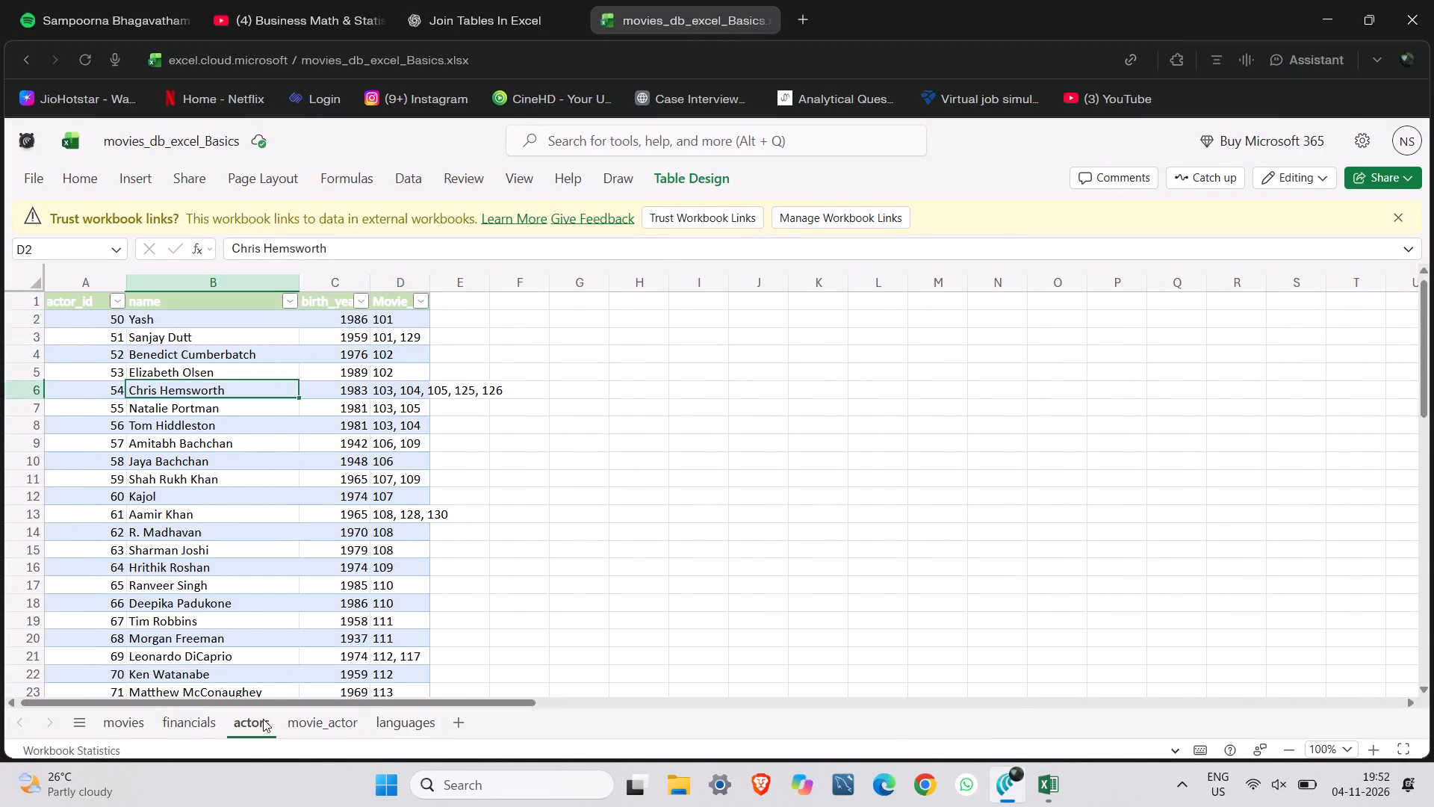
pyautogui.click(211, 714)
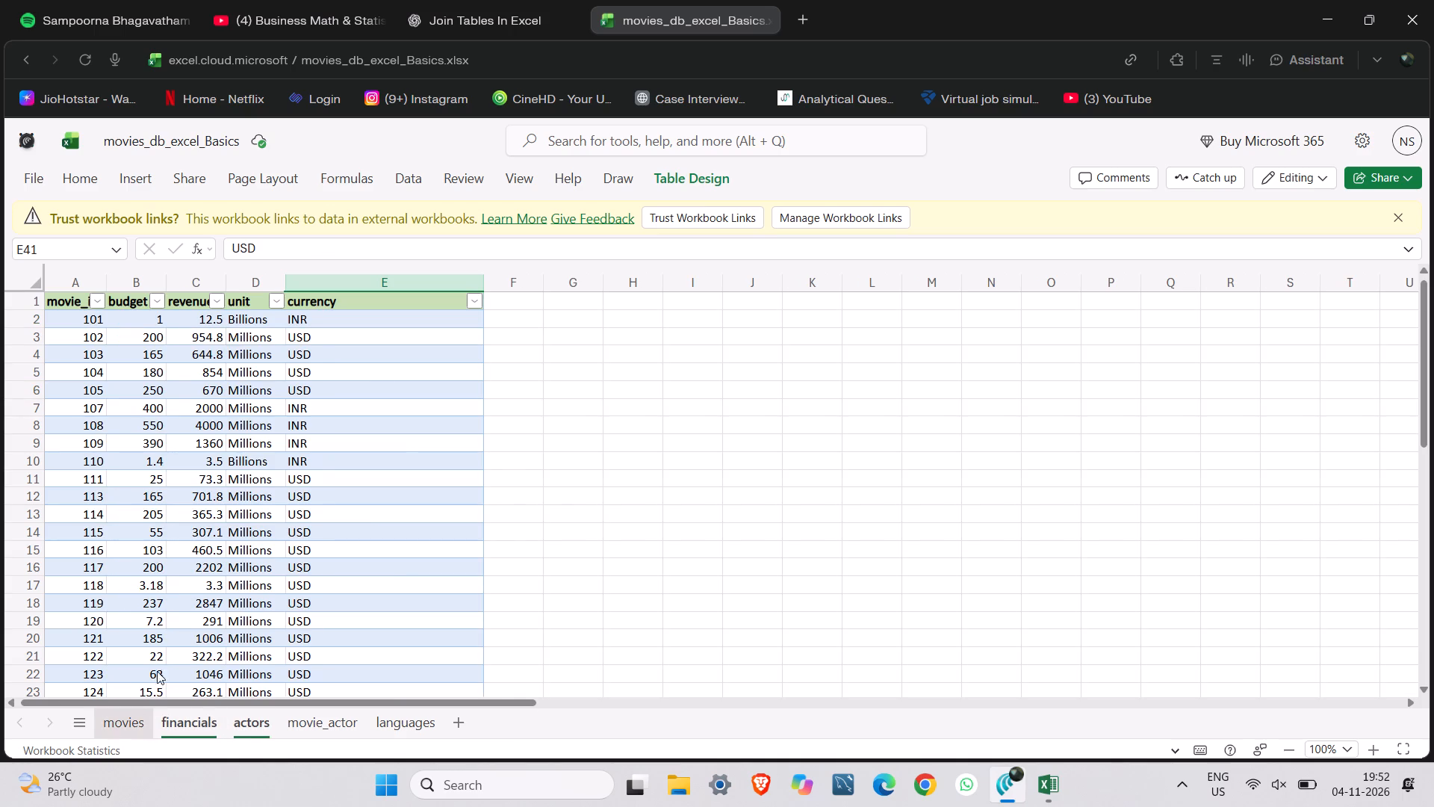
pyautogui.scroll(1, 363, 515)
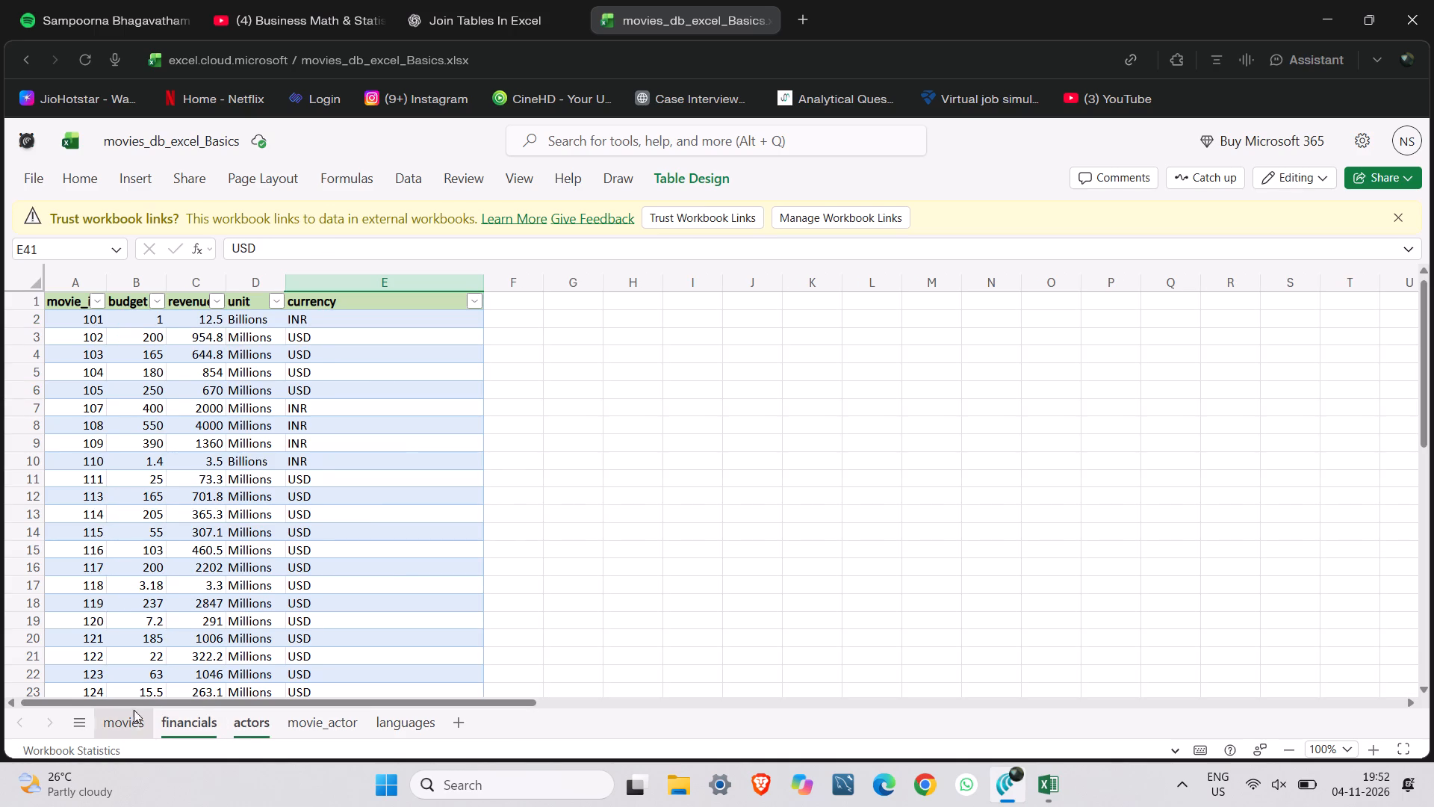
pyautogui.doubleClick(130, 719)
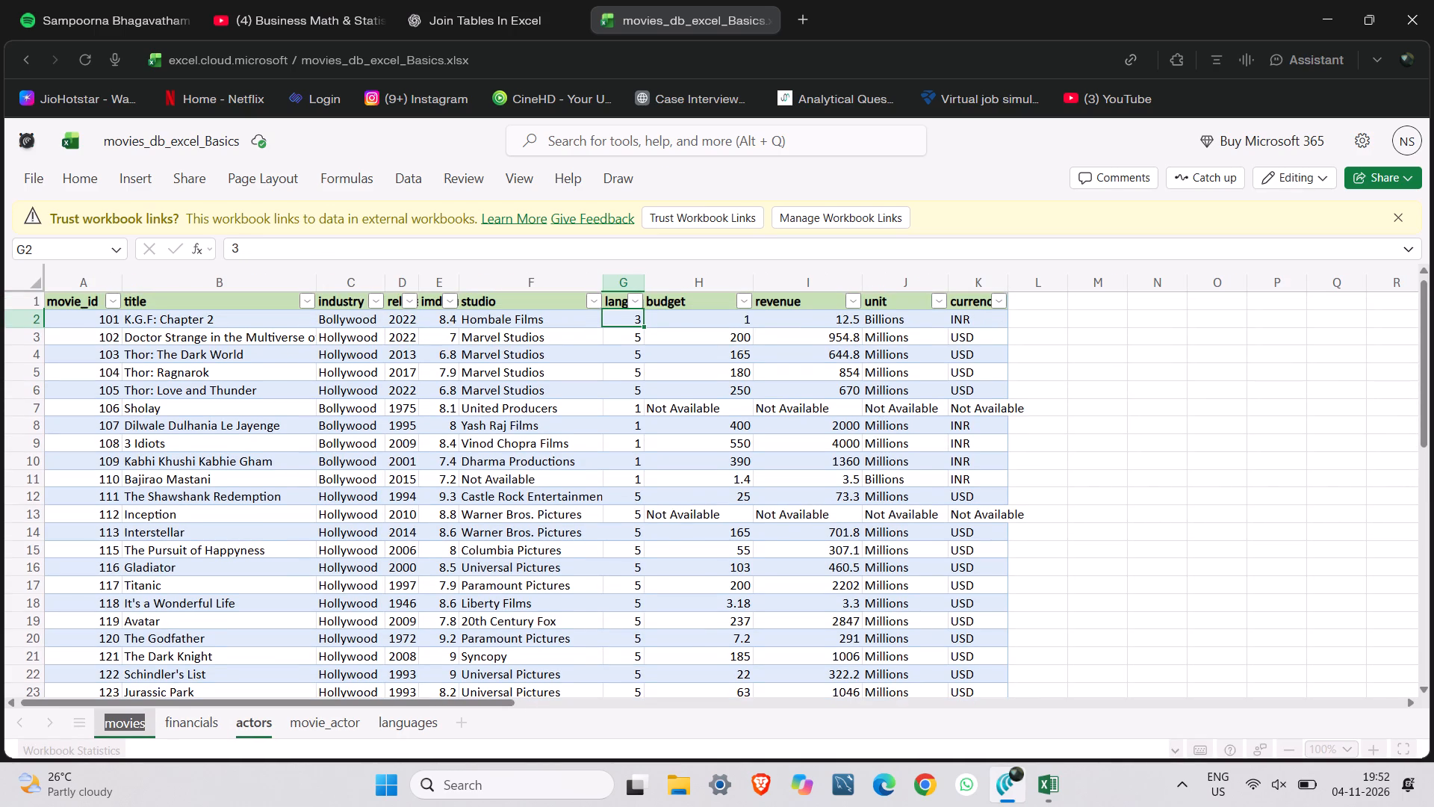
pyautogui.scroll(1, 200, 495)
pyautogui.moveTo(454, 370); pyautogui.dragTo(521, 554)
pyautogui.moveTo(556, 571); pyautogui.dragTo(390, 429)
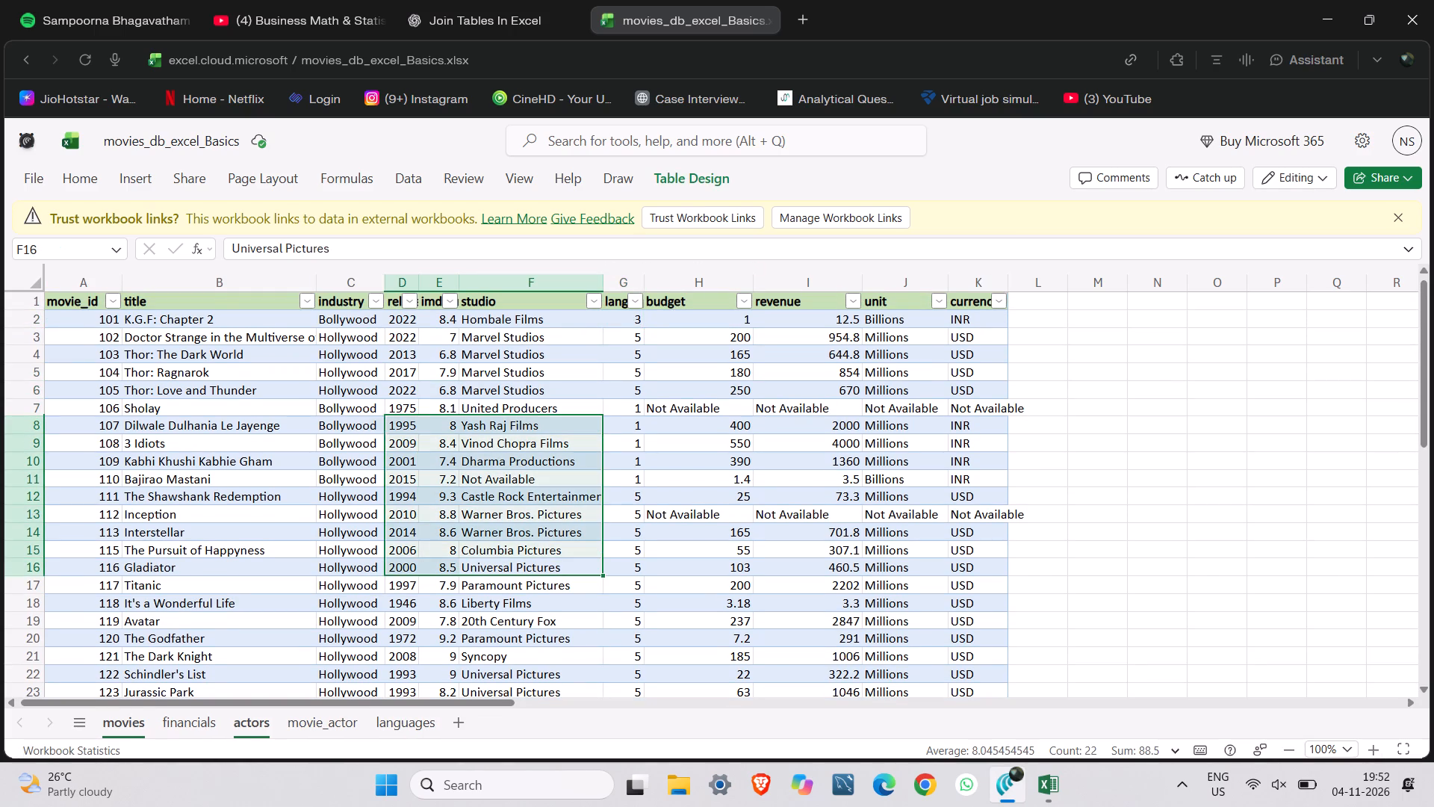
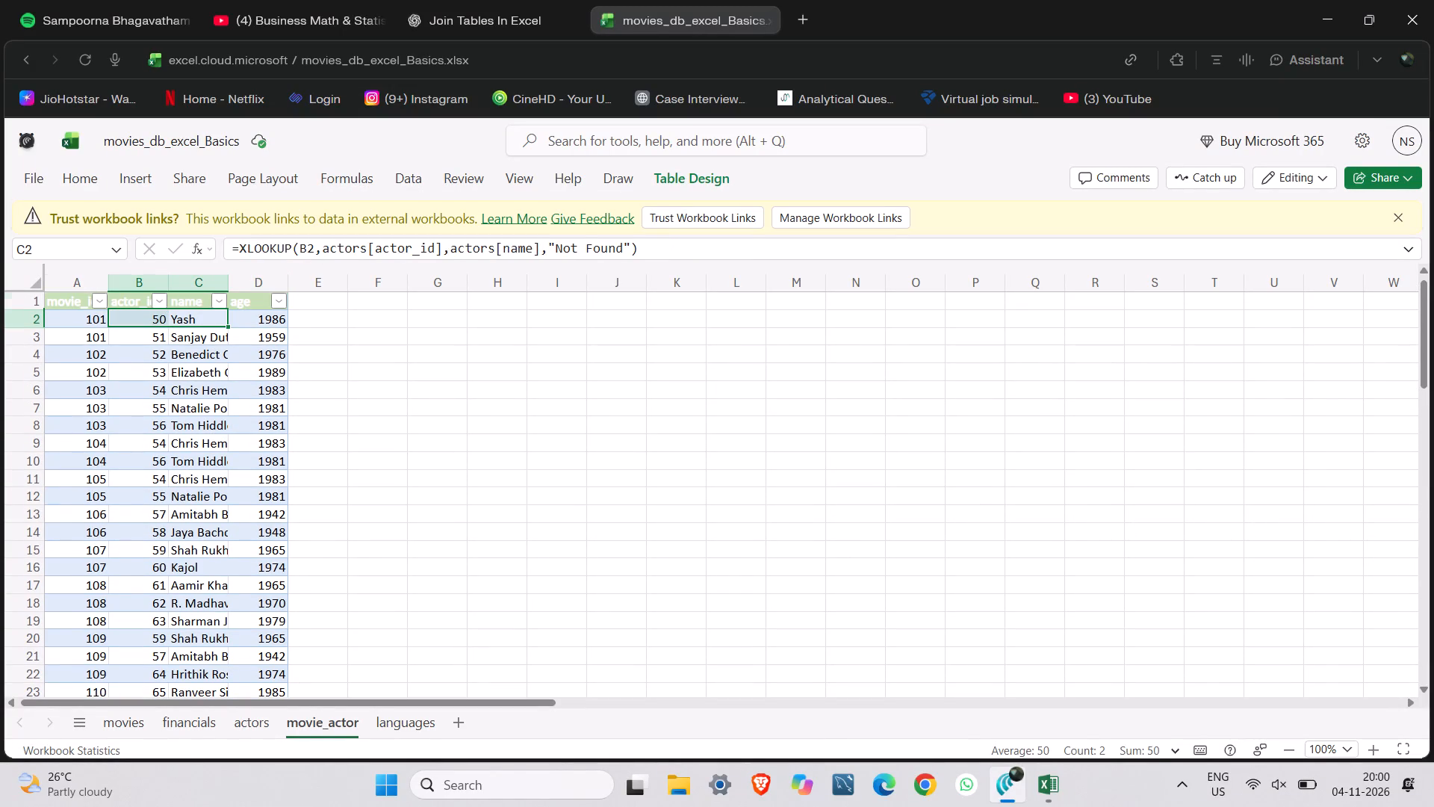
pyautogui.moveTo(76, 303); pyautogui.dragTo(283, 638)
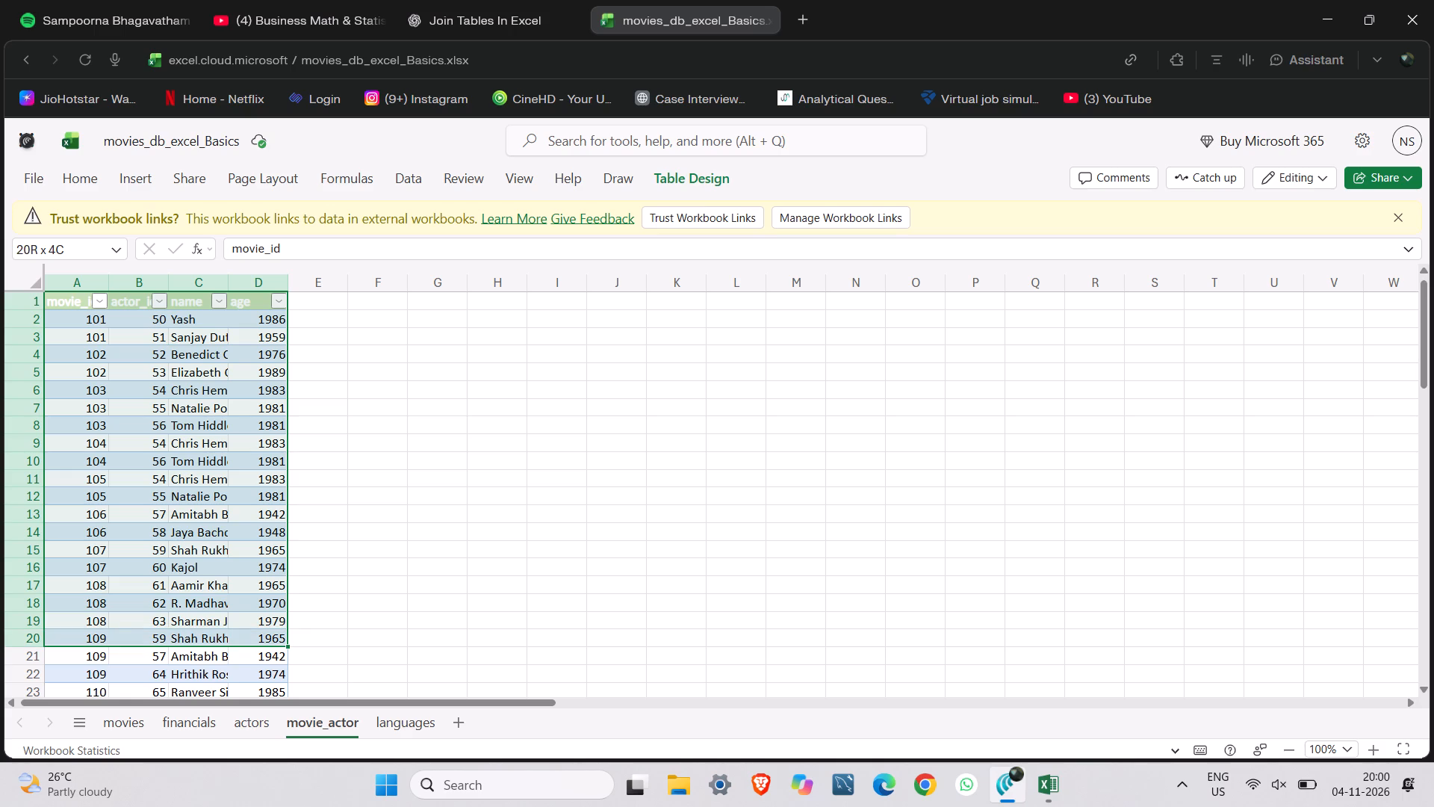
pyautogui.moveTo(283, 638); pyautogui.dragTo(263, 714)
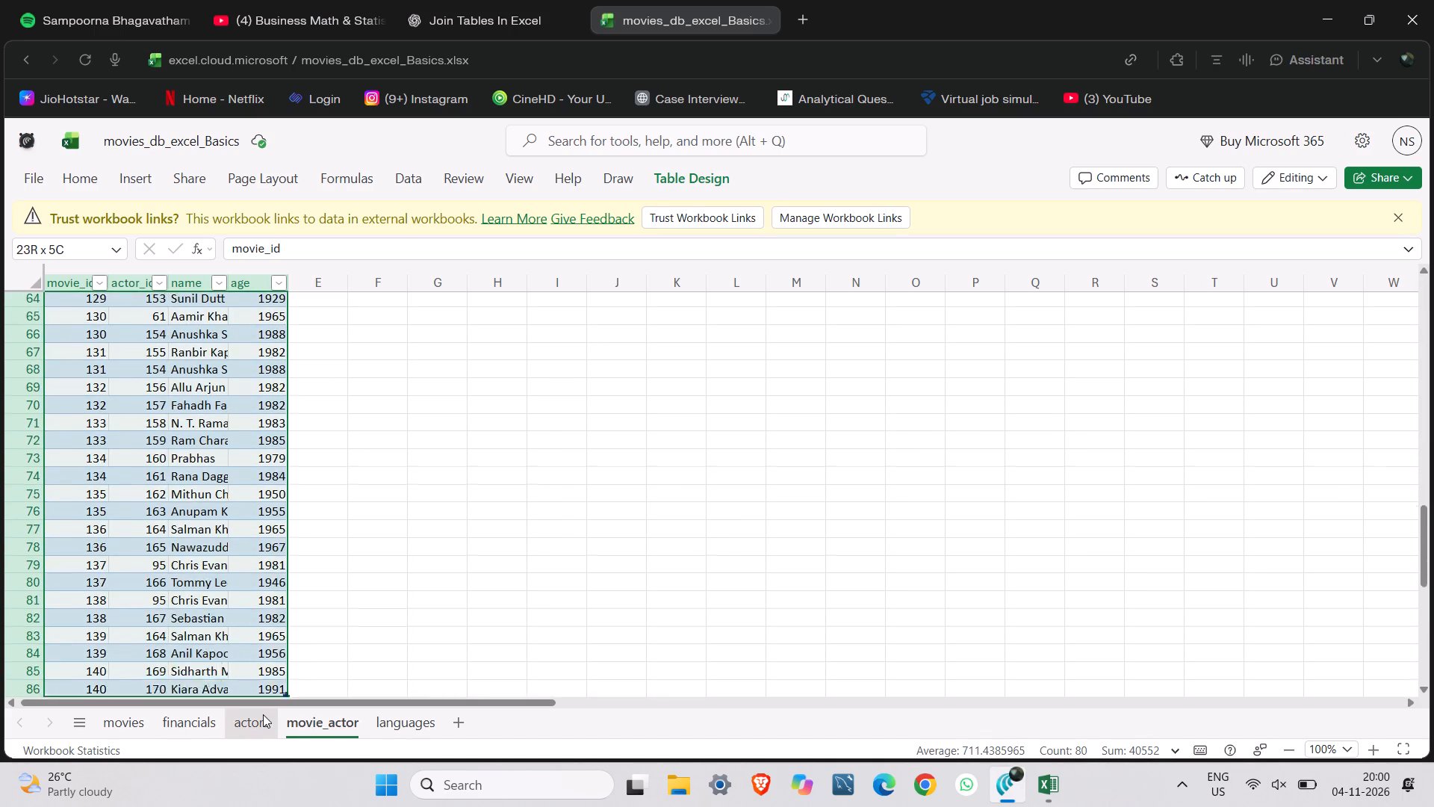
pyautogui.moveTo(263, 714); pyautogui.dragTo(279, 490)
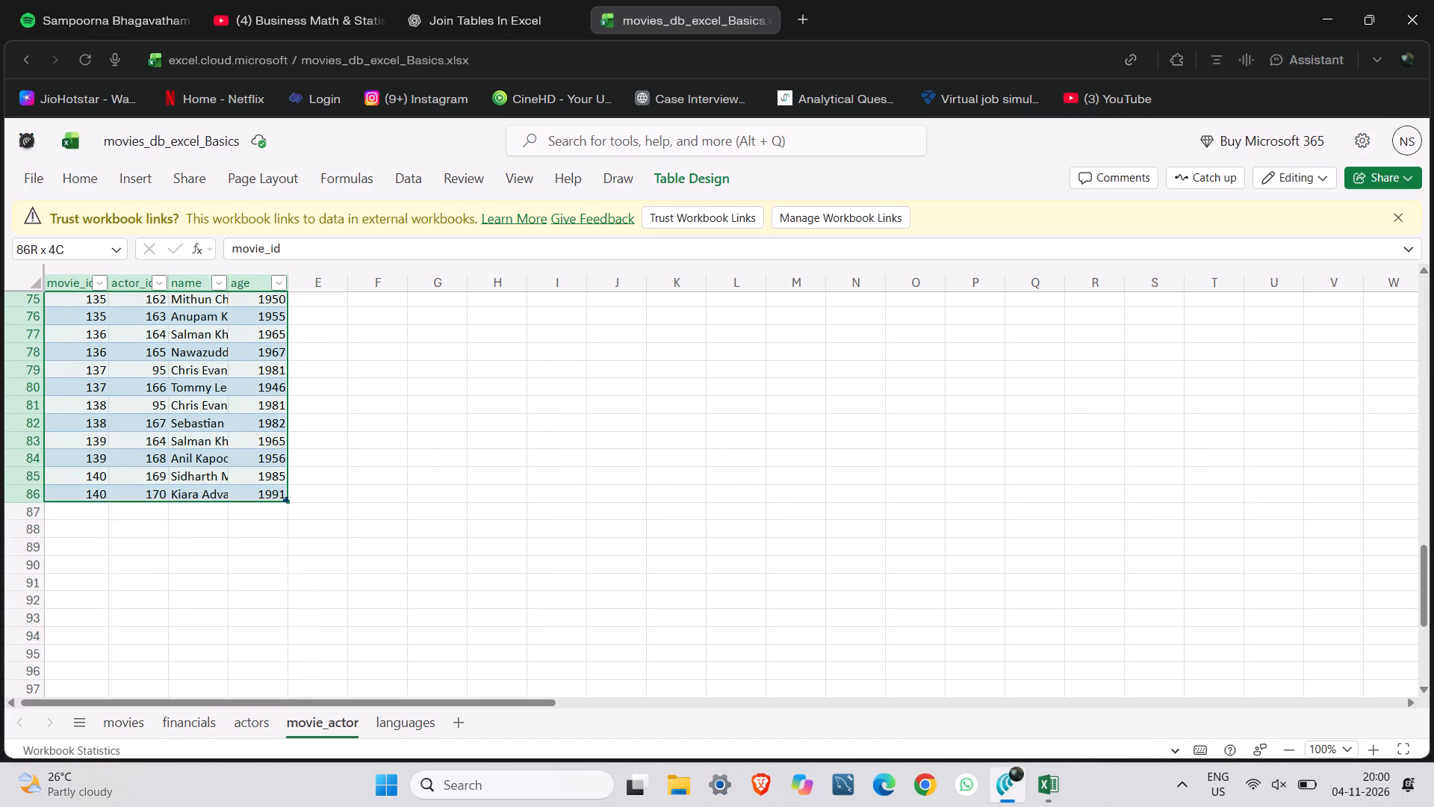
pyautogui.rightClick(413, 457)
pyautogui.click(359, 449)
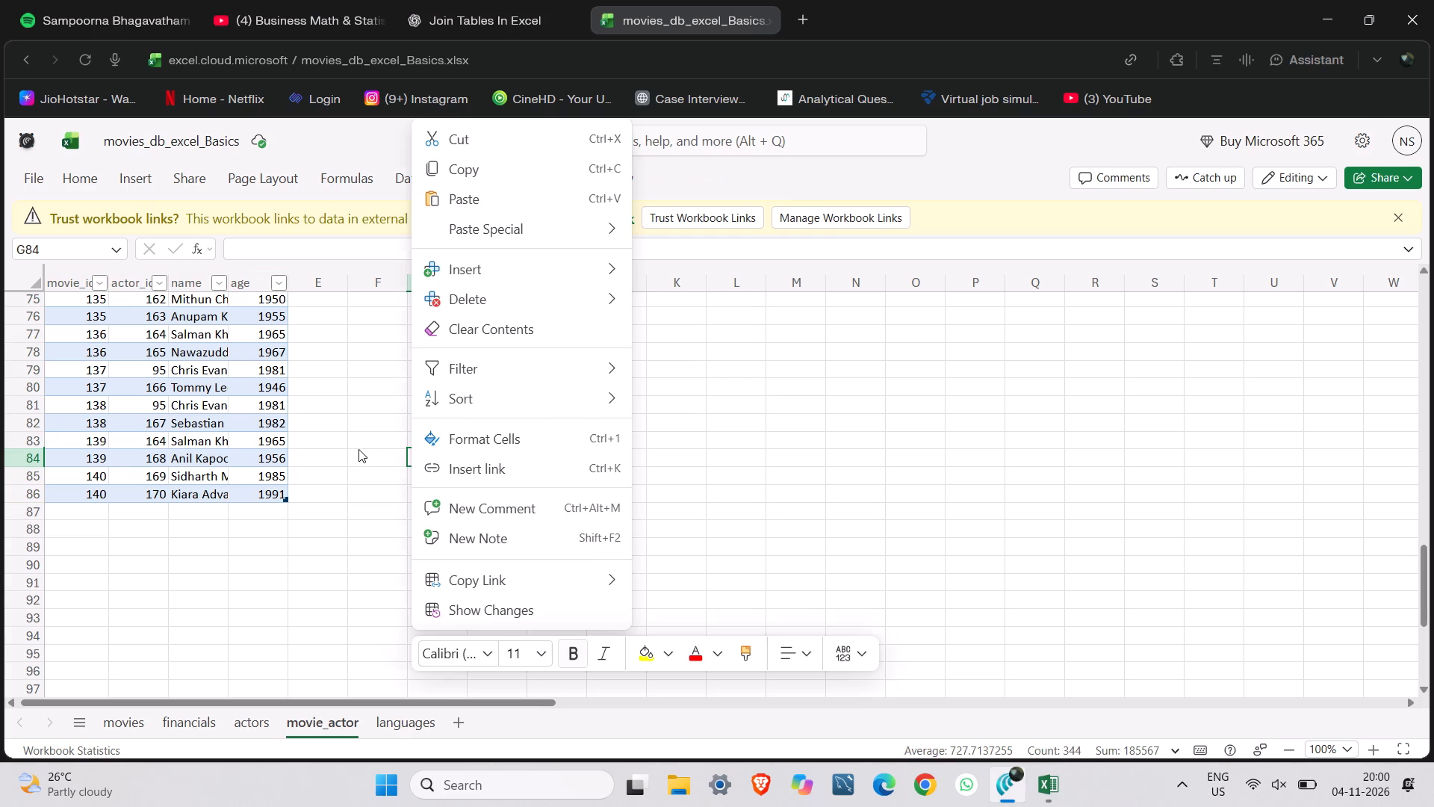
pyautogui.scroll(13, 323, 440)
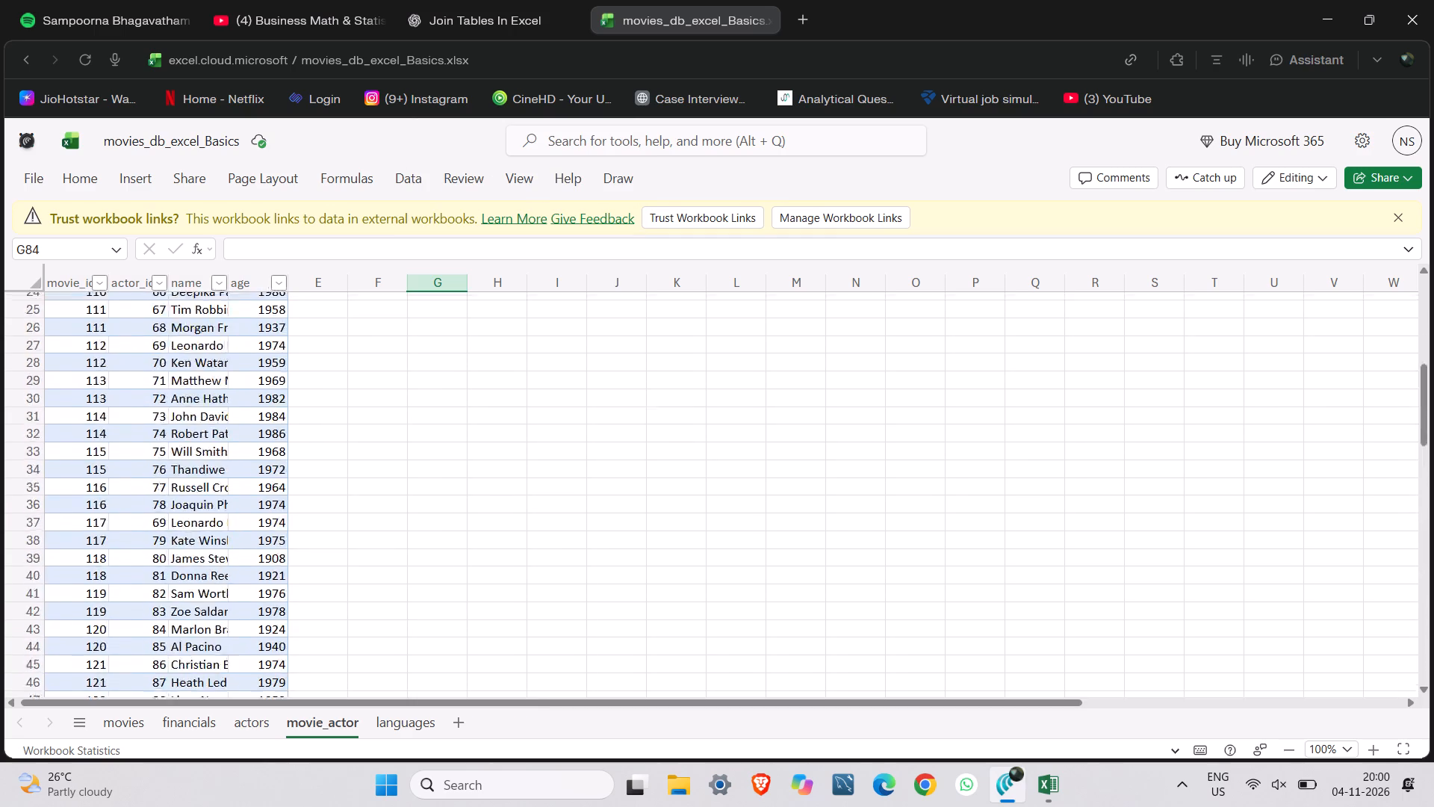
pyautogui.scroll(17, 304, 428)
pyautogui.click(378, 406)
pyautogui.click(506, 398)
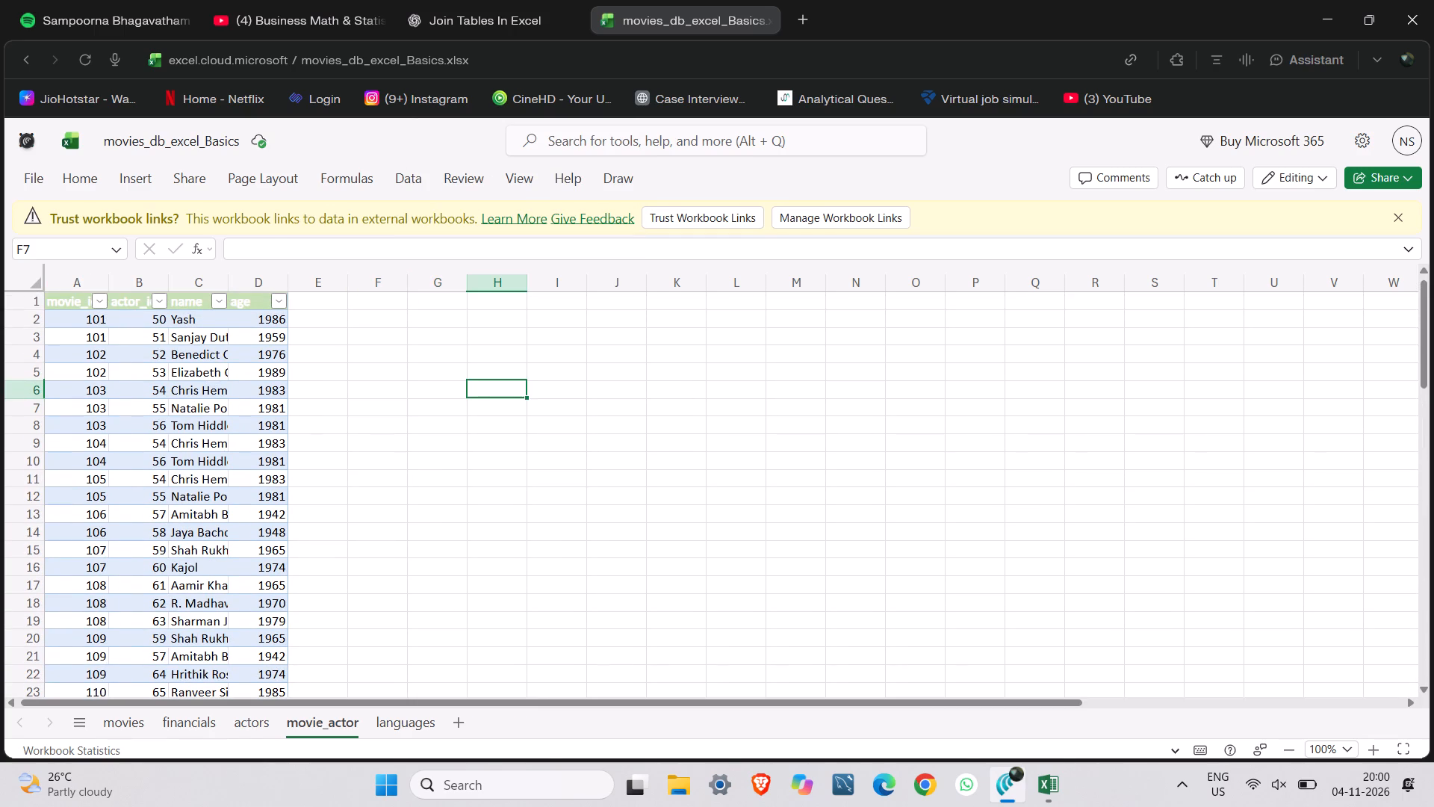
# Dismiss the notice about trusting workbook links.
pyautogui.click(1401, 212)
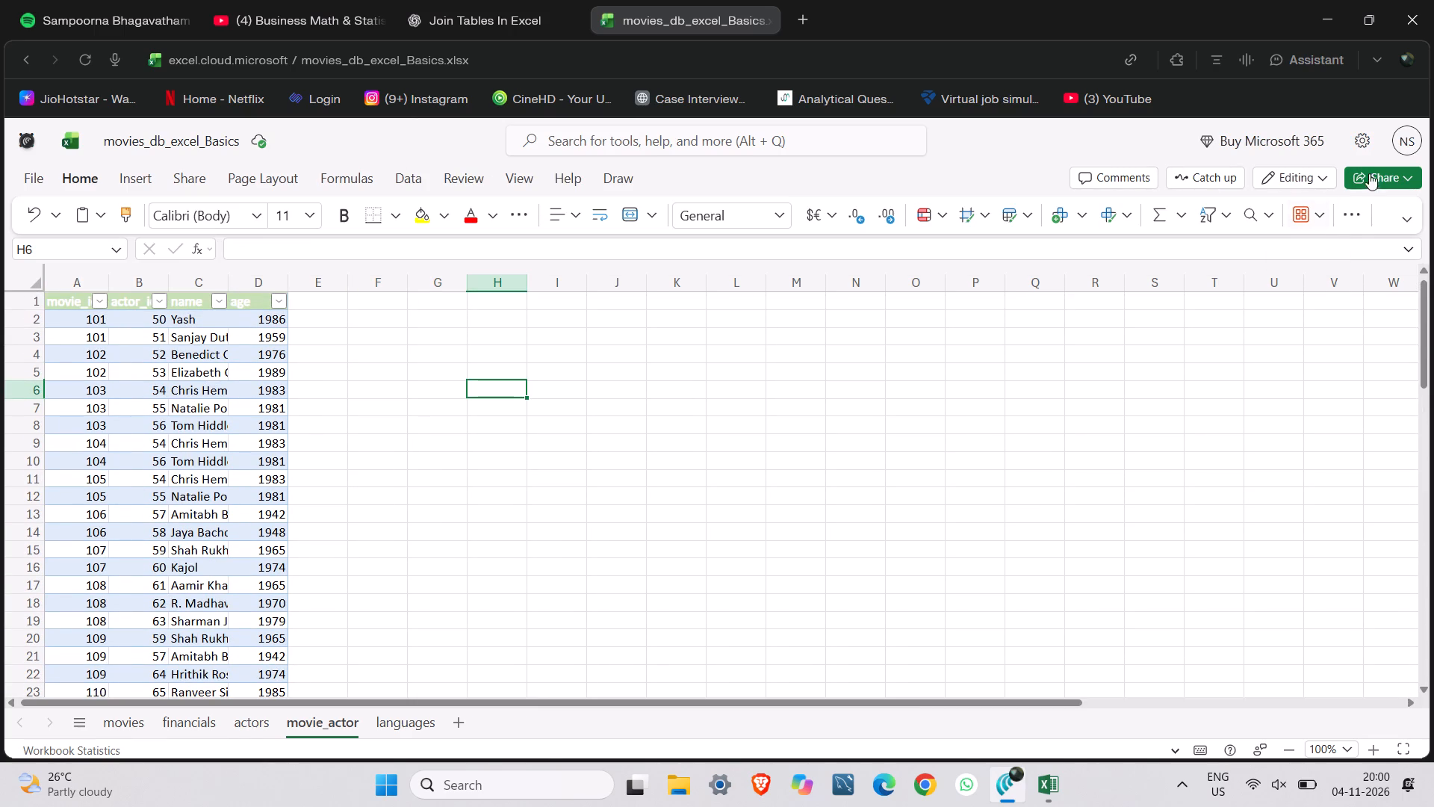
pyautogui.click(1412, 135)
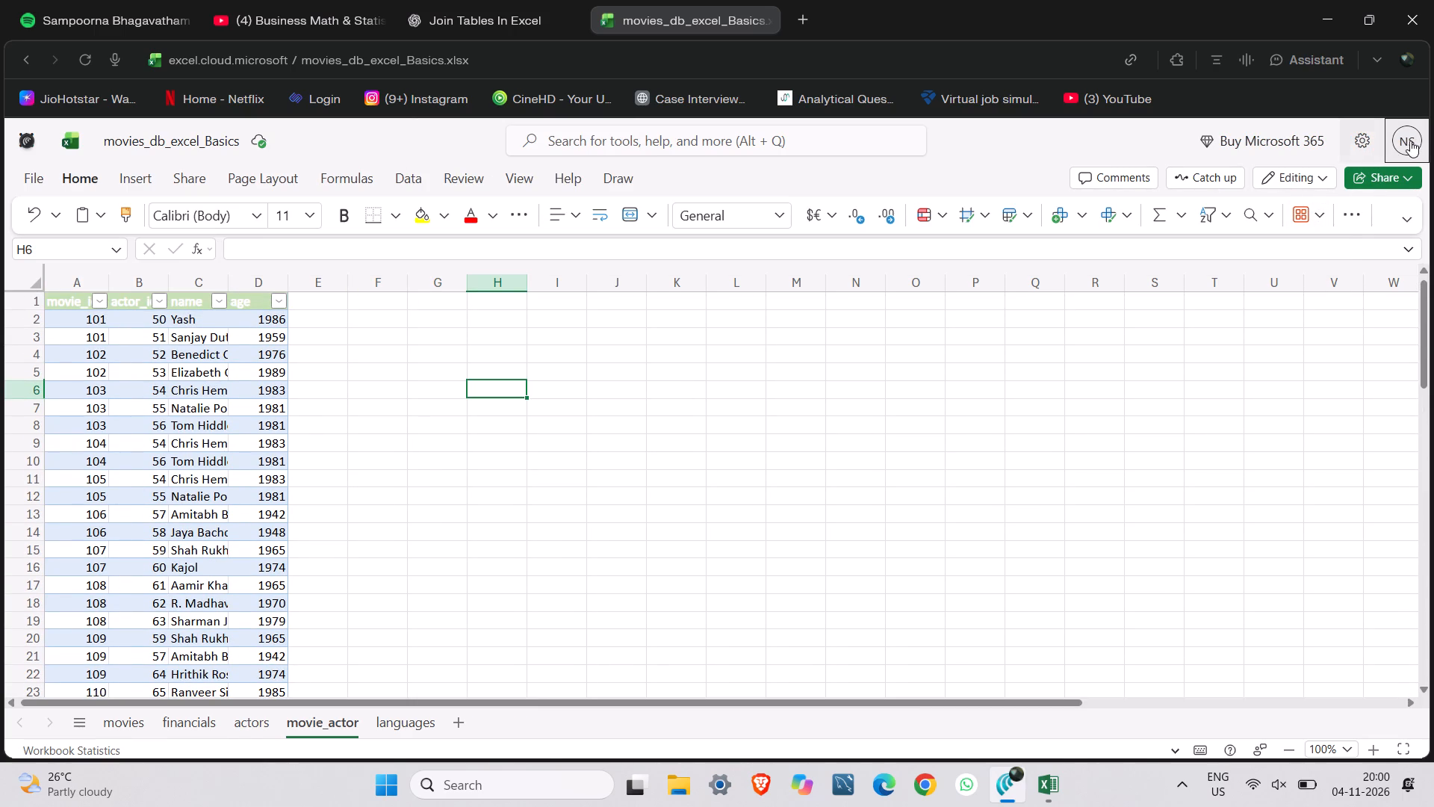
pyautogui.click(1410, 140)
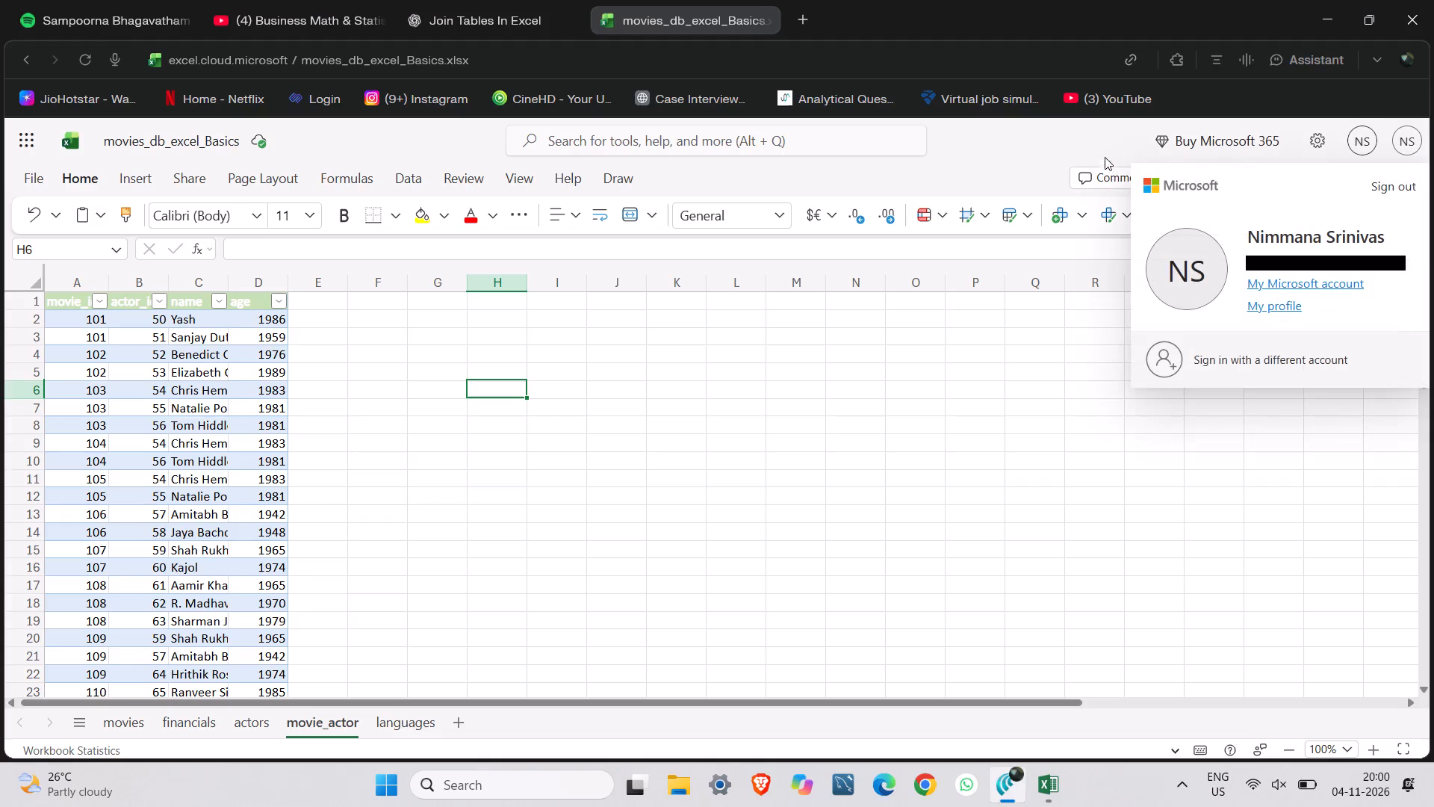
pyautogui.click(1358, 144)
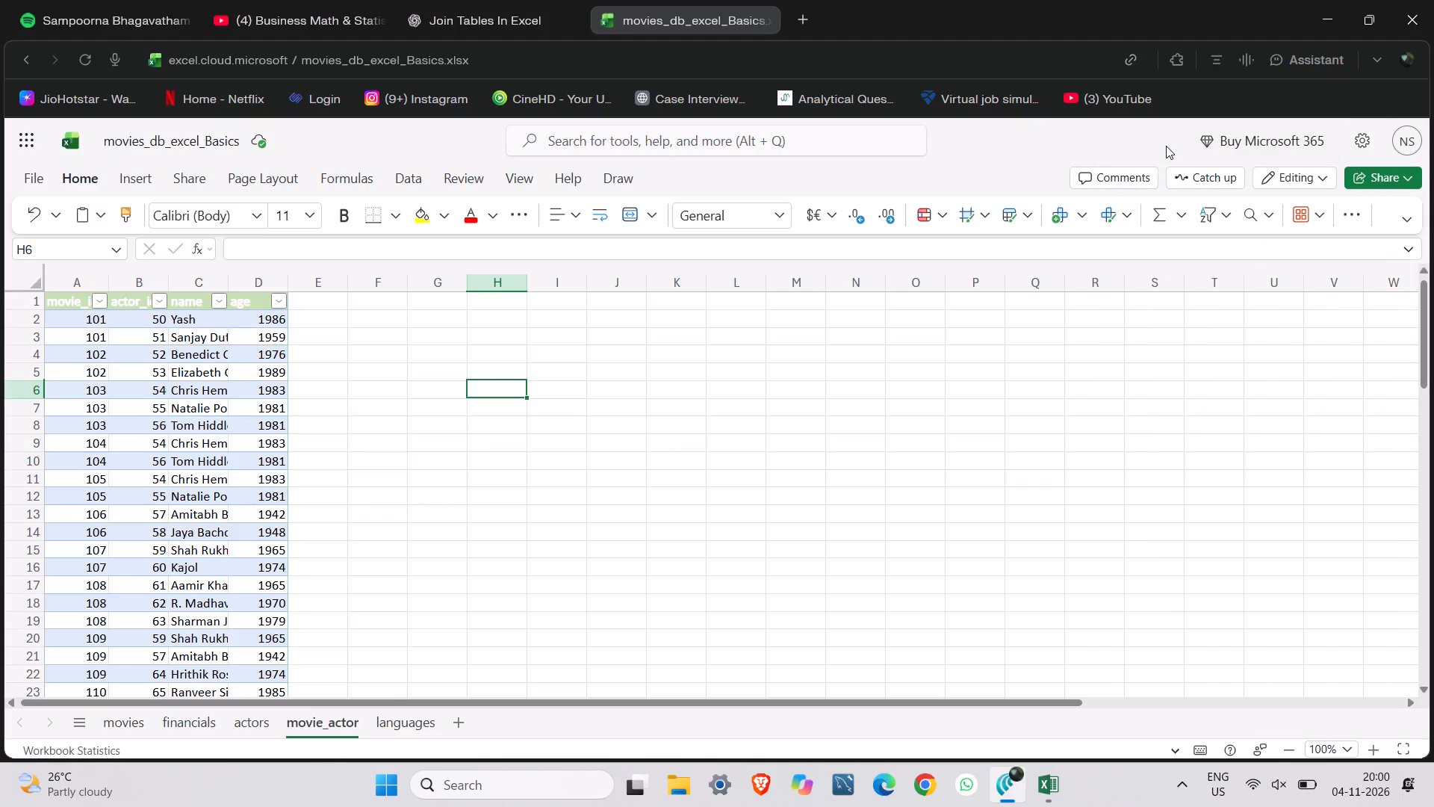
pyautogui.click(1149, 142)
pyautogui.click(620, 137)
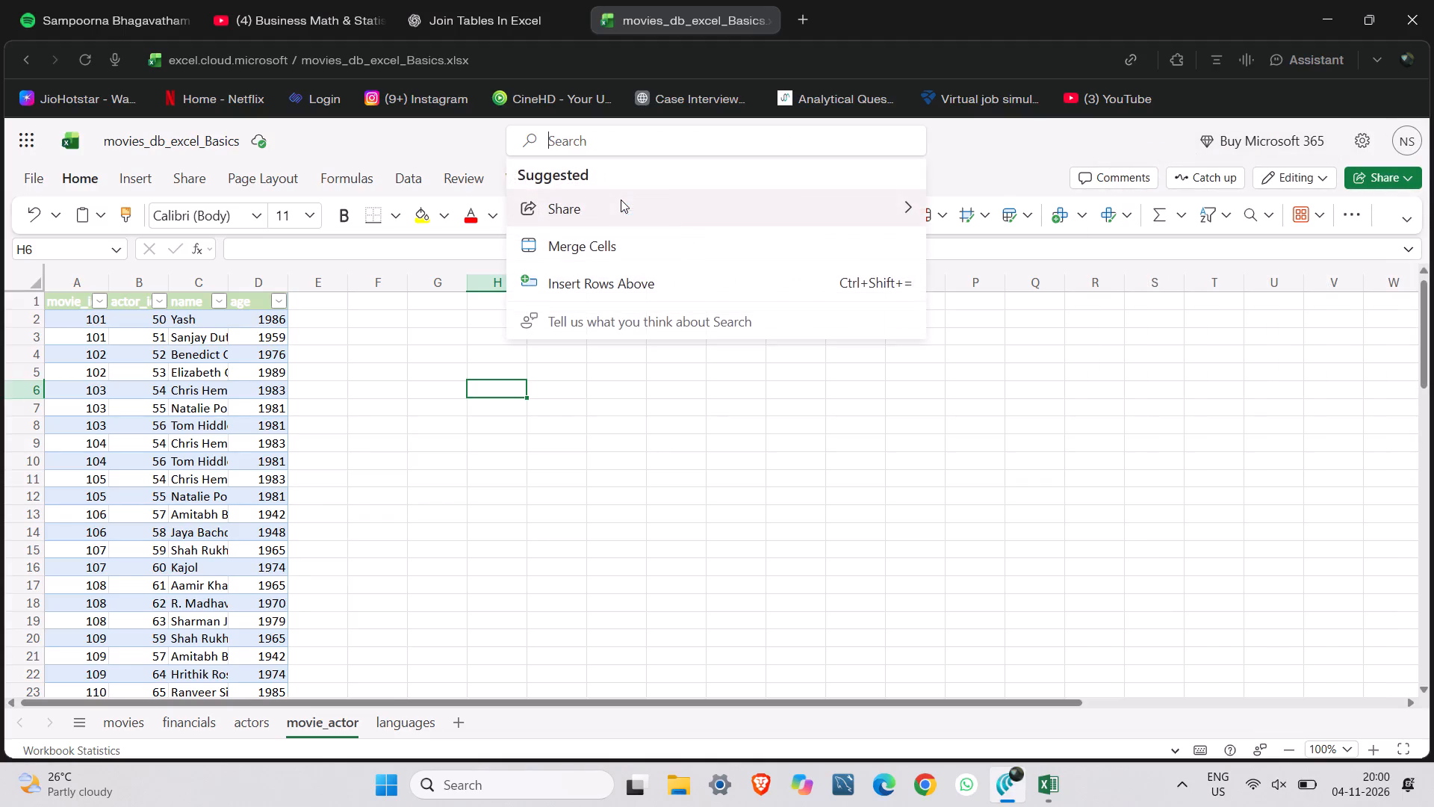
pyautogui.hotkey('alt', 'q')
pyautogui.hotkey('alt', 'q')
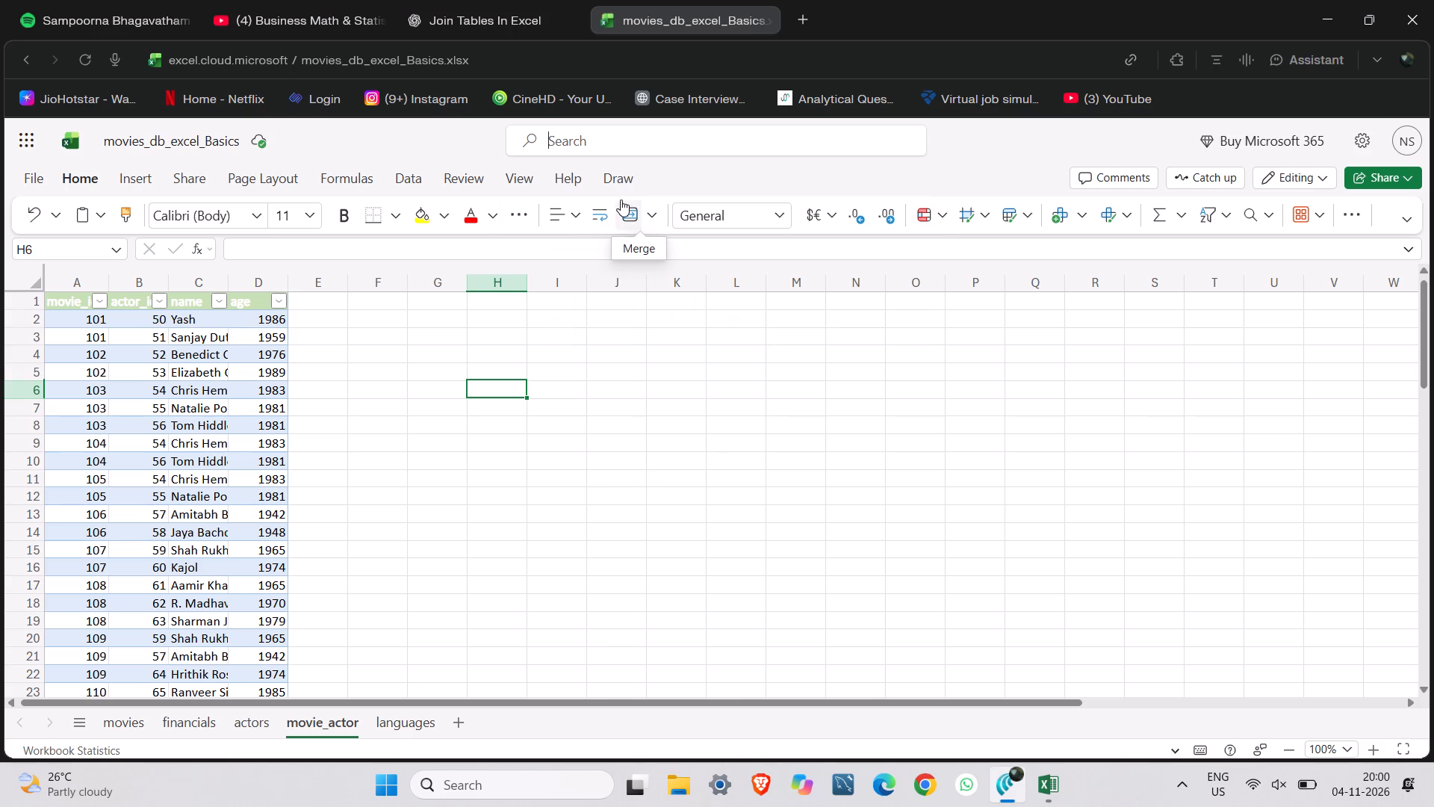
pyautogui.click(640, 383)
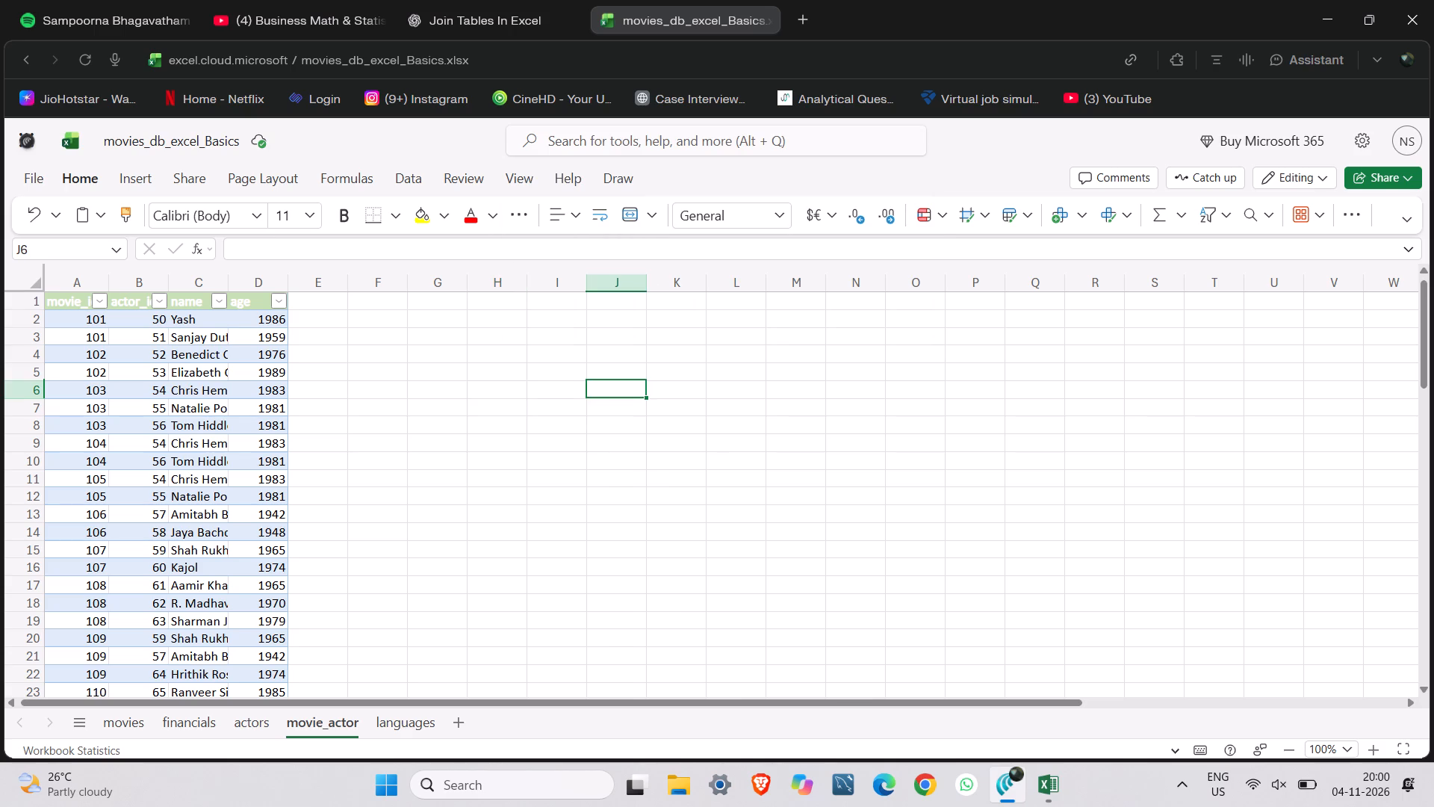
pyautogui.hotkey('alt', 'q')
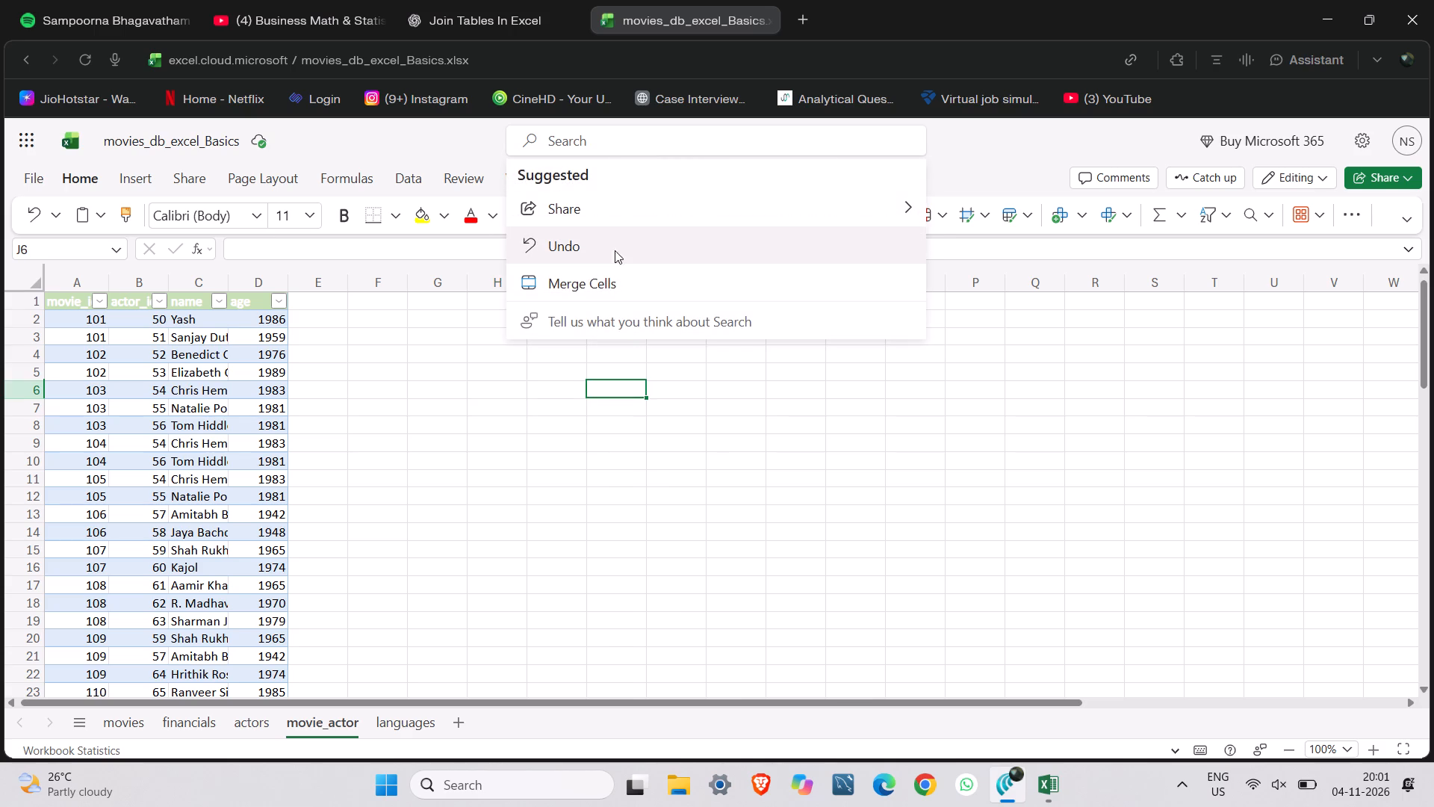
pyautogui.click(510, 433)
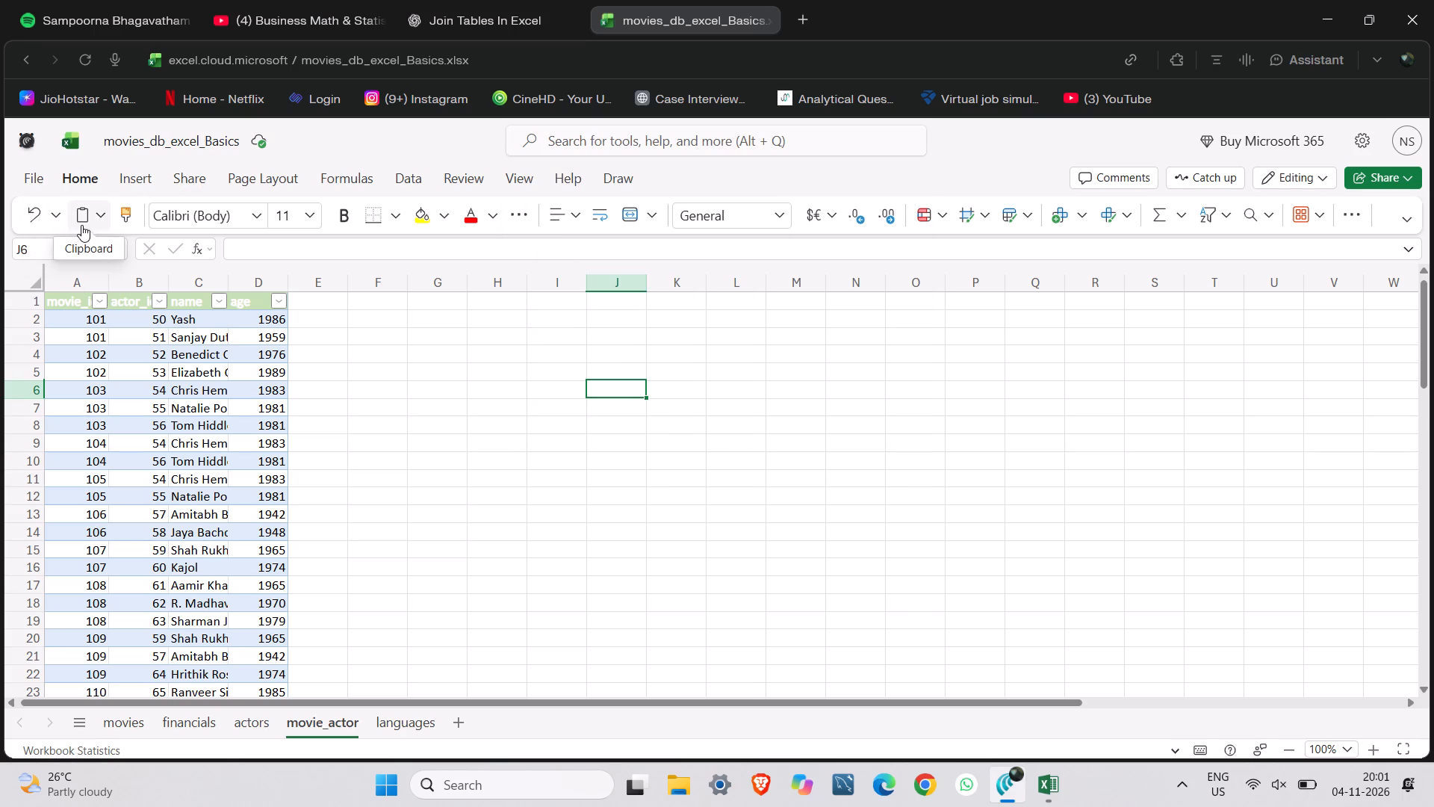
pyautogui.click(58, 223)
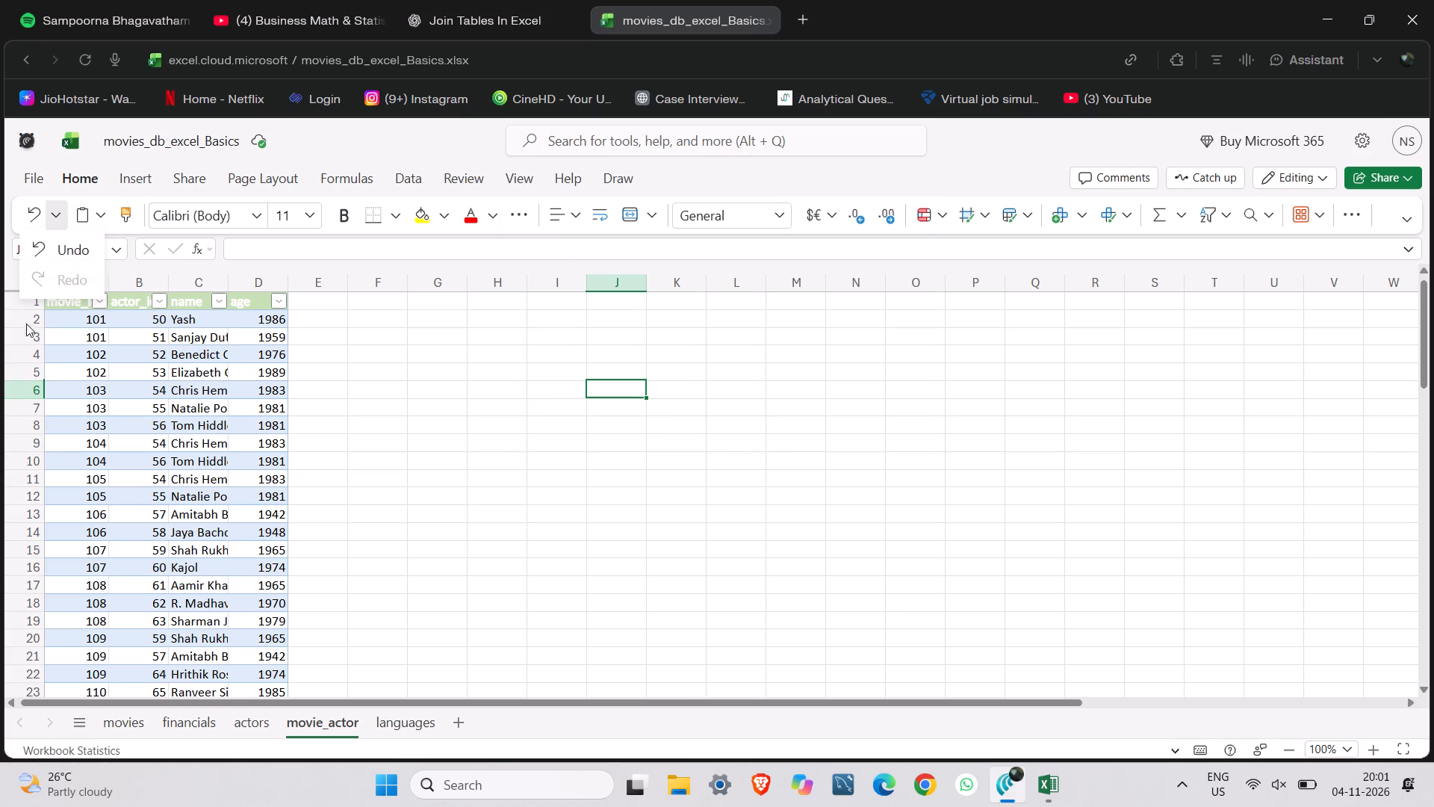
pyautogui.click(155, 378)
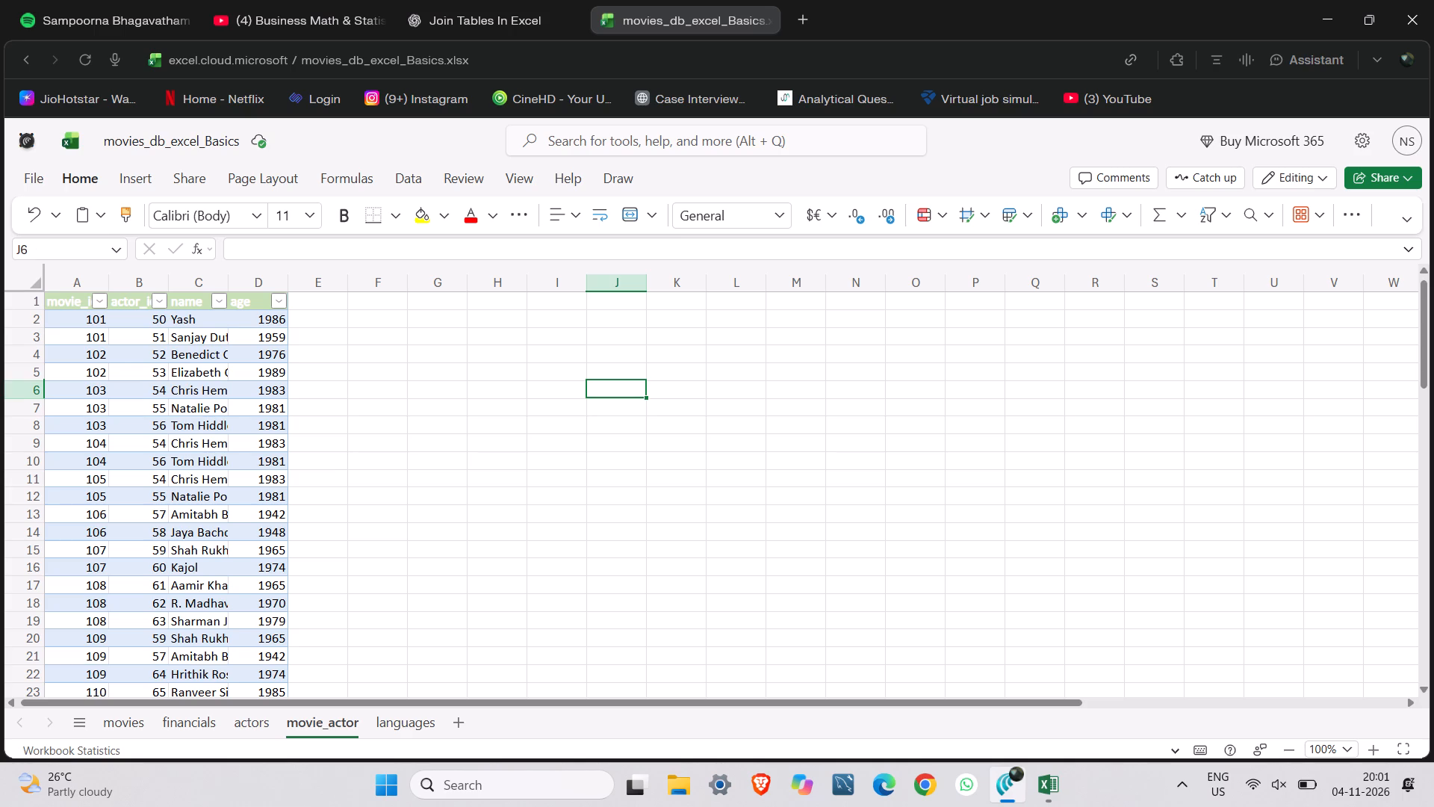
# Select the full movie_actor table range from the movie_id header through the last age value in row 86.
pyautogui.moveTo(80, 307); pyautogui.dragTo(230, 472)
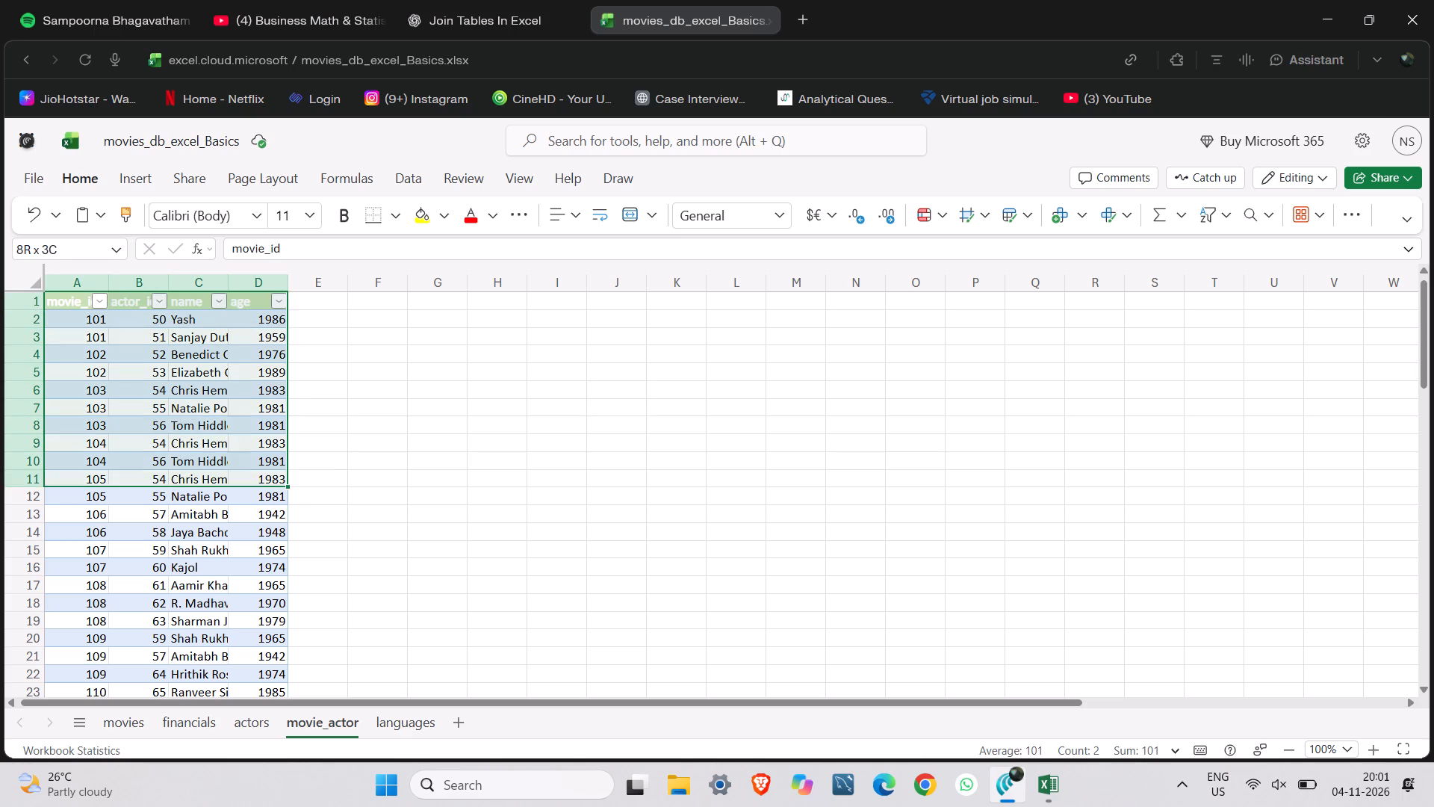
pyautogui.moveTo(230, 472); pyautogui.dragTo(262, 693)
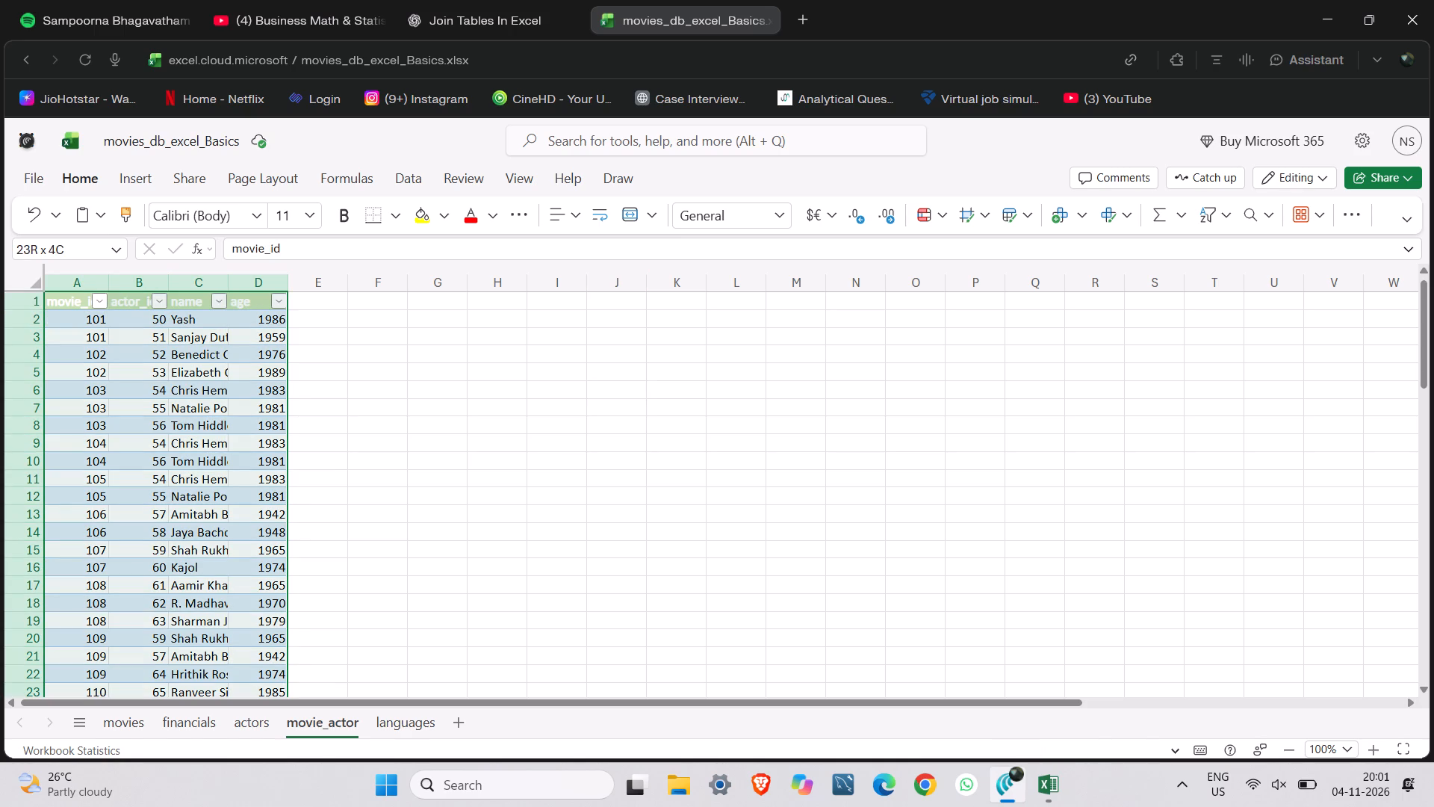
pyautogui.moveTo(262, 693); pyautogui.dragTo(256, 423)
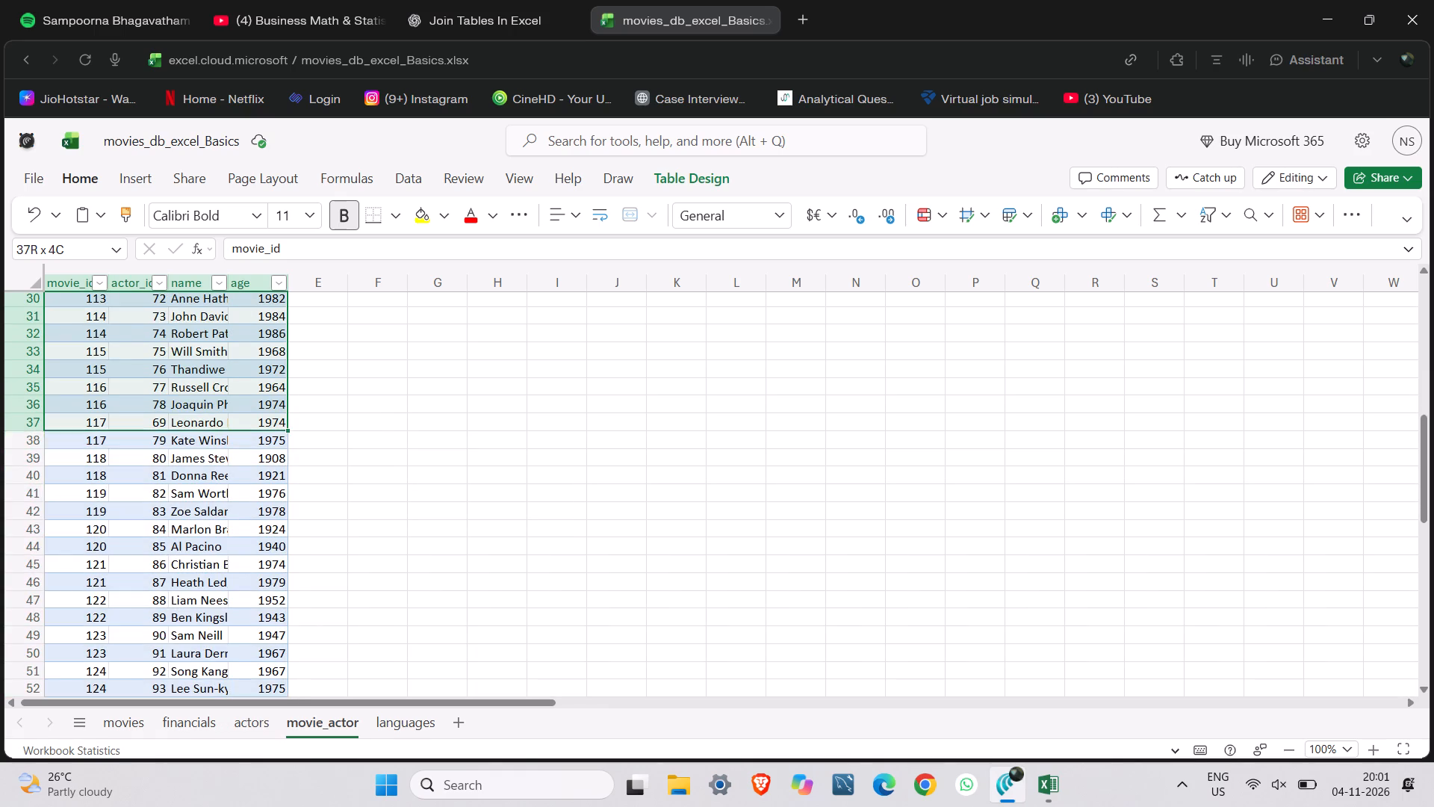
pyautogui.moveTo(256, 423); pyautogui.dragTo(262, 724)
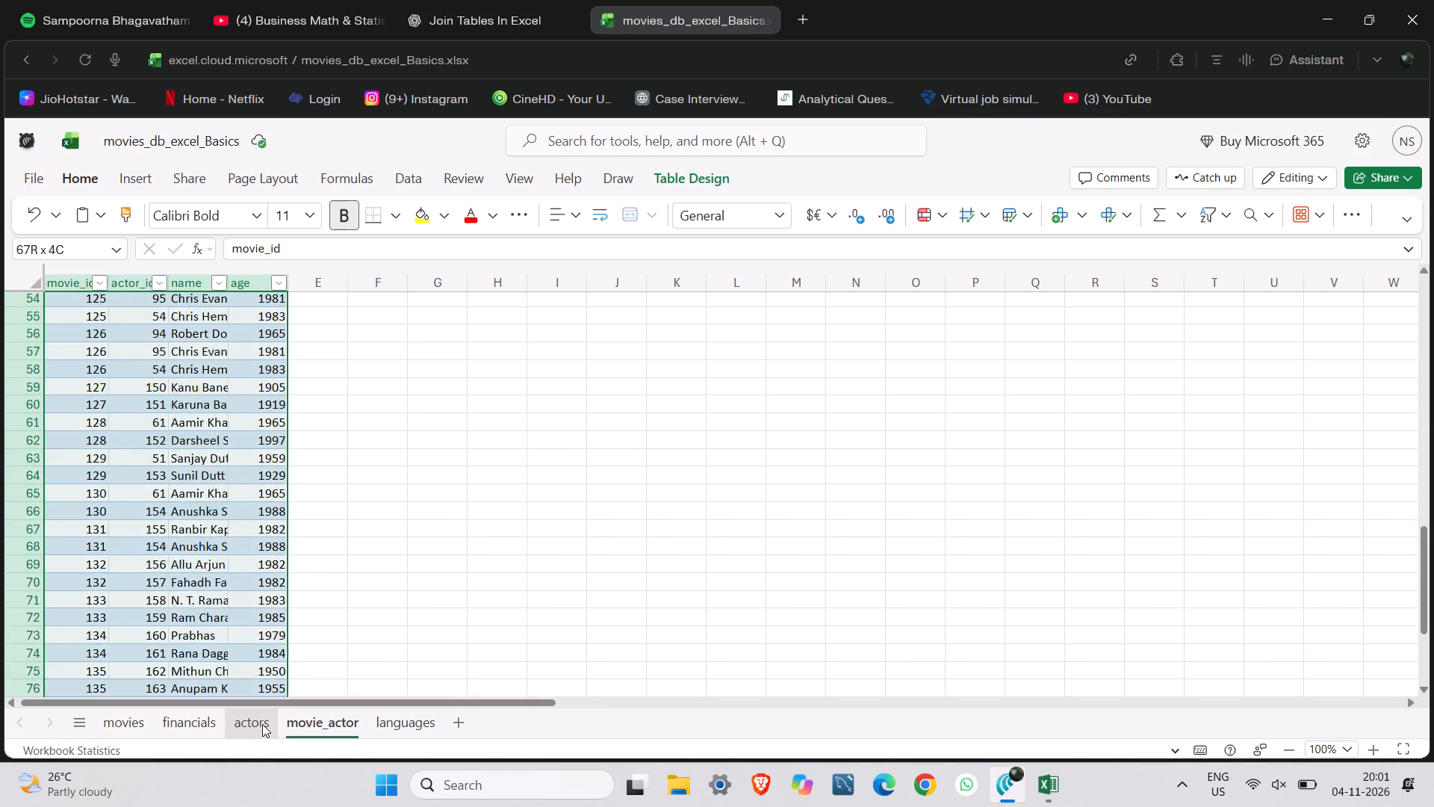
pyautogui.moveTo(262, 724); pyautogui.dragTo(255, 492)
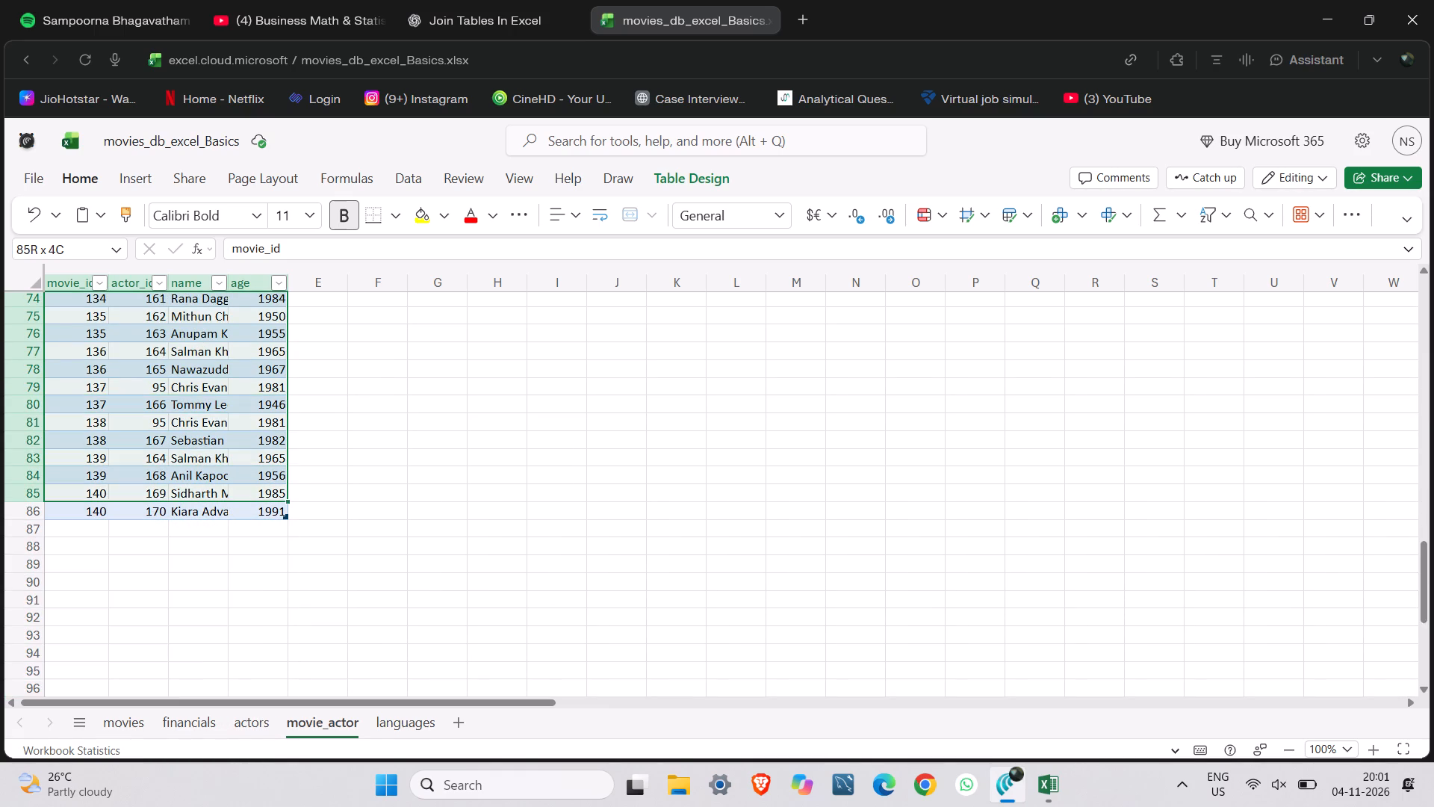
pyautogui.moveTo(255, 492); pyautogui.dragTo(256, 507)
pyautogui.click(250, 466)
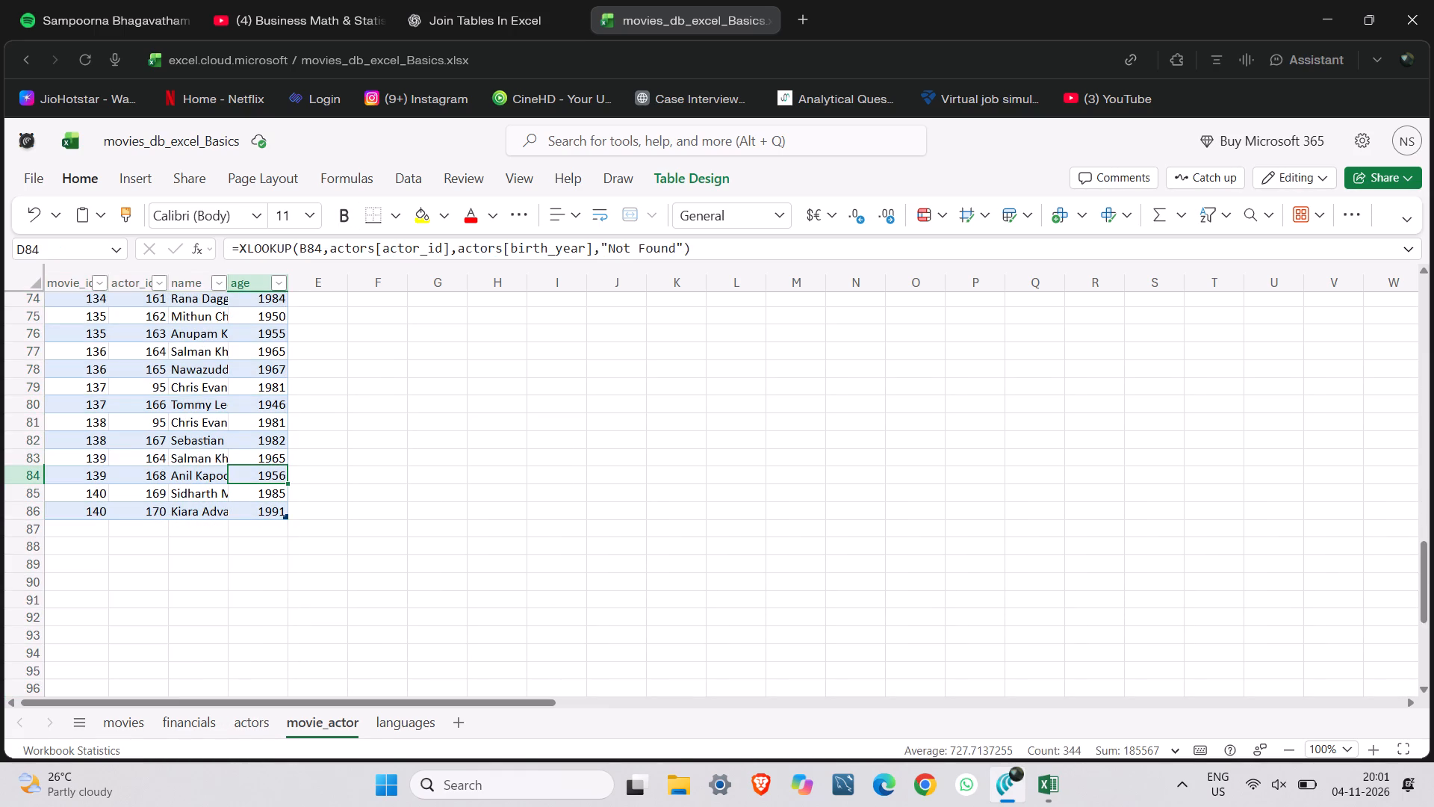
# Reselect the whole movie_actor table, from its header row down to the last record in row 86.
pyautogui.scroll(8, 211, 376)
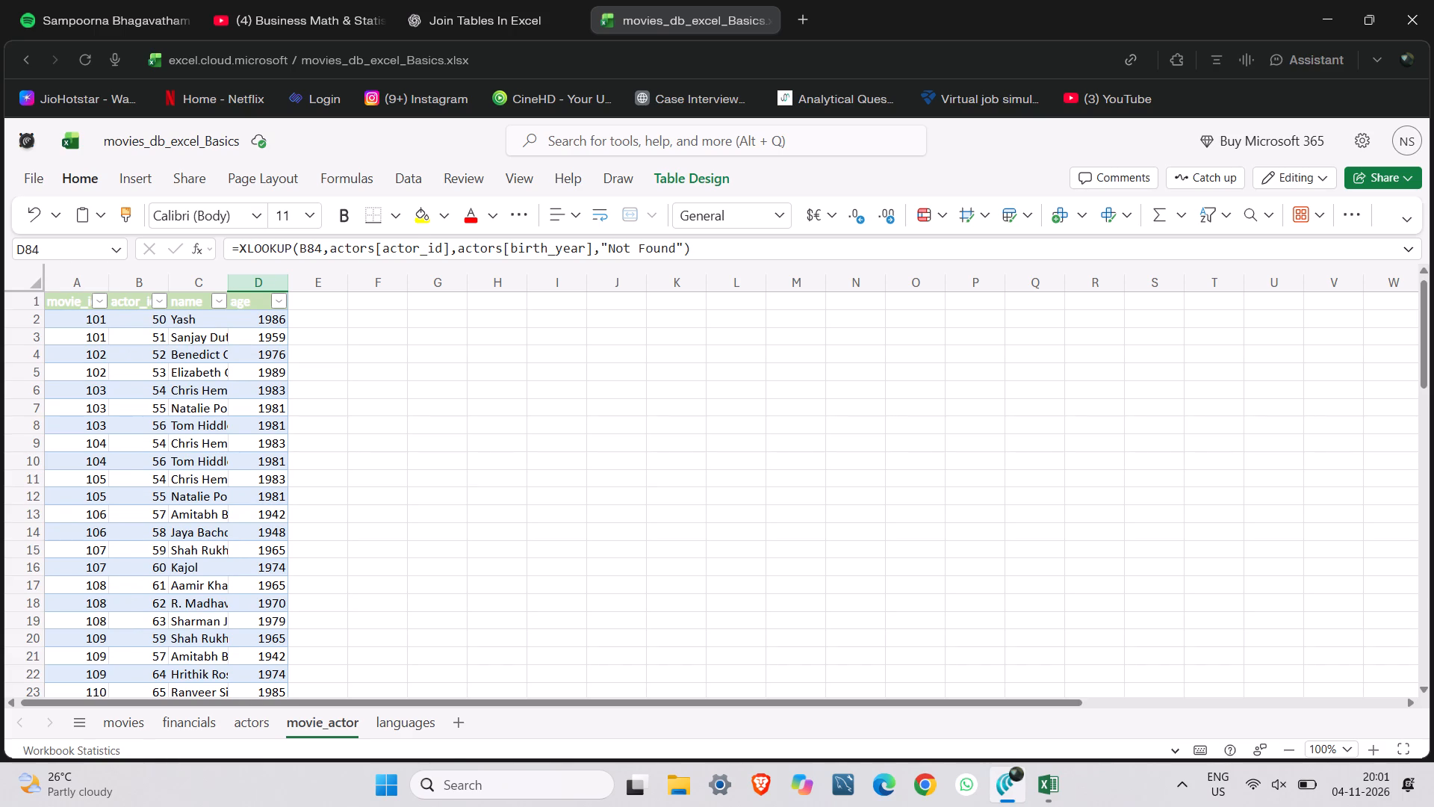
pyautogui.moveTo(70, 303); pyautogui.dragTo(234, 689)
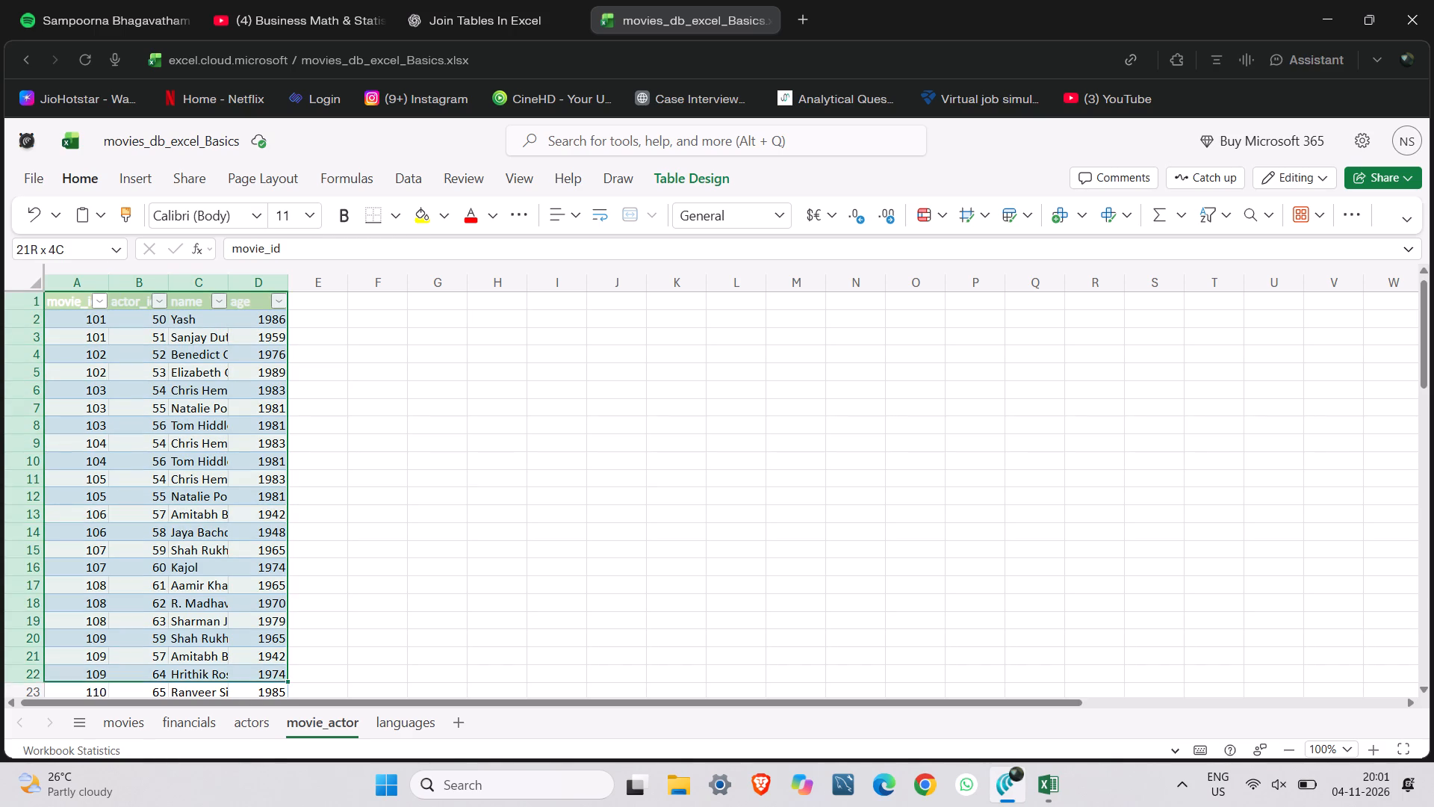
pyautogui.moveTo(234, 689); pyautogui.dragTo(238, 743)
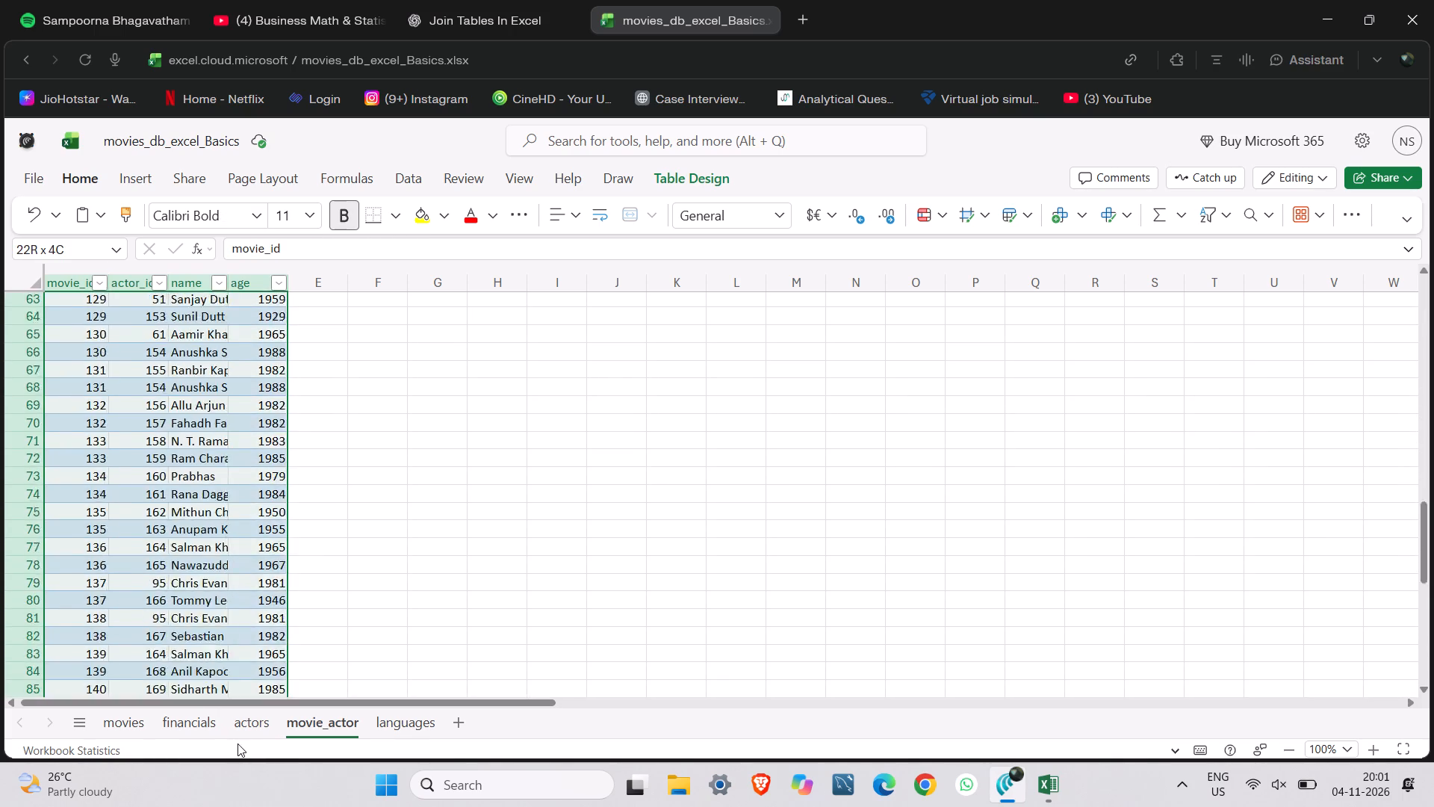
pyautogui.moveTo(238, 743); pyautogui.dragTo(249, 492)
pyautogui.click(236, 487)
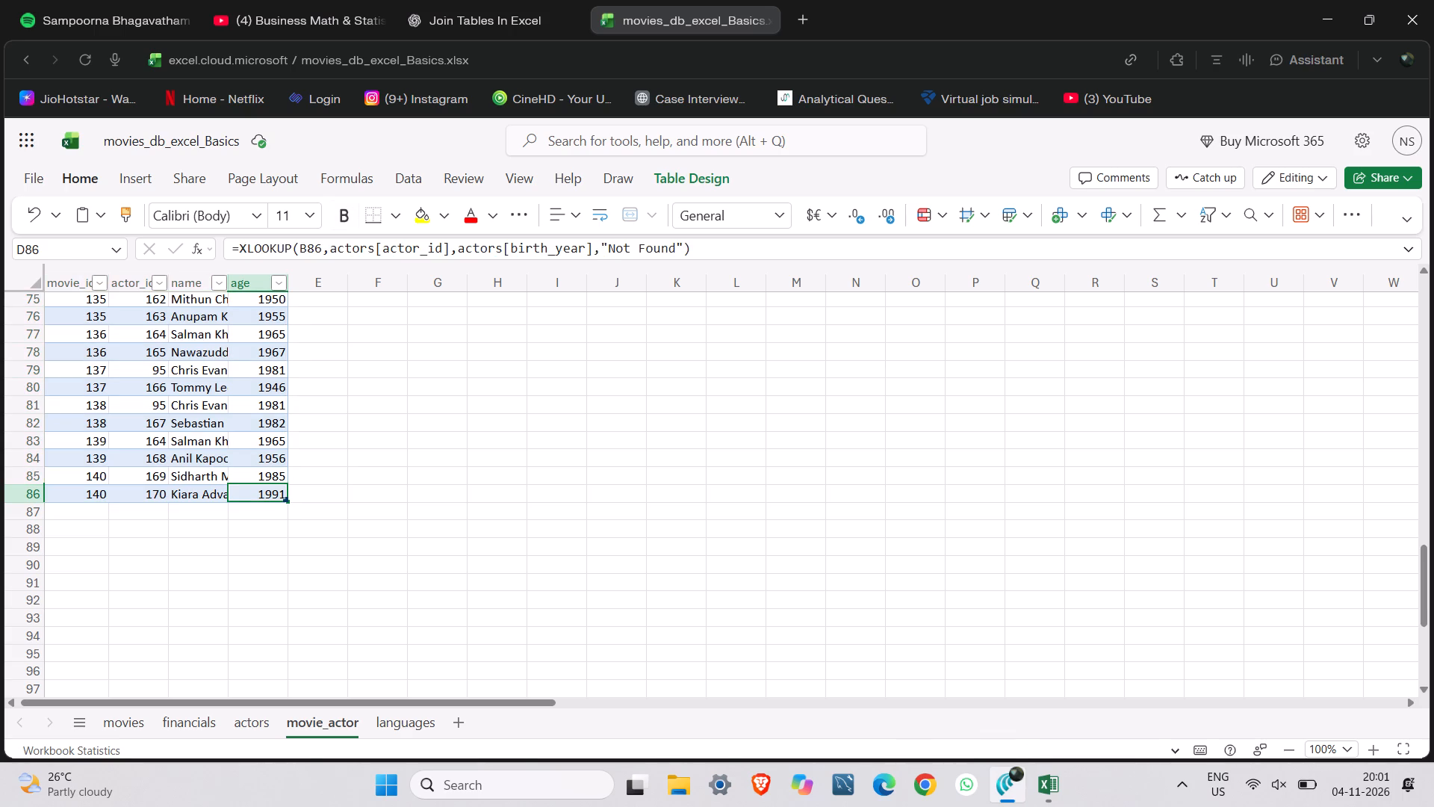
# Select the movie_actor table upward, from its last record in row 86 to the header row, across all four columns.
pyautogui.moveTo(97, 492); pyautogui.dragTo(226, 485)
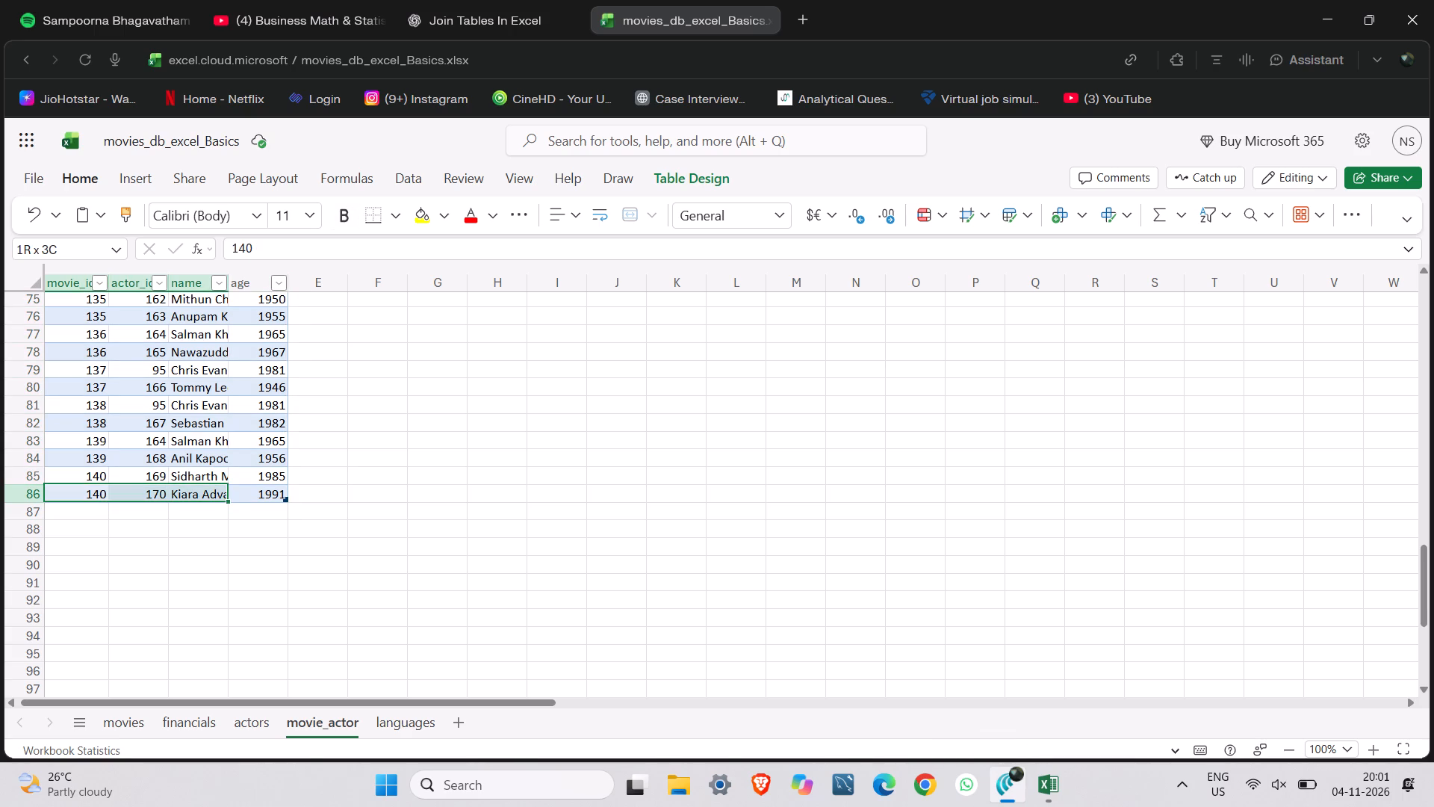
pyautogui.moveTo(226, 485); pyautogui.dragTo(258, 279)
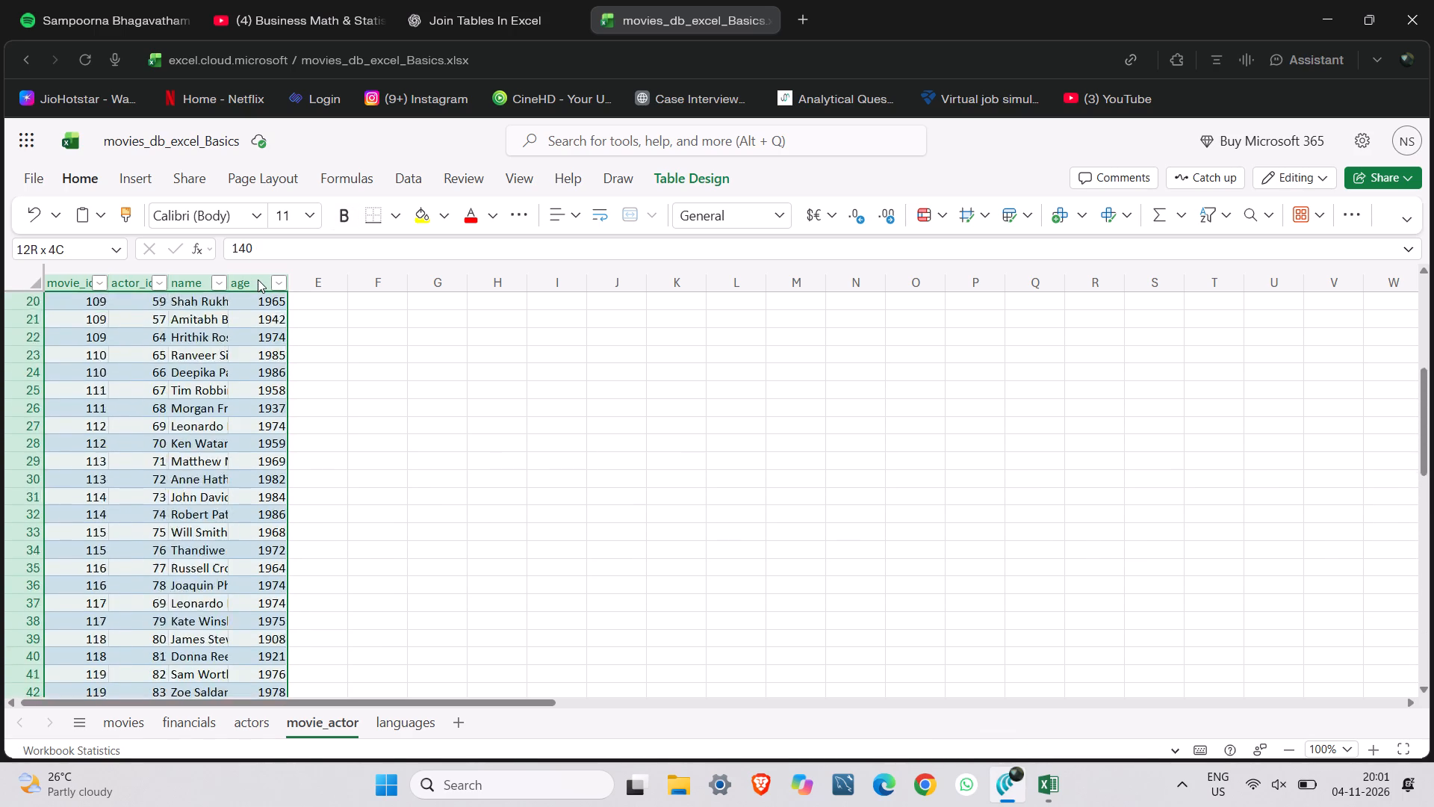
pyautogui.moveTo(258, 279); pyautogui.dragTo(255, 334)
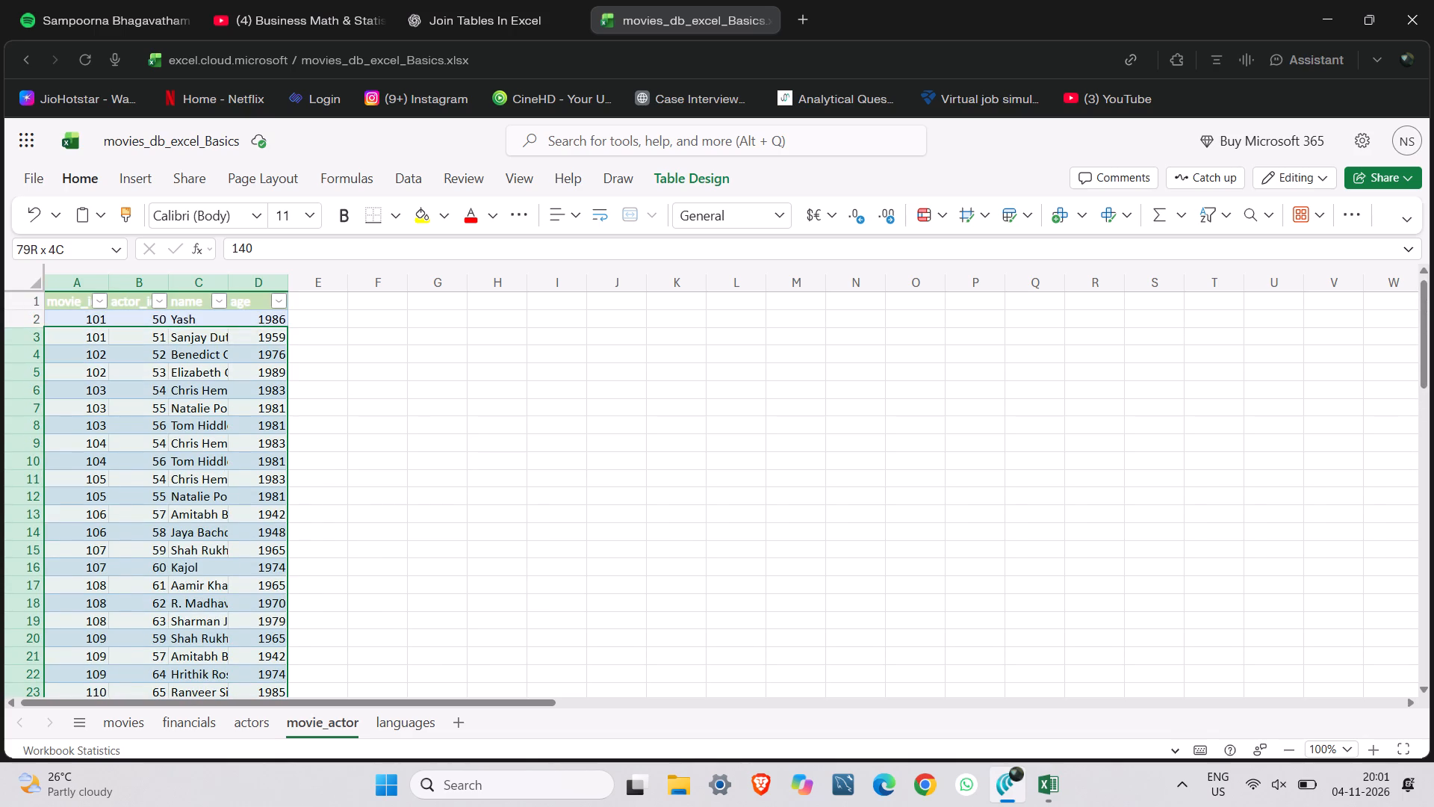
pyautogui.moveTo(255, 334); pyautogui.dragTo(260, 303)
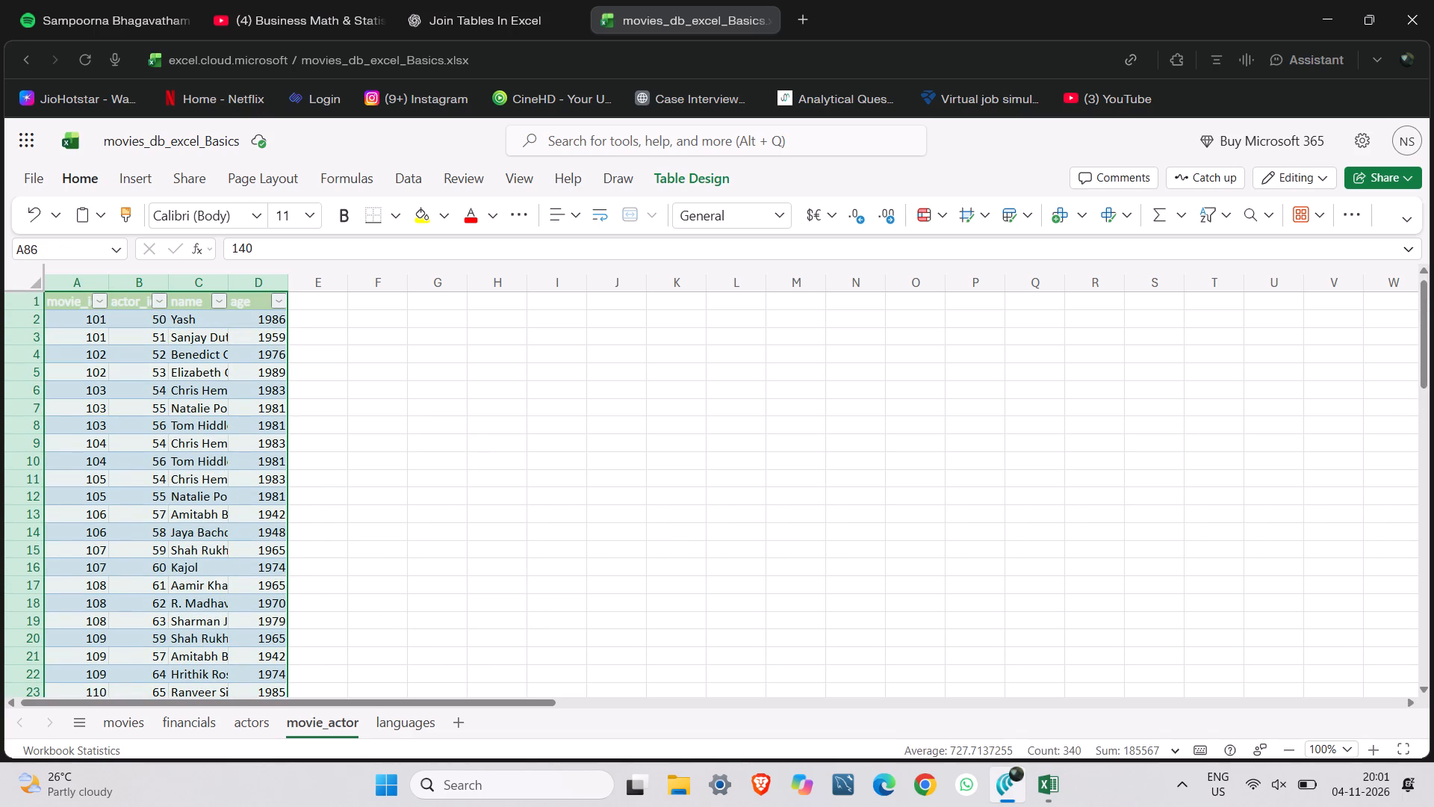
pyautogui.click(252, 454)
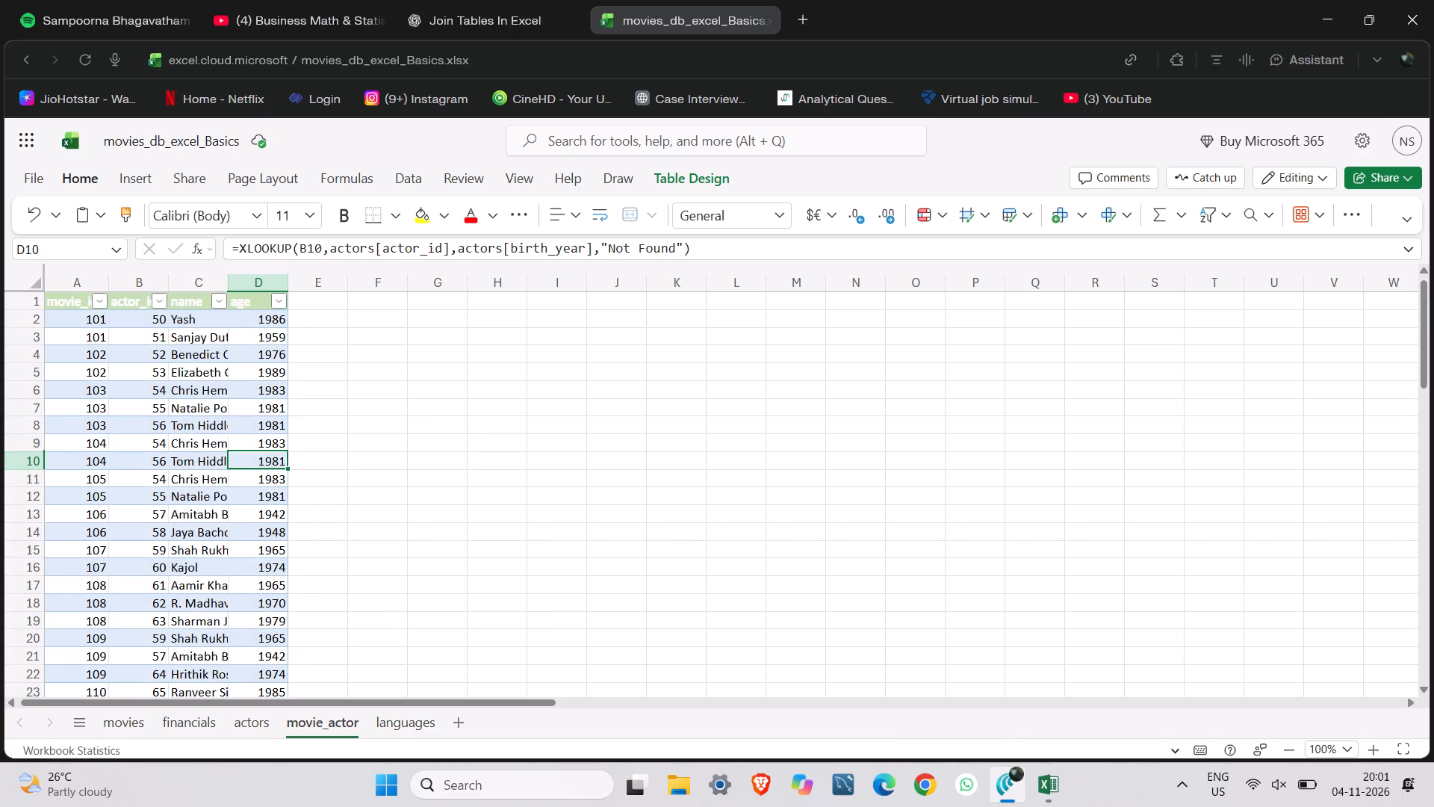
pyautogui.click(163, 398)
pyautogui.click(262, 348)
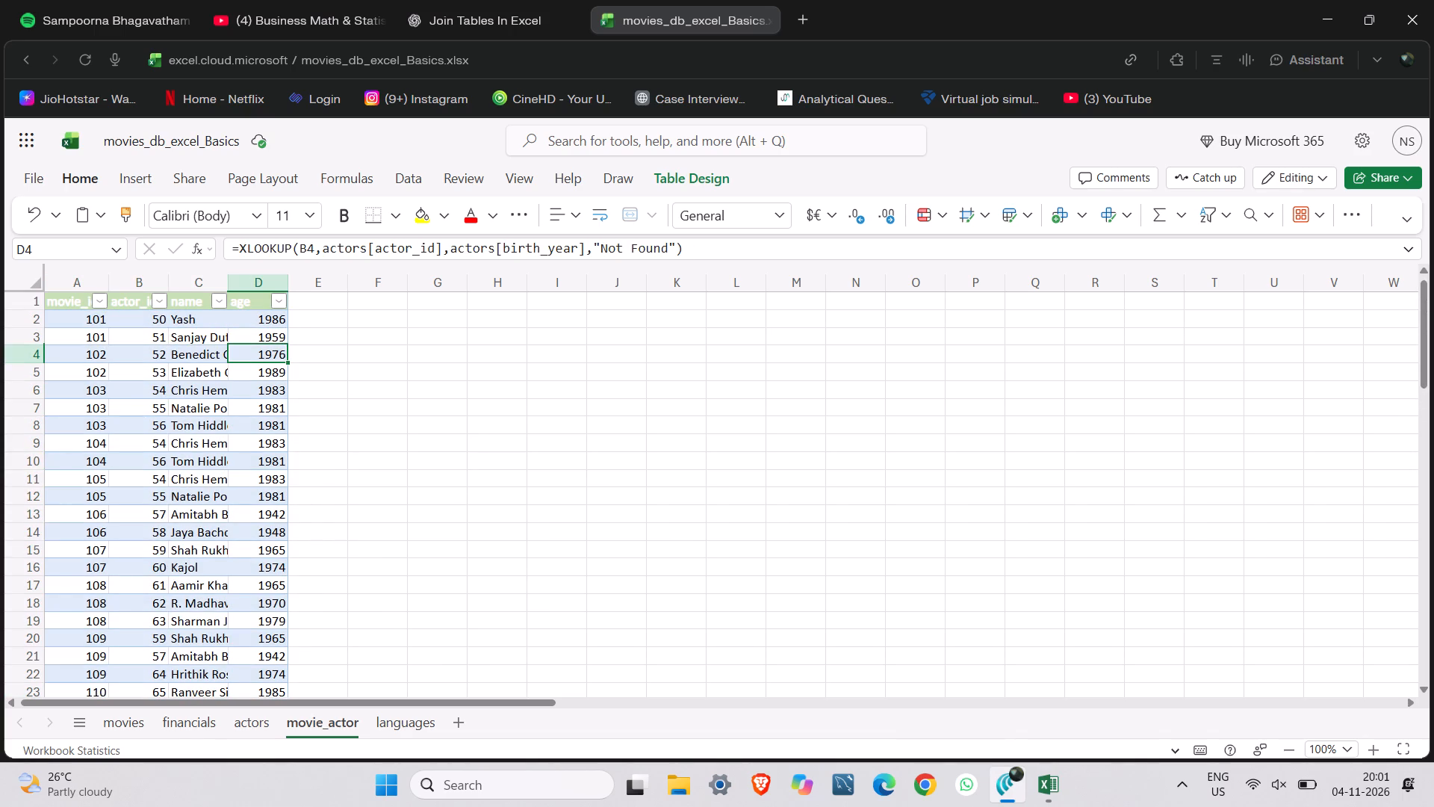
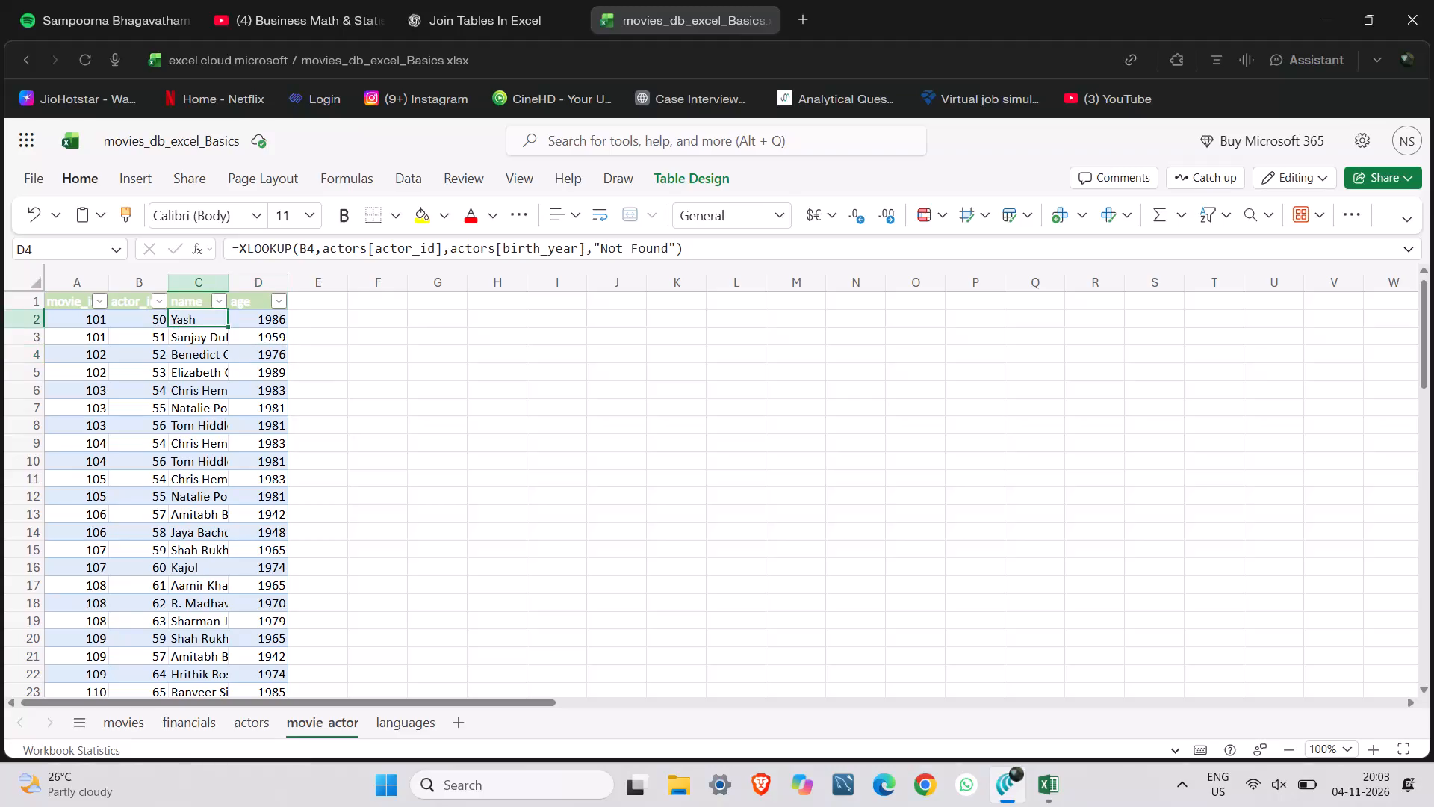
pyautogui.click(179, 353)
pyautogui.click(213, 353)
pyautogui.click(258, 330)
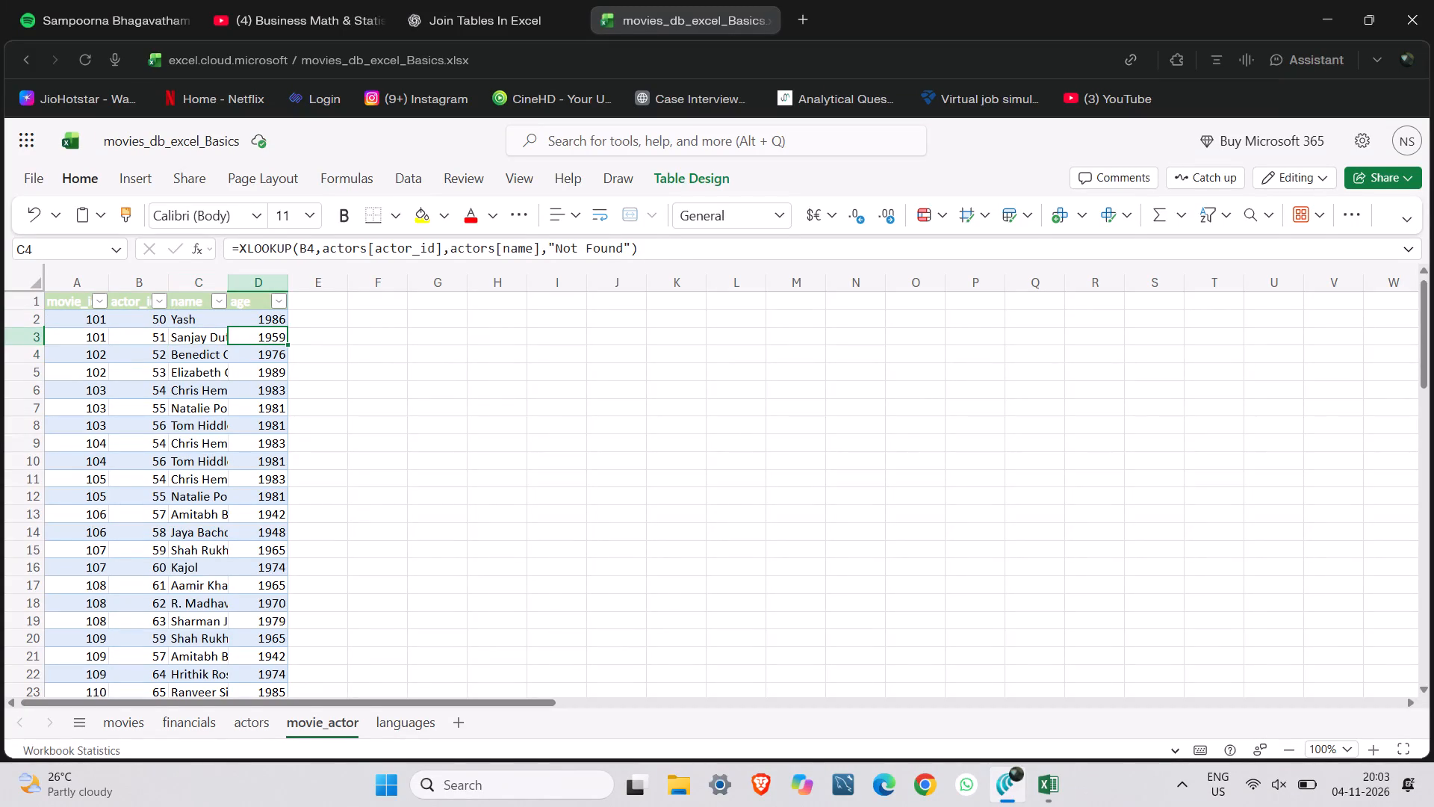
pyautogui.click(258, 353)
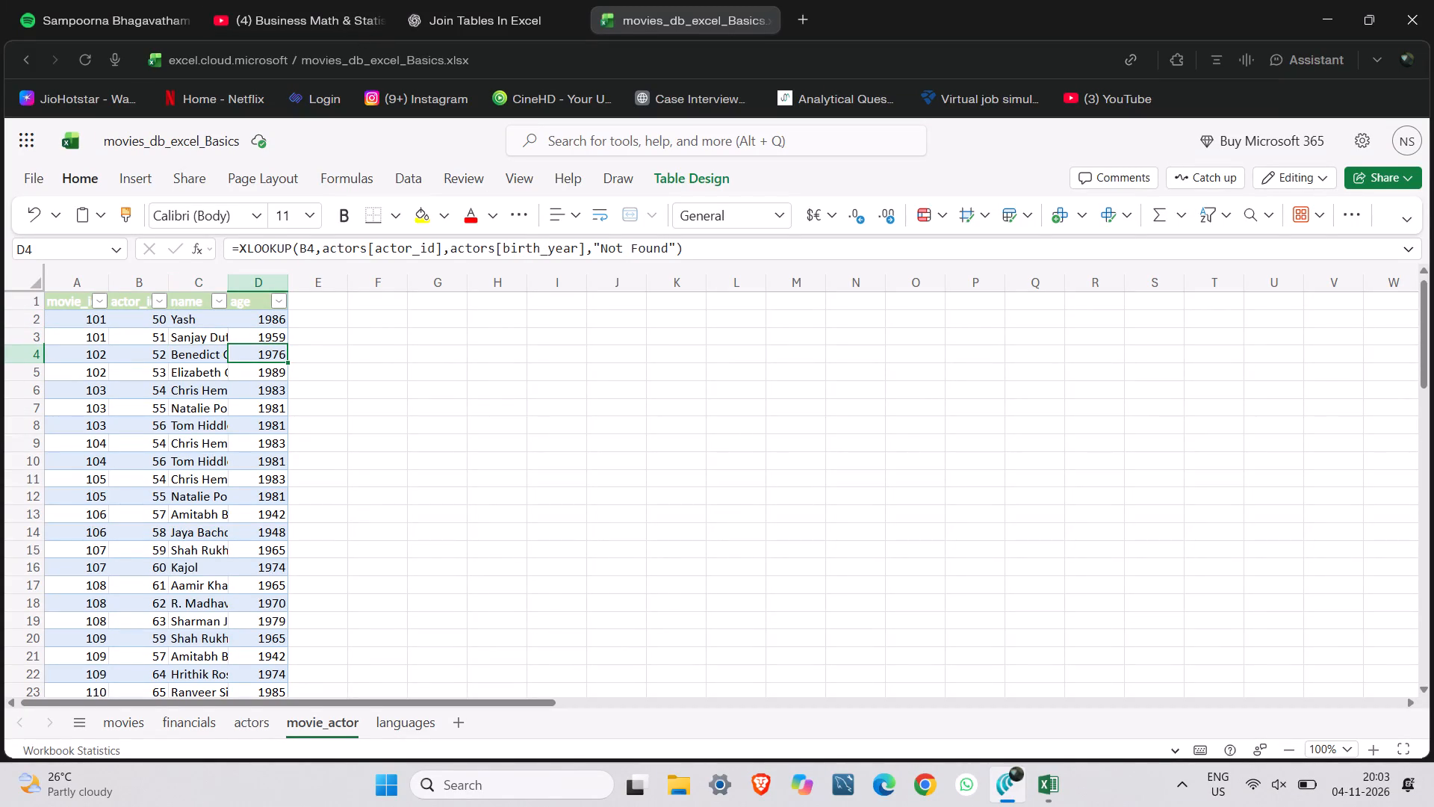
# Search the computer for the Kuro app and launch it.
pyautogui.click(538, 785)
pyautogui.press('k')
pyautogui.press('Return')
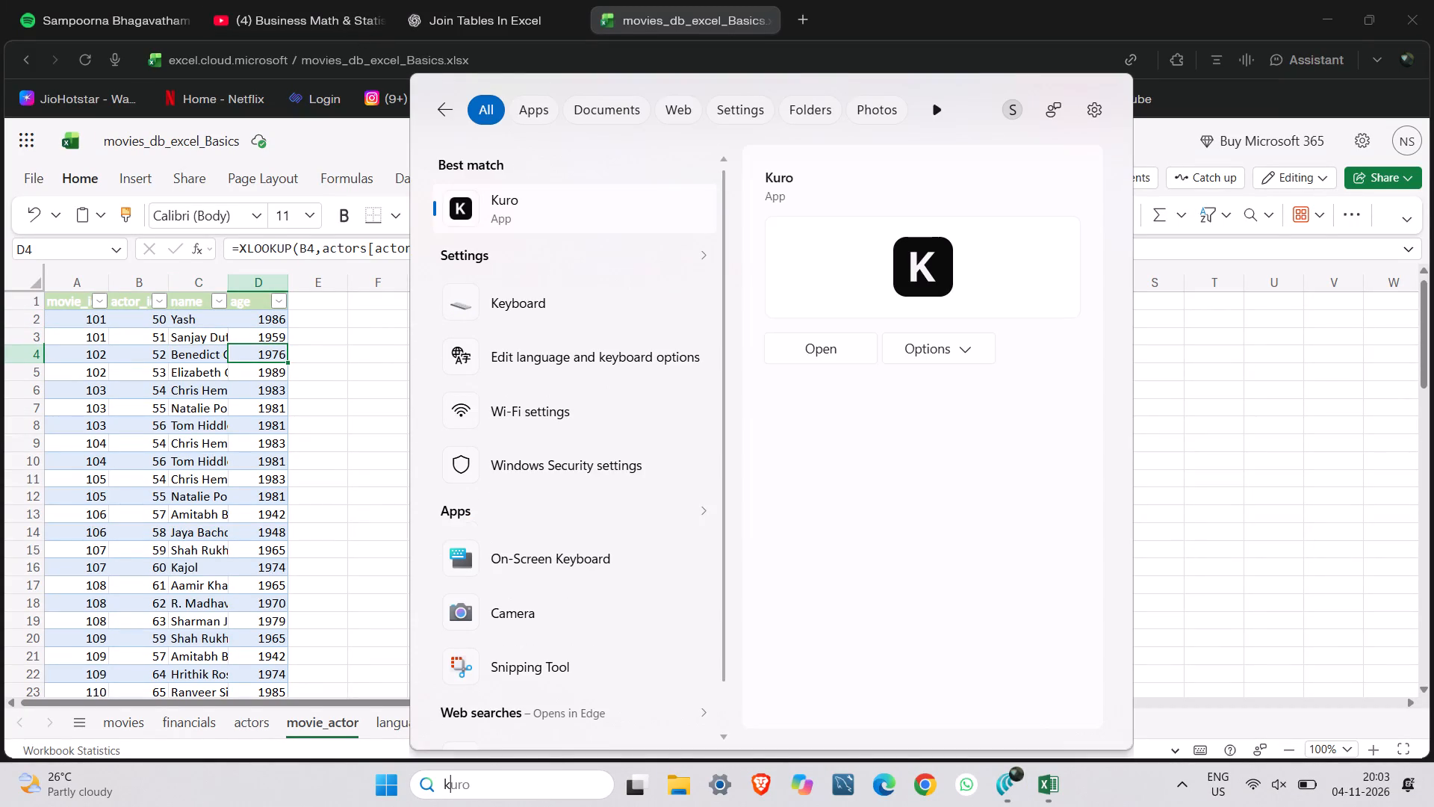